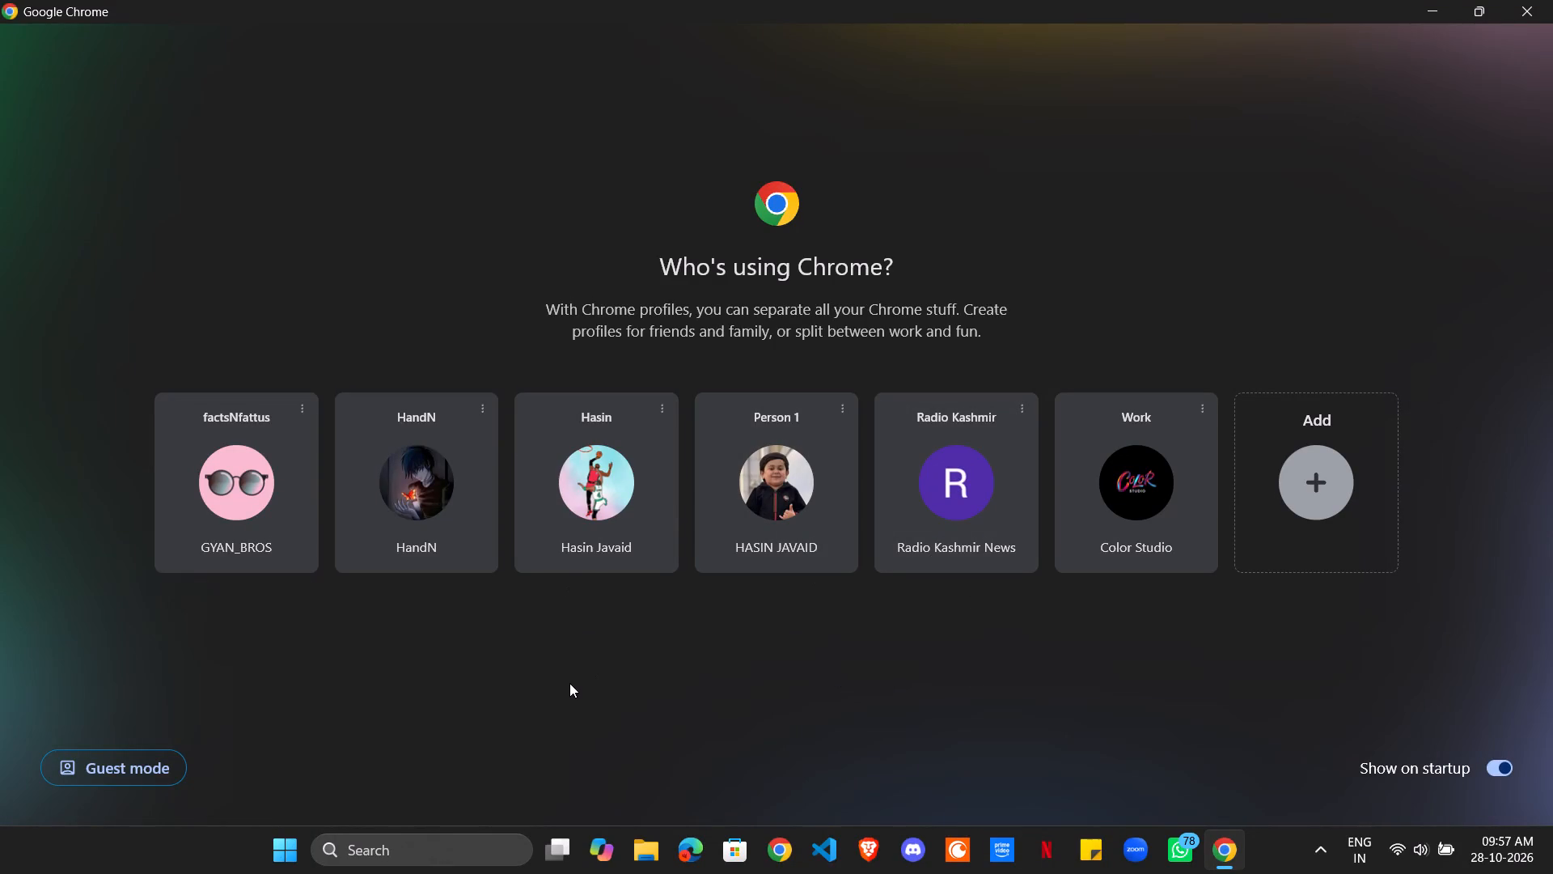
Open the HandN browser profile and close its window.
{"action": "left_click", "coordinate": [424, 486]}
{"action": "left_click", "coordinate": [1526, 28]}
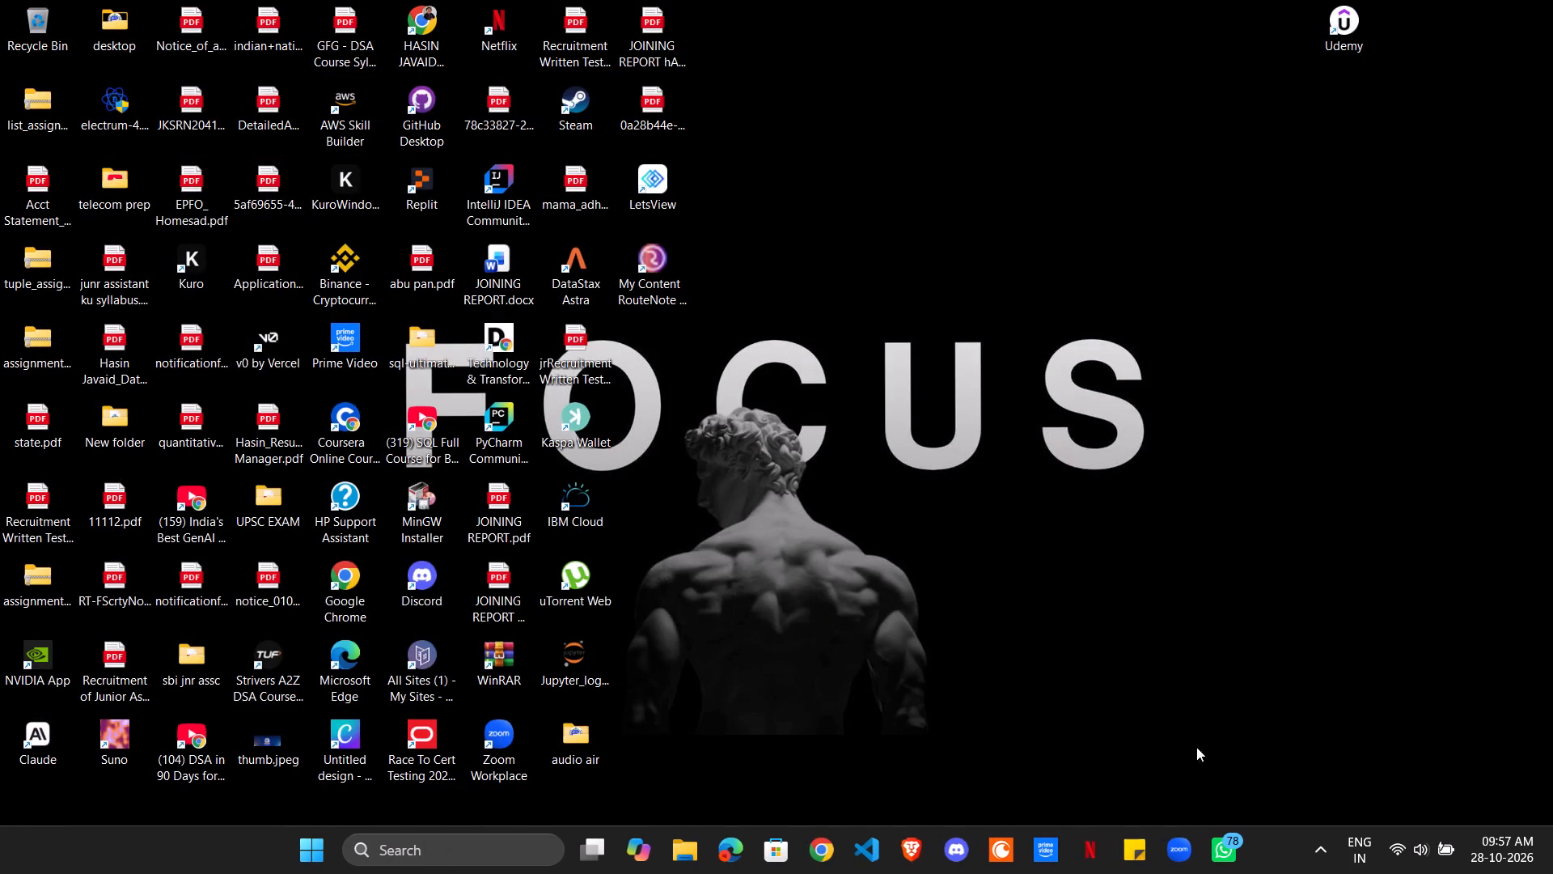
Launch Google Chrome again from the desktop to choose a browser profile.
{"action": "left_click", "coordinate": [874, 519]}
{"action": "left_click", "coordinate": [816, 847]}
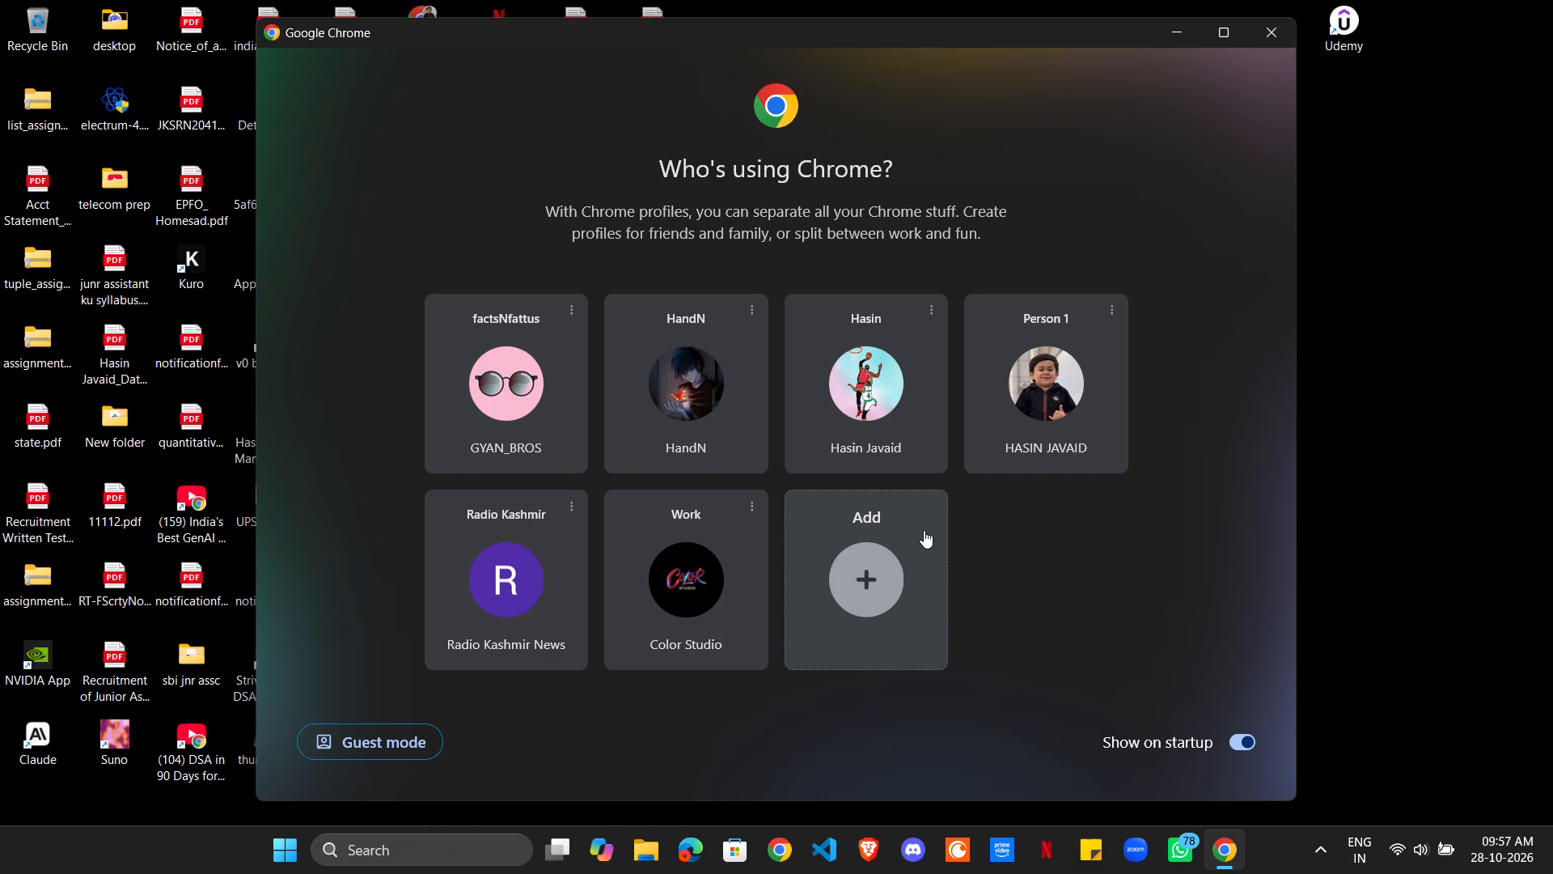
Open the browser with the Person 1 profile.
{"action": "left_click", "coordinate": [1019, 440]}
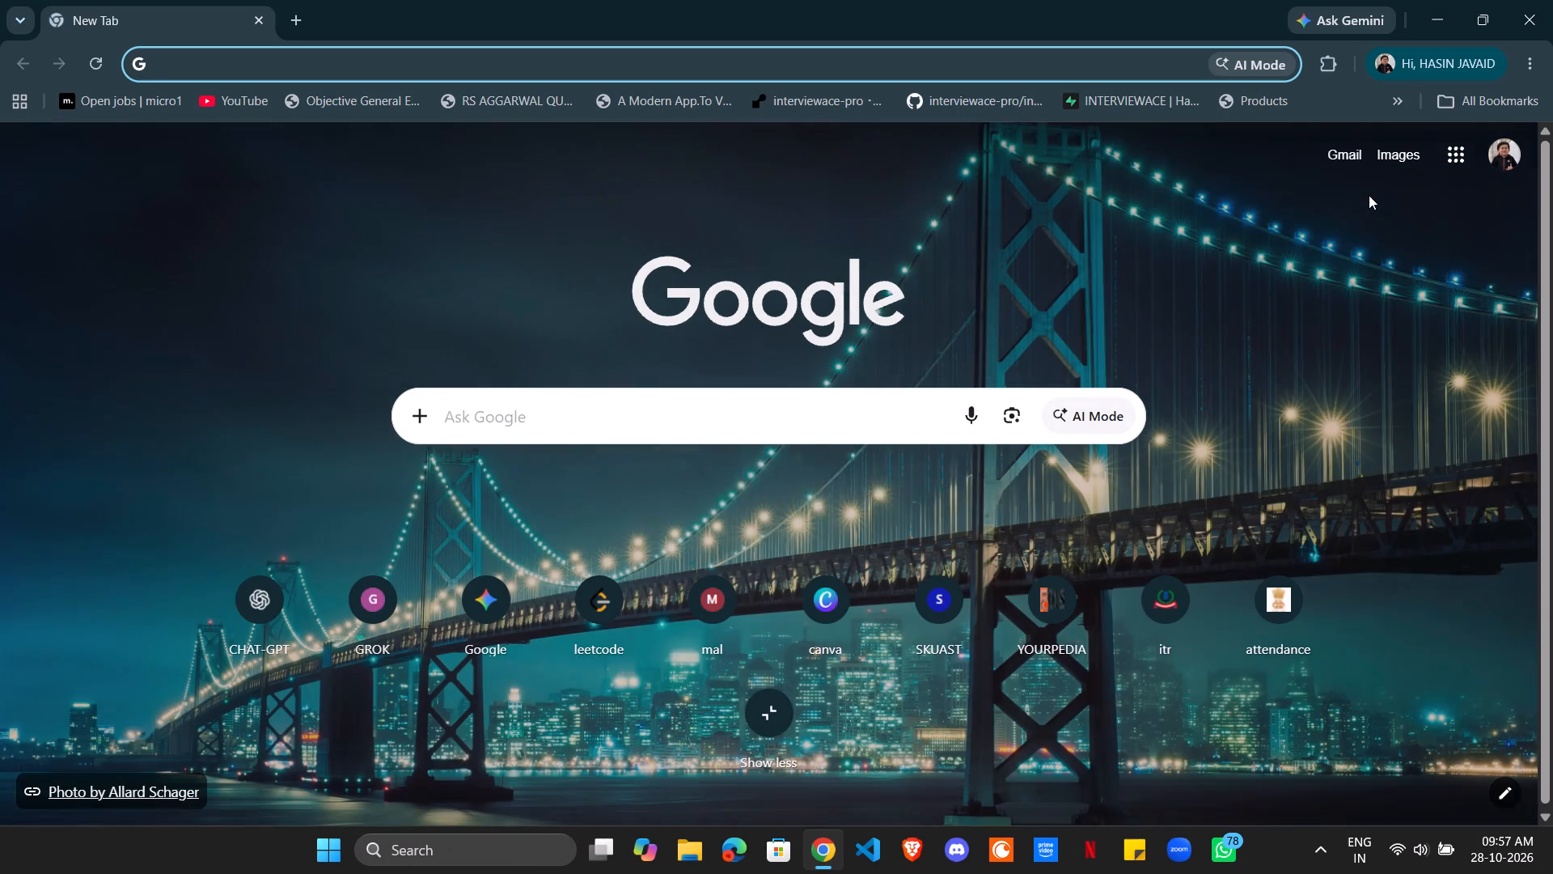
{"action": "left_click", "coordinate": [1186, 161]}
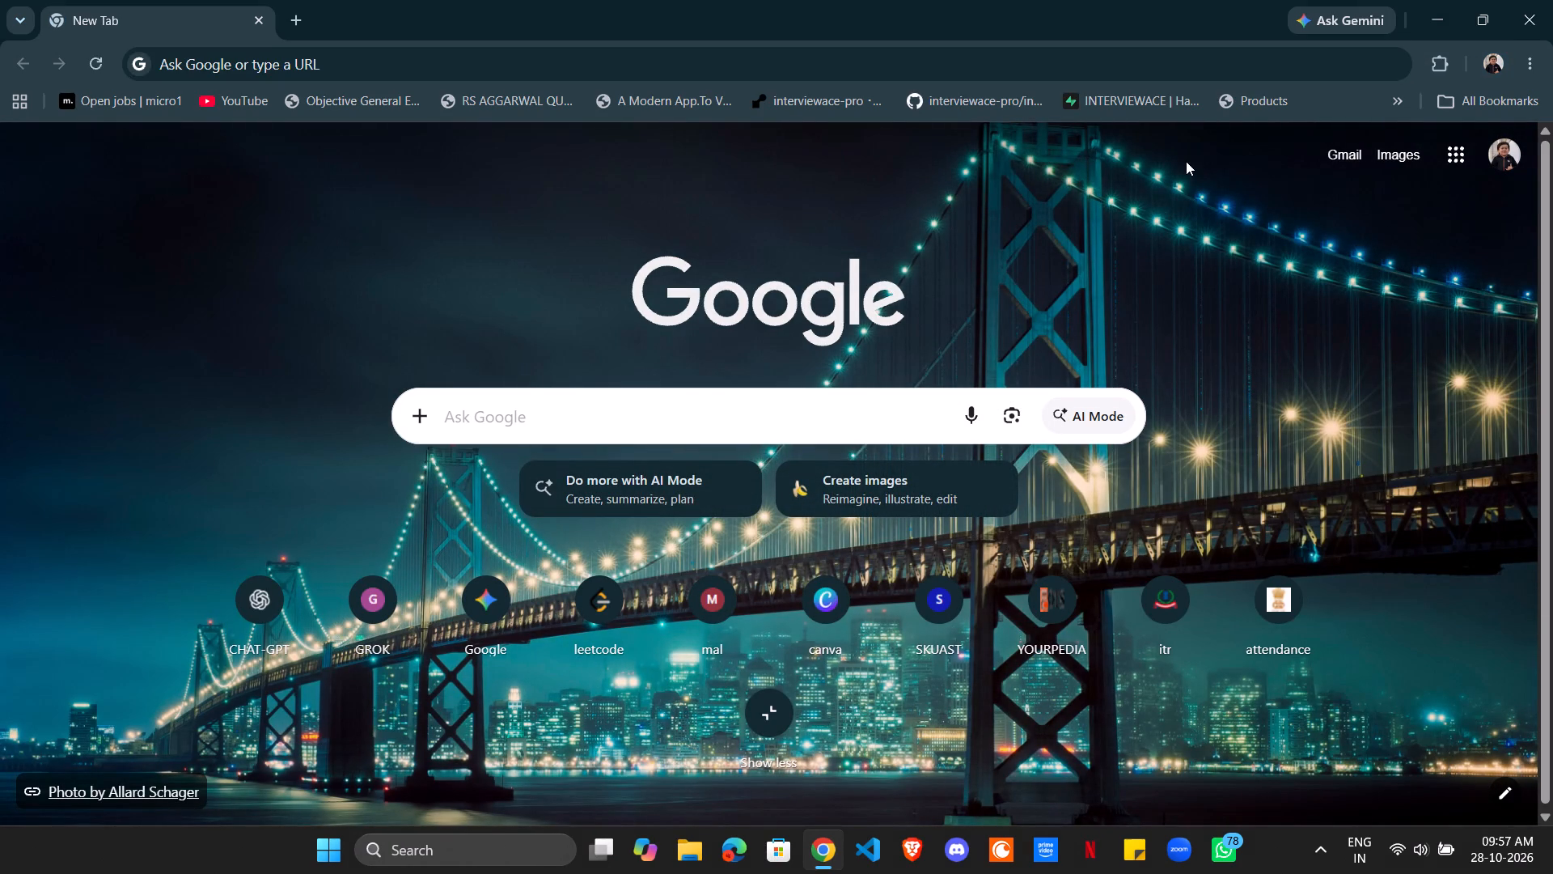
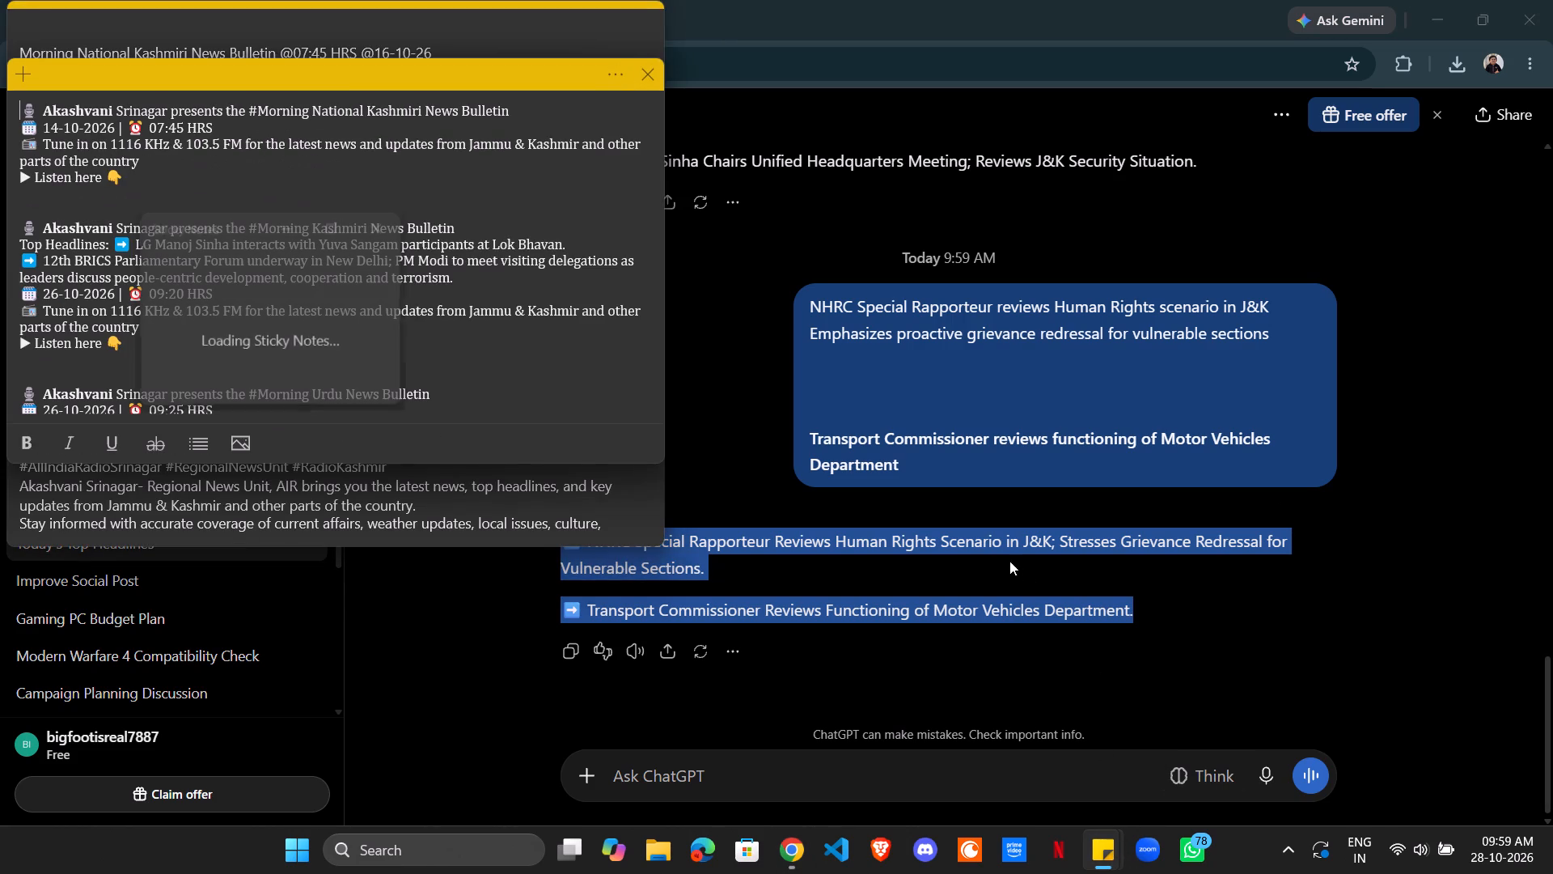
{"action": "left_click_drag", "start_coordinate": [113, 244], "coordinate": [459, 275]}
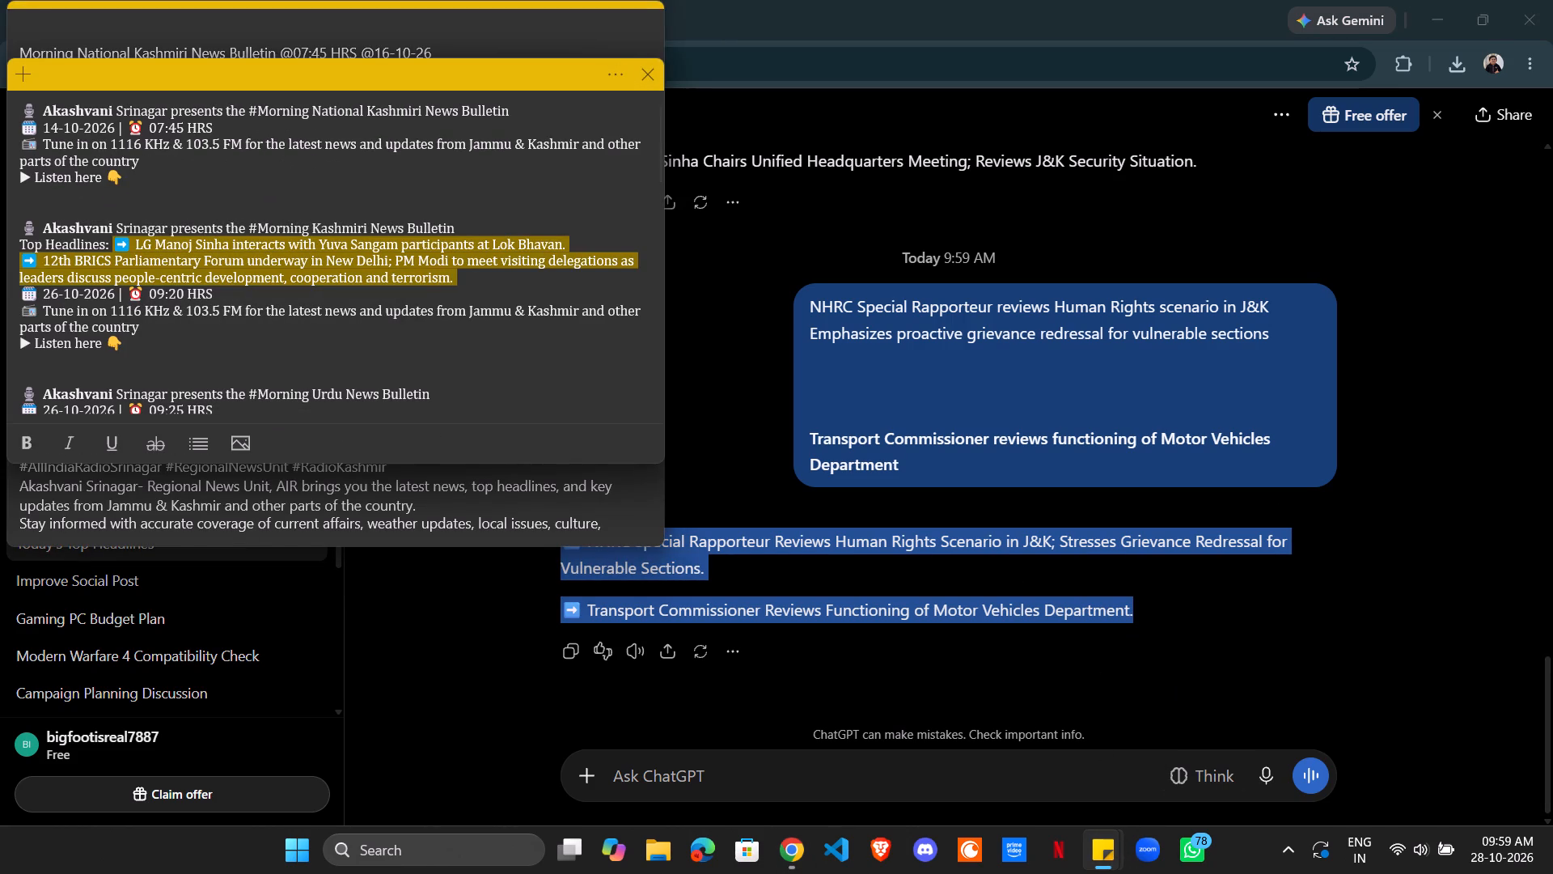
{"action": "key", "text": "ctrl+v"}
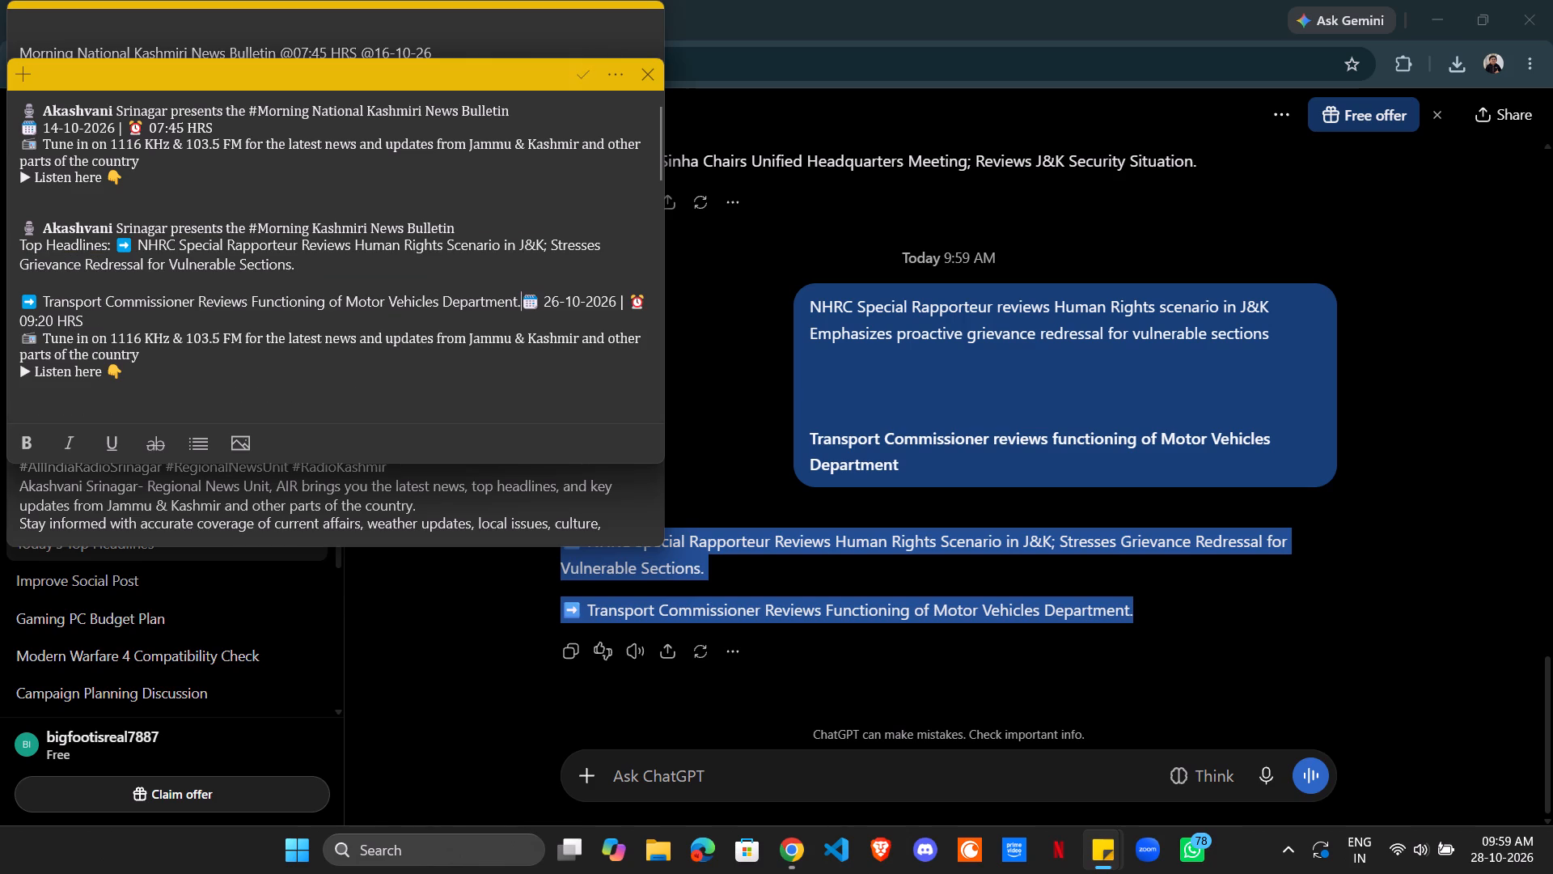
{"action": "key", "text": "Return"}
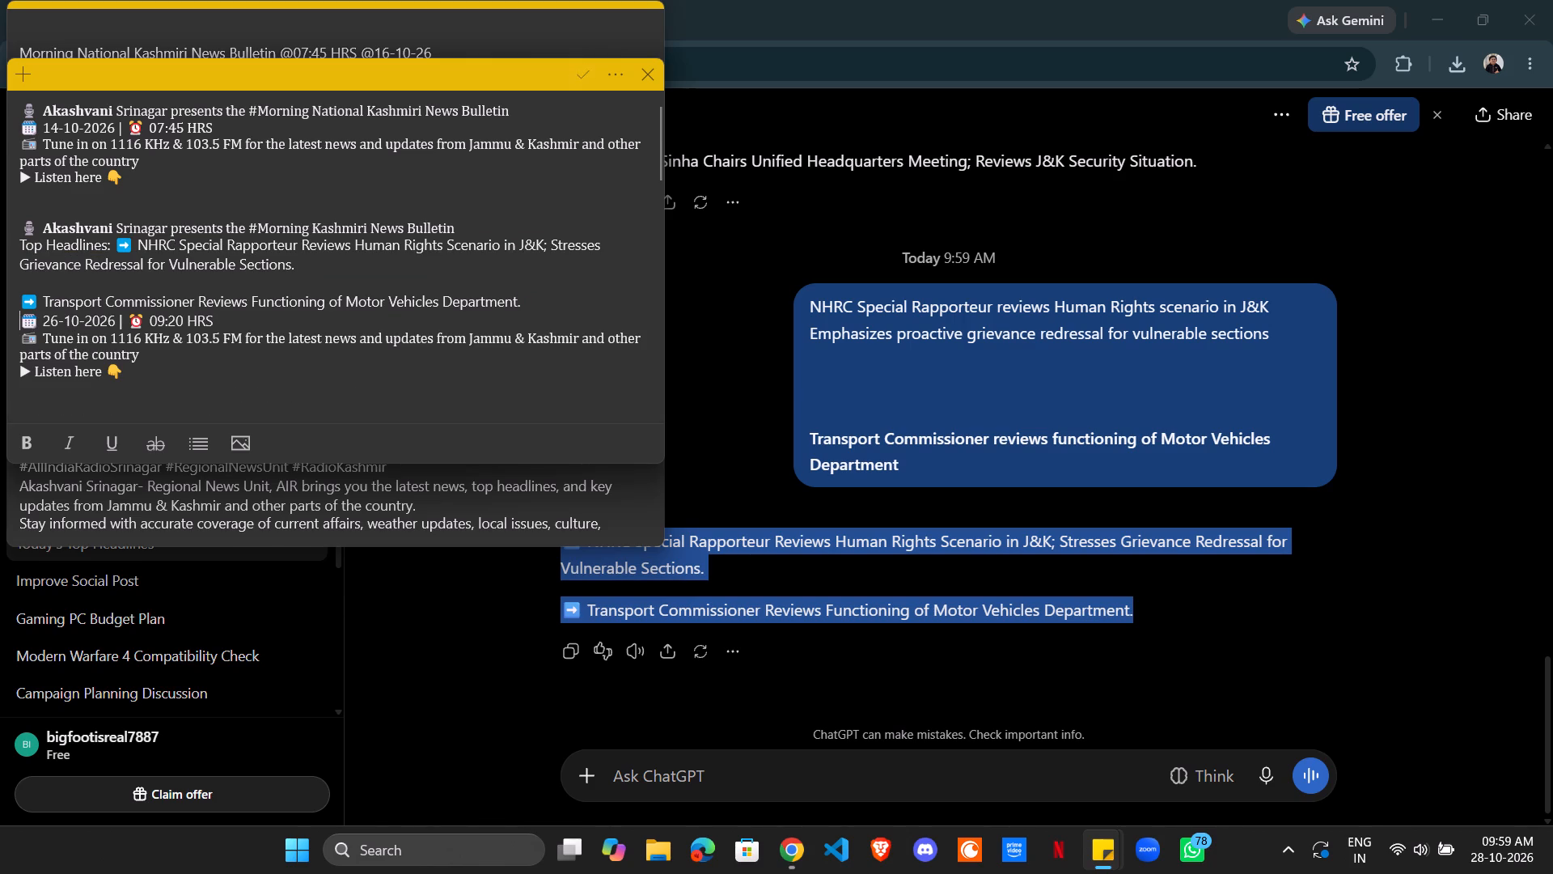
{"action": "left_click", "coordinate": [41, 288]}
{"action": "key", "text": "BackSpace"}
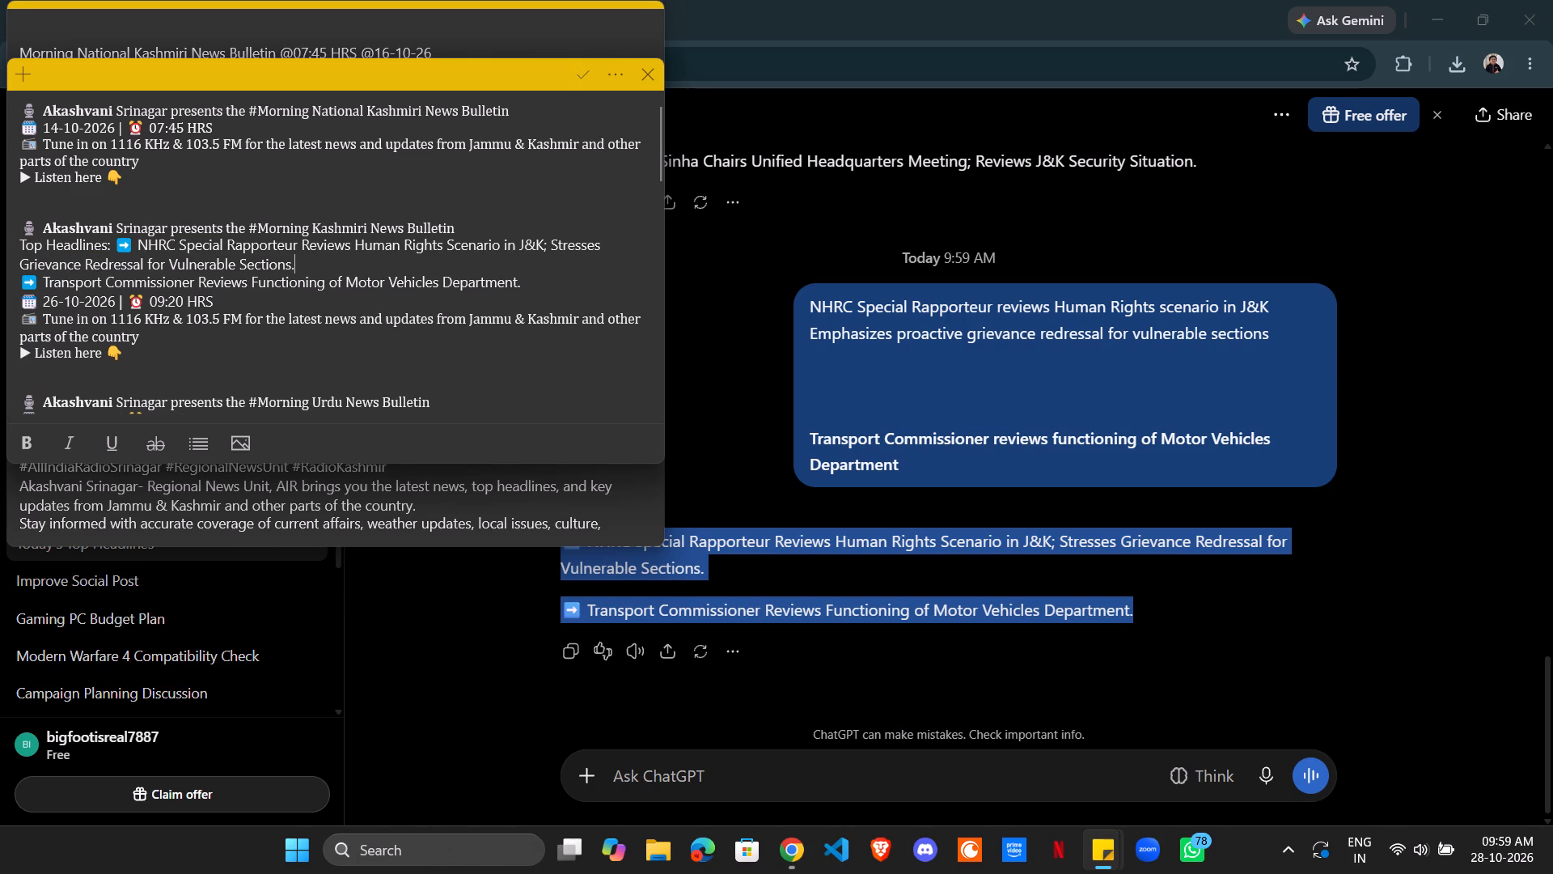
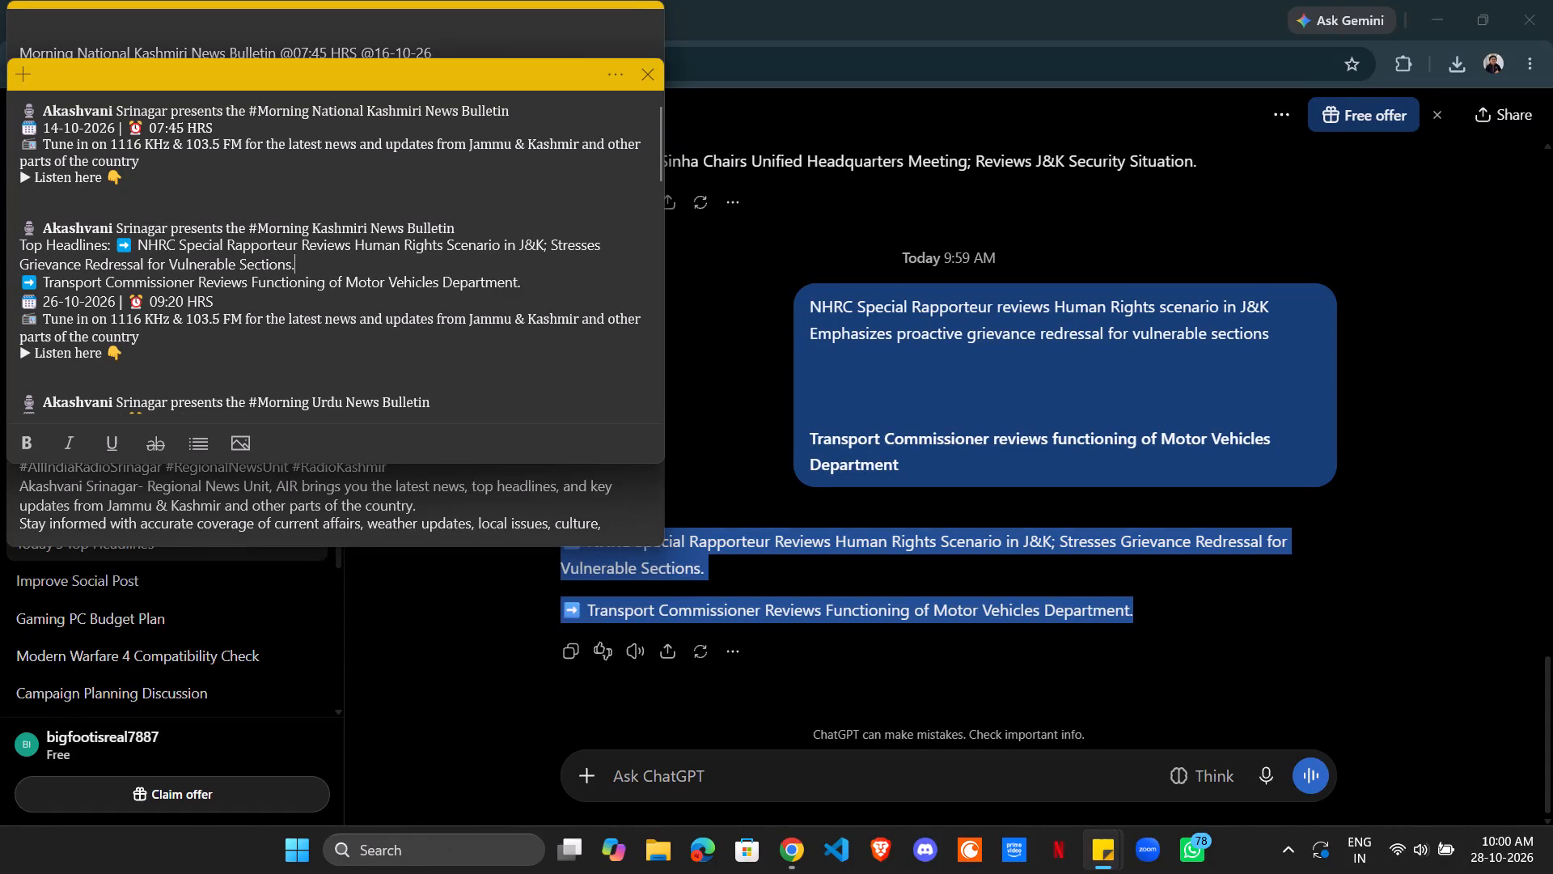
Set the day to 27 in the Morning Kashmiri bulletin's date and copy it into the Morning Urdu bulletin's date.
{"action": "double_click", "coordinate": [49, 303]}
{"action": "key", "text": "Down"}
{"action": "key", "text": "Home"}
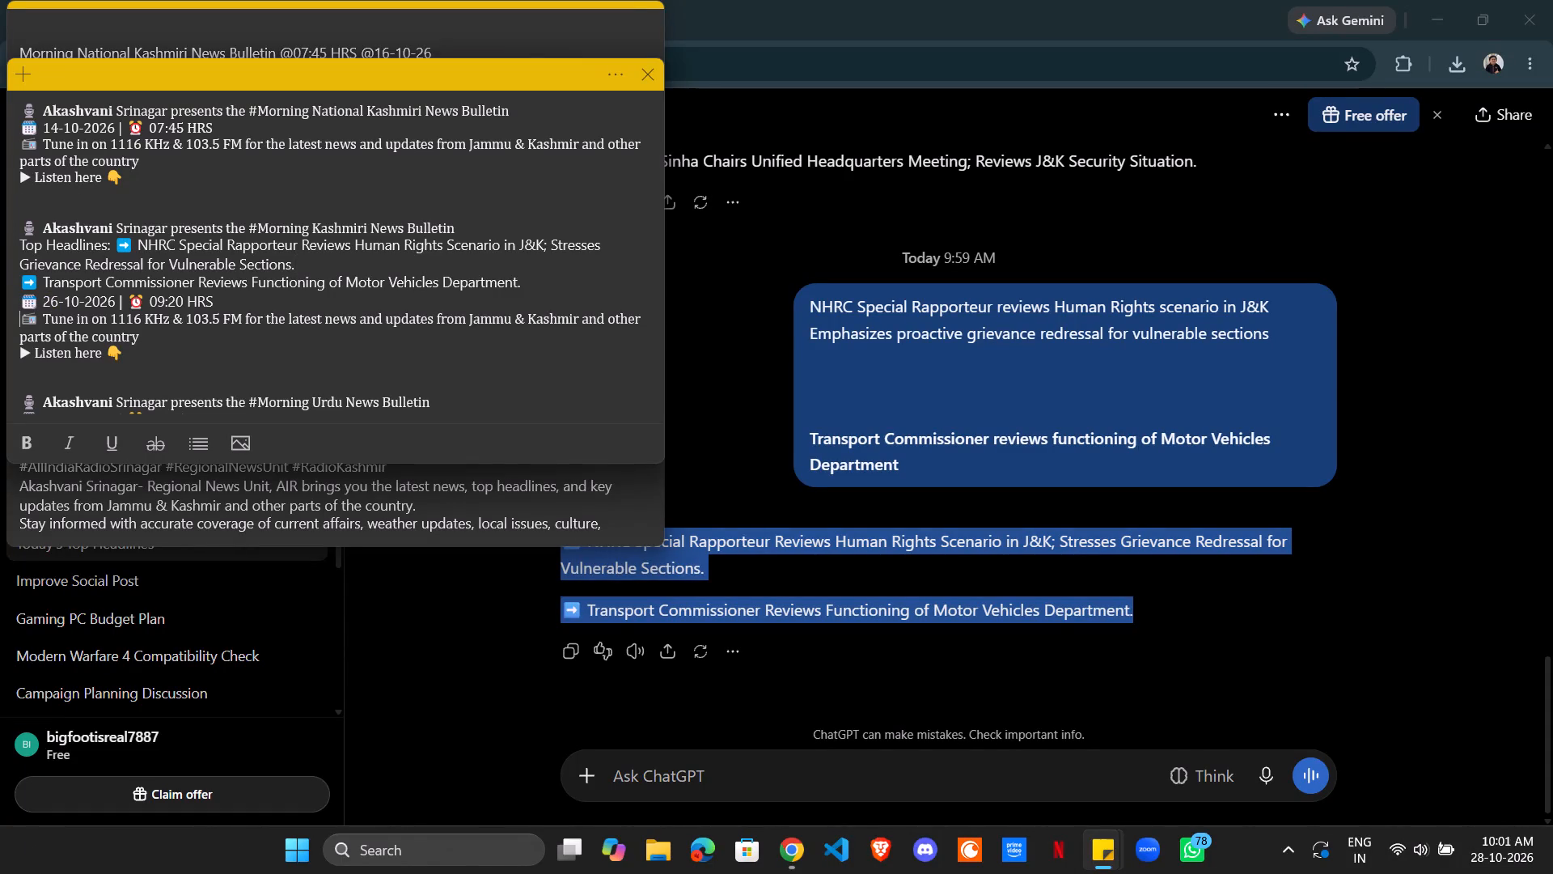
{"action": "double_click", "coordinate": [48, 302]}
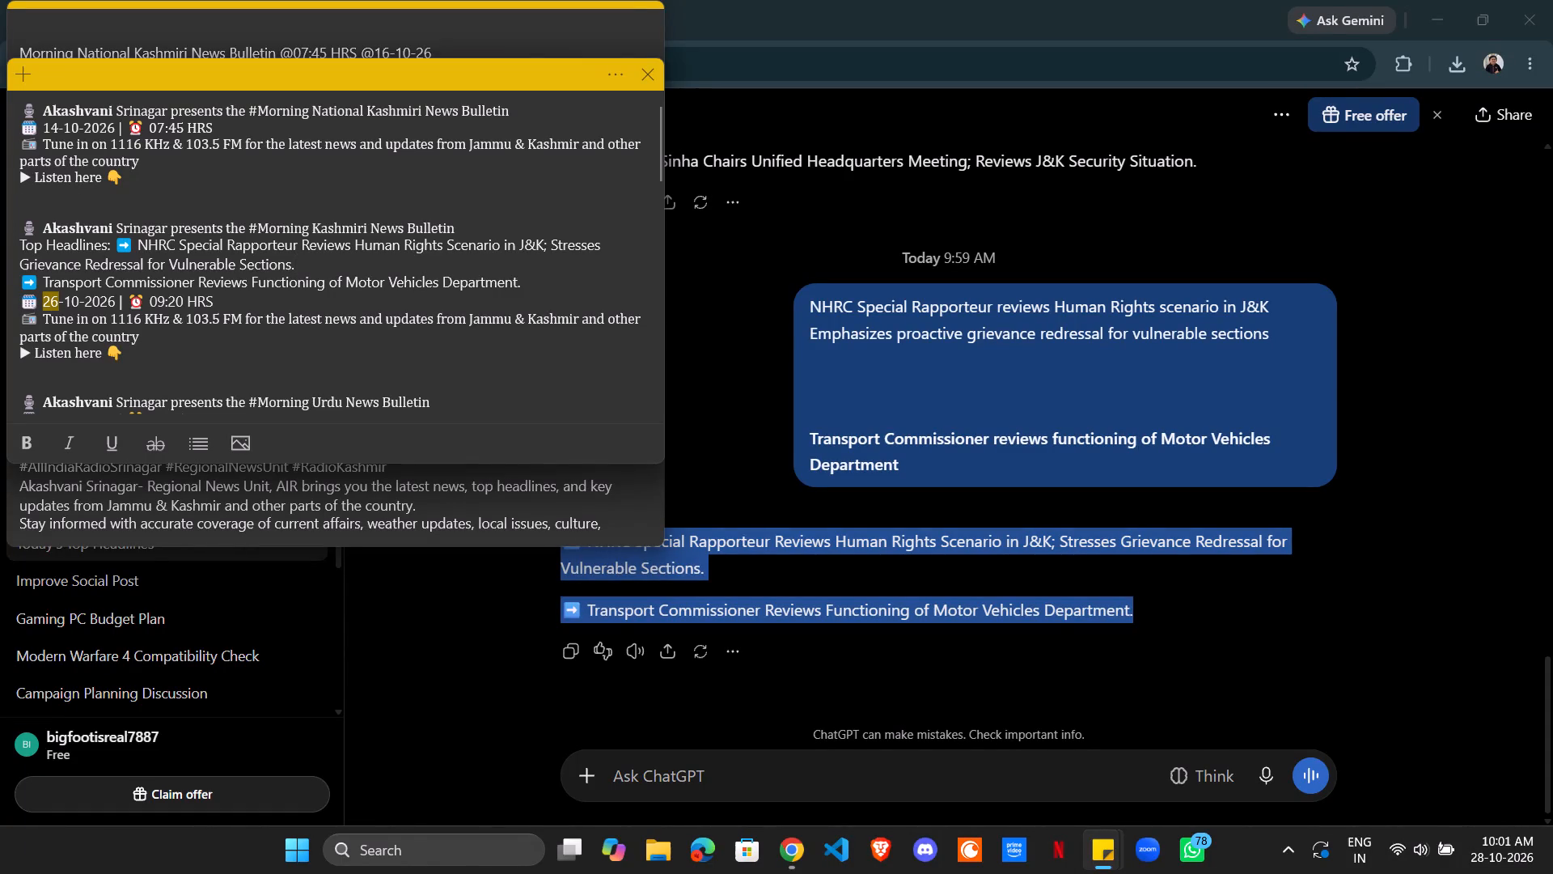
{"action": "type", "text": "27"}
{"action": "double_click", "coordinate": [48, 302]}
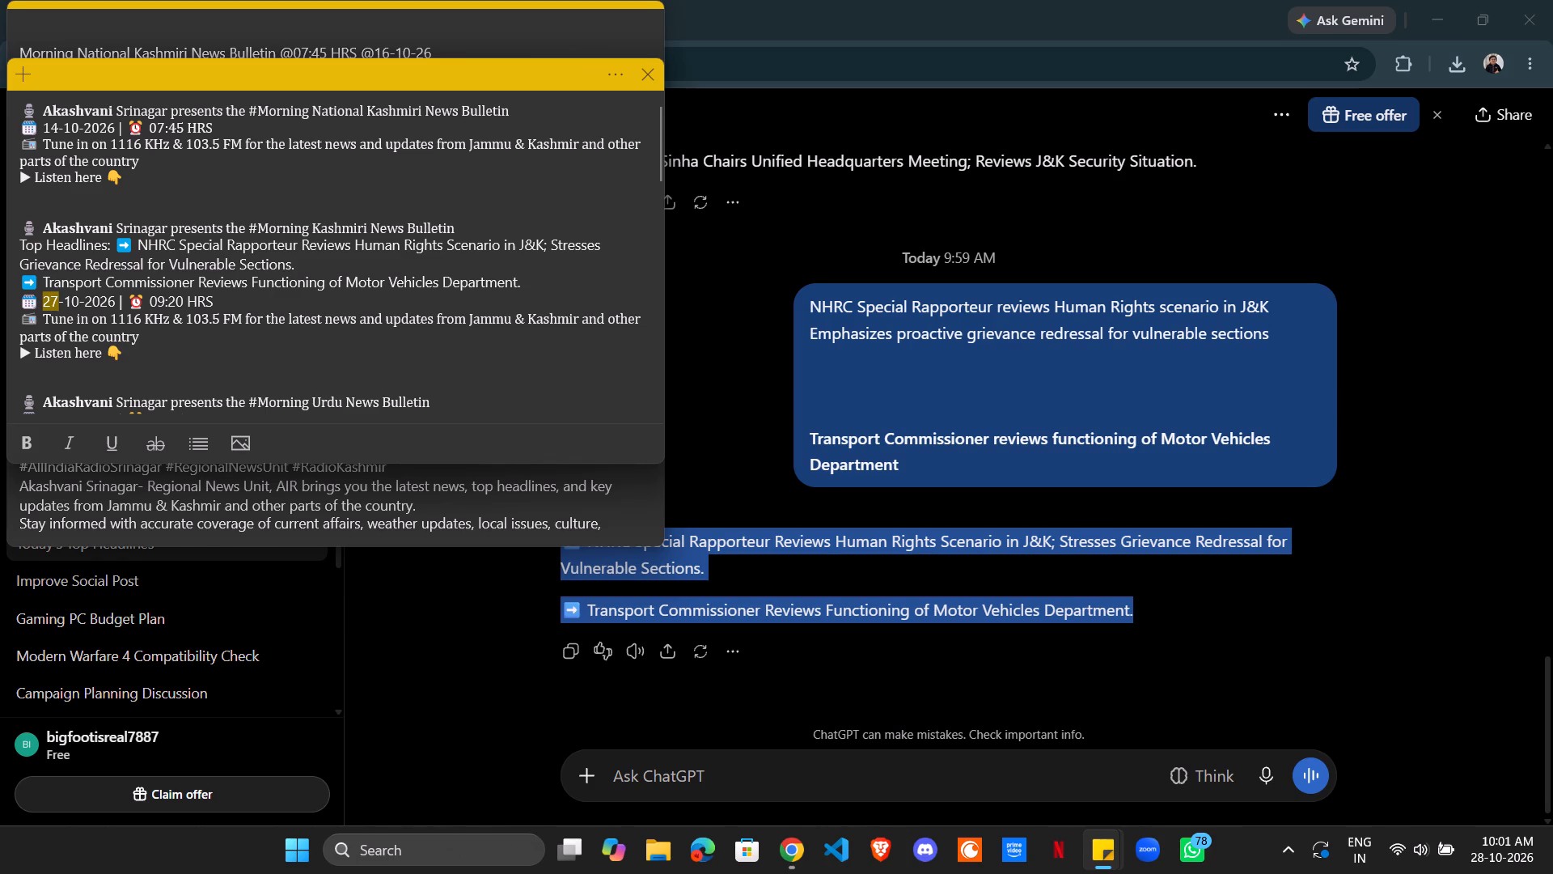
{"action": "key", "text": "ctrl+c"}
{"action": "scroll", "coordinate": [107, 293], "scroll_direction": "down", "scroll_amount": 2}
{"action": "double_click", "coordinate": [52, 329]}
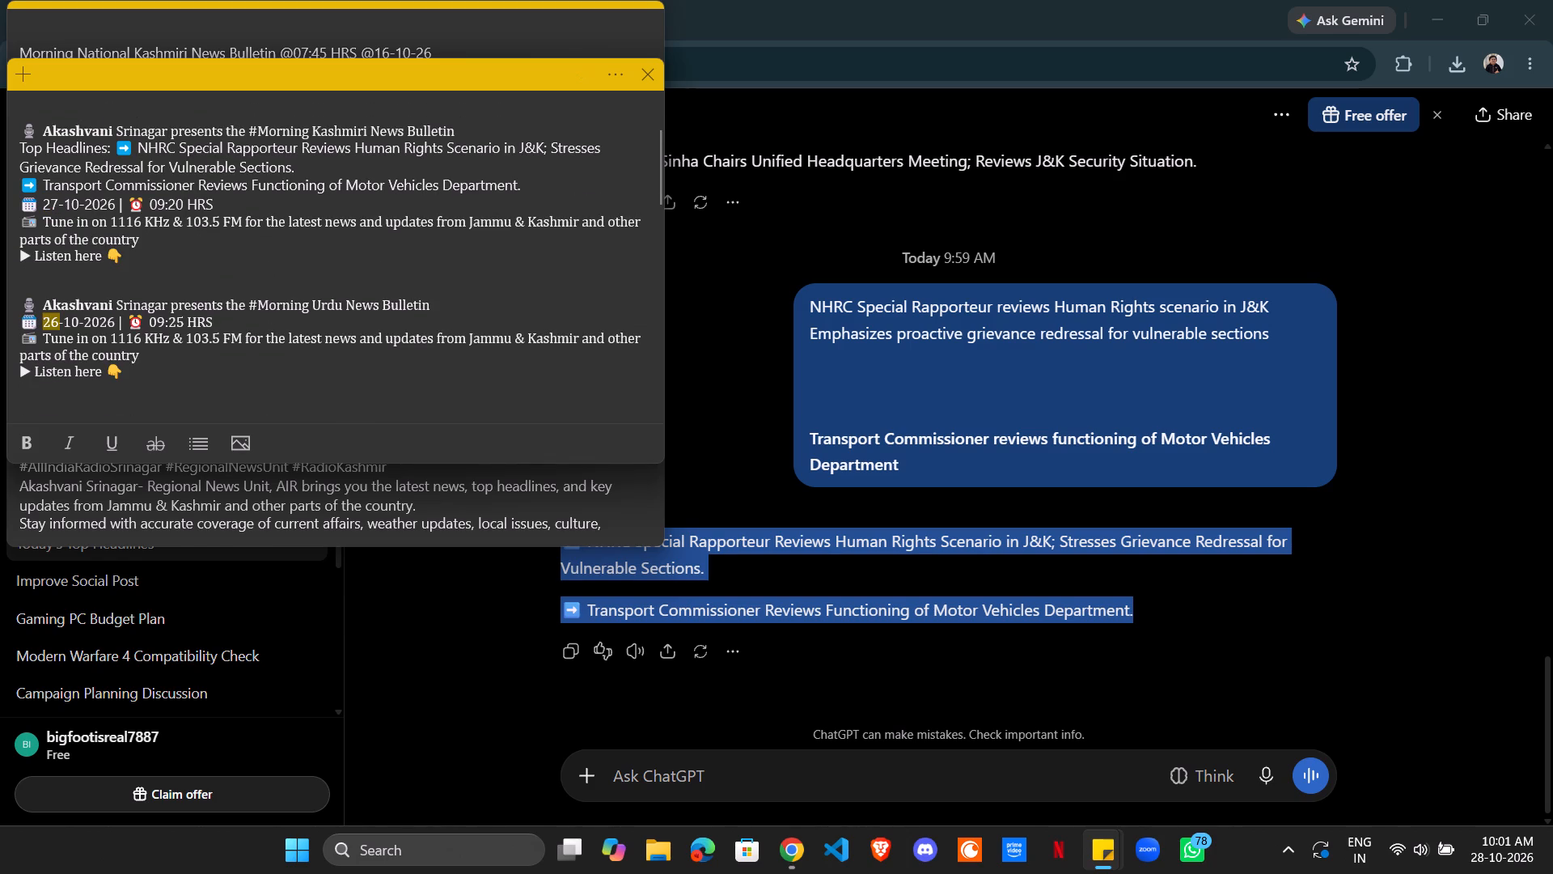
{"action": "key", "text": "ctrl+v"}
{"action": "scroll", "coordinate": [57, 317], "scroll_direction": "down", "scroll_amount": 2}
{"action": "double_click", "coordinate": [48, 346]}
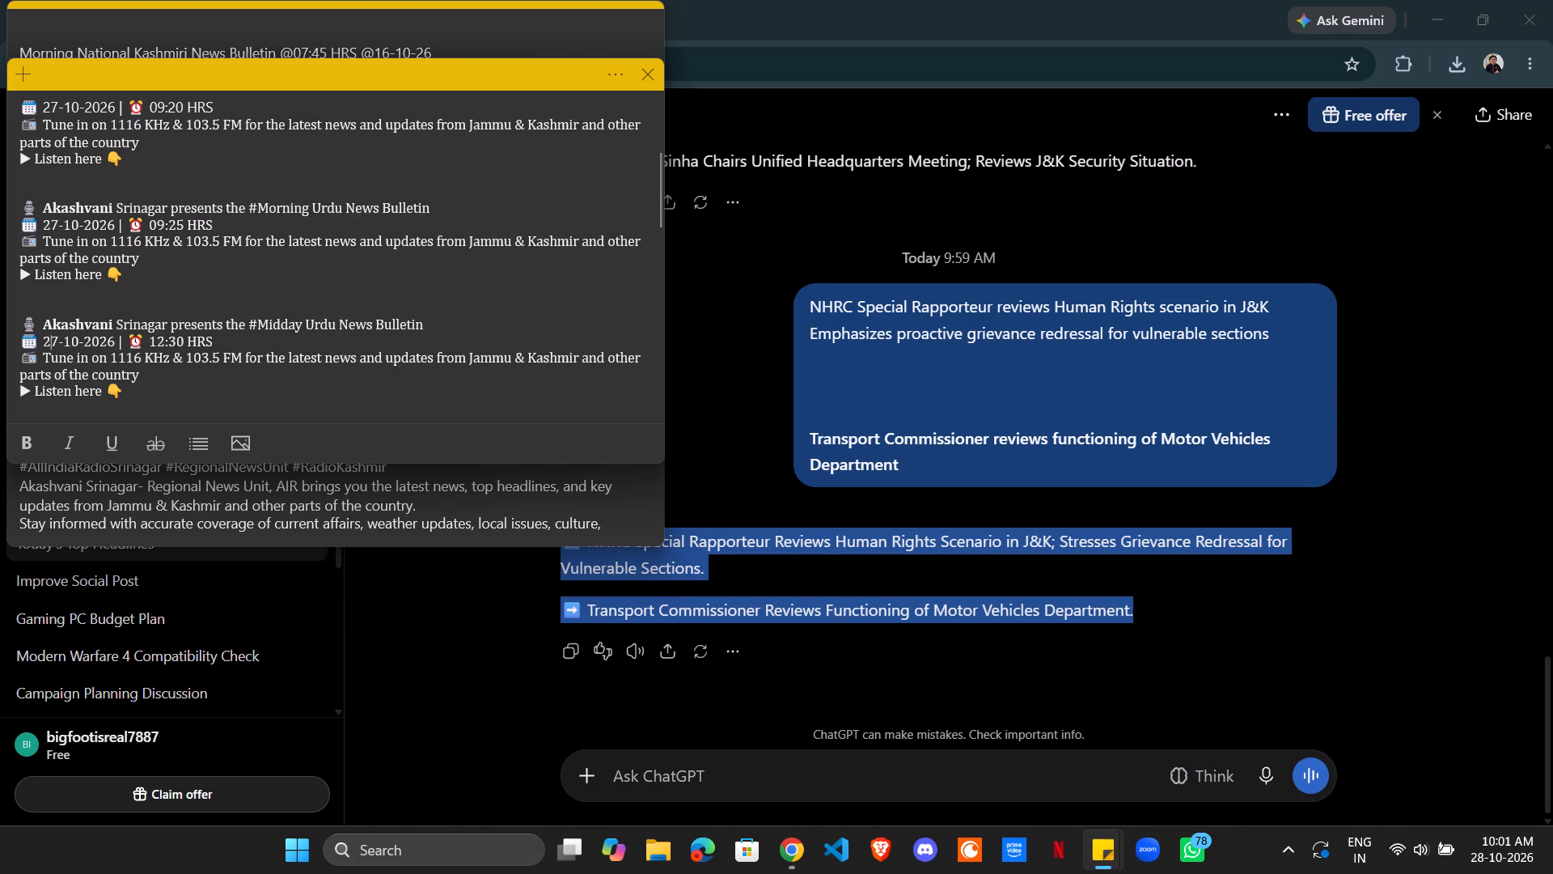
Set the Morning Kashmiri bulletin's date to 28-10-2026 and copy the day 28 into the Morning Urdu bulletin's date.
{"action": "scroll", "coordinate": [170, 358], "scroll_direction": "up", "scroll_amount": 2}
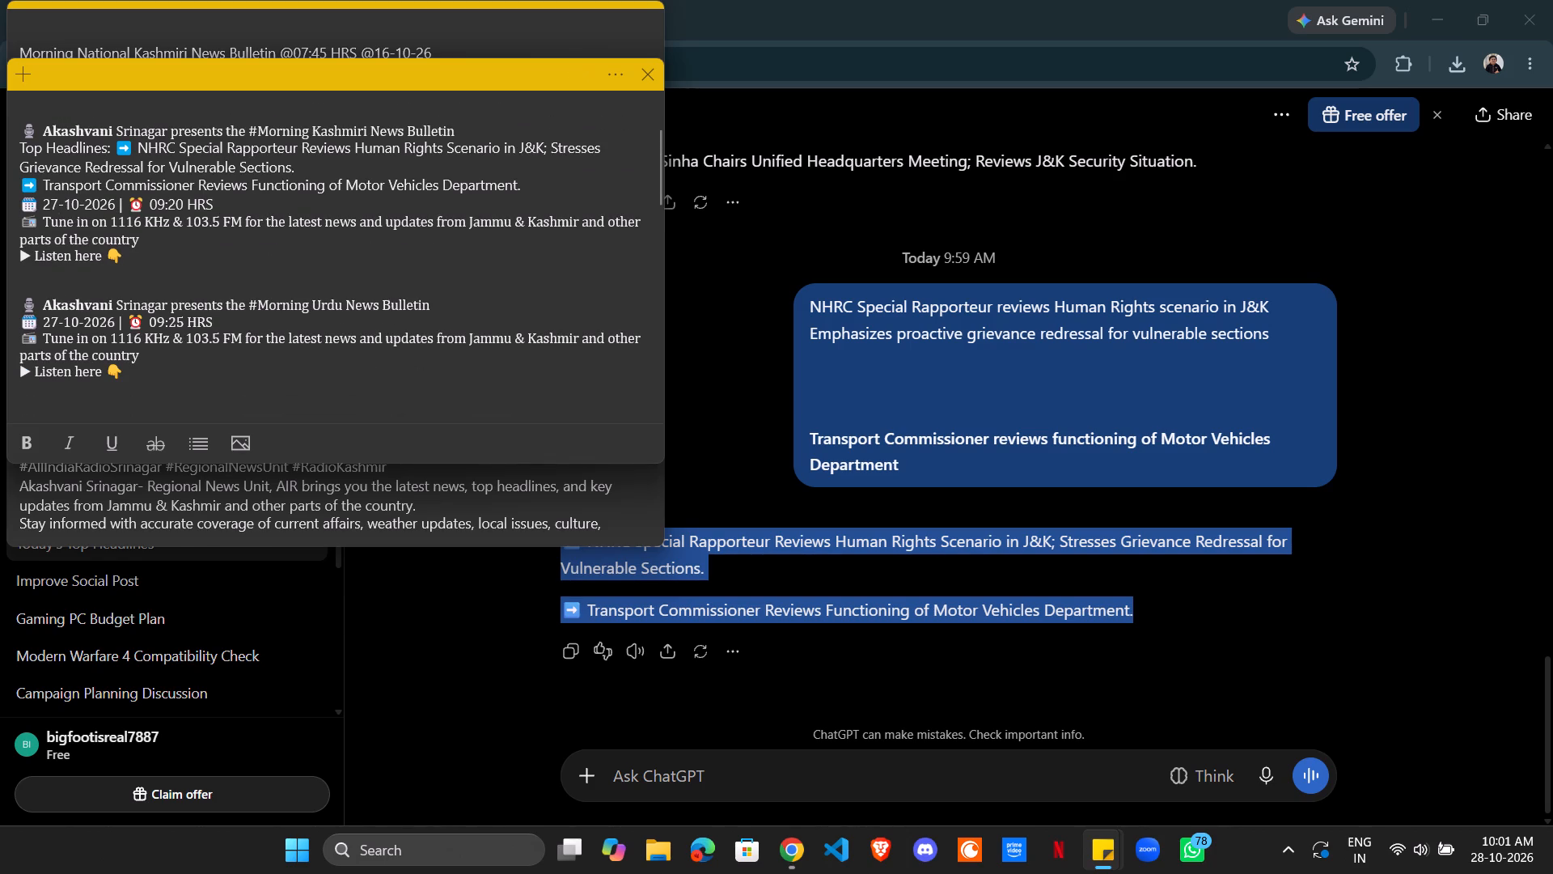
{"action": "double_click", "coordinate": [49, 210]}
{"action": "type", "text": "28"}
{"action": "double_click", "coordinate": [46, 202]}
{"action": "key", "text": "ctrl+c"}
{"action": "double_click", "coordinate": [45, 322]}
{"action": "key", "text": "ctrl+v"}
Paste the day 28 into the Midday Urdu and Midday Kashmiri bulletin dates so both read 28-10-2026.
{"action": "scroll", "coordinate": [66, 354], "scroll_direction": "down", "scroll_amount": 1}
{"action": "double_click", "coordinate": [50, 395]}
{"action": "key", "text": "ctrl+v"}
{"action": "scroll", "coordinate": [87, 359], "scroll_direction": "down", "scroll_amount": 2}
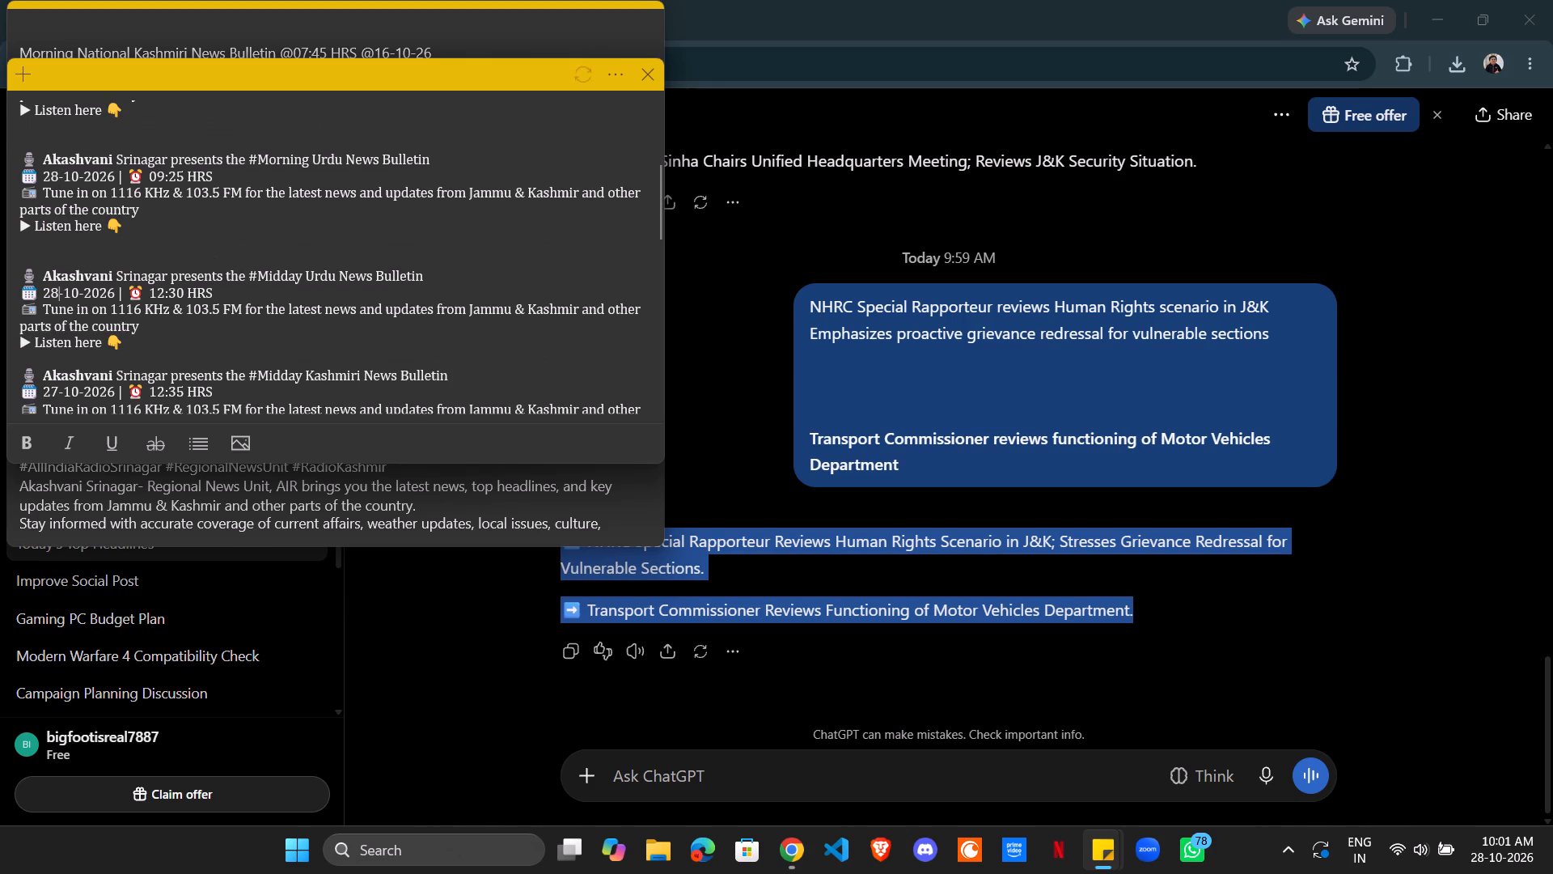
{"action": "double_click", "coordinate": [53, 392]}
{"action": "key", "text": "ctrl+v"}
Paste the day 28 into the 15:50 Urdu, 16:20 Pahari and 17:50 Gojri bulletin dates so each reads 28-10-2026.
{"action": "scroll", "coordinate": [75, 379], "scroll_direction": "down", "scroll_amount": 3}
{"action": "double_click", "coordinate": [49, 352]}
{"action": "key", "text": "ctrl+v"}
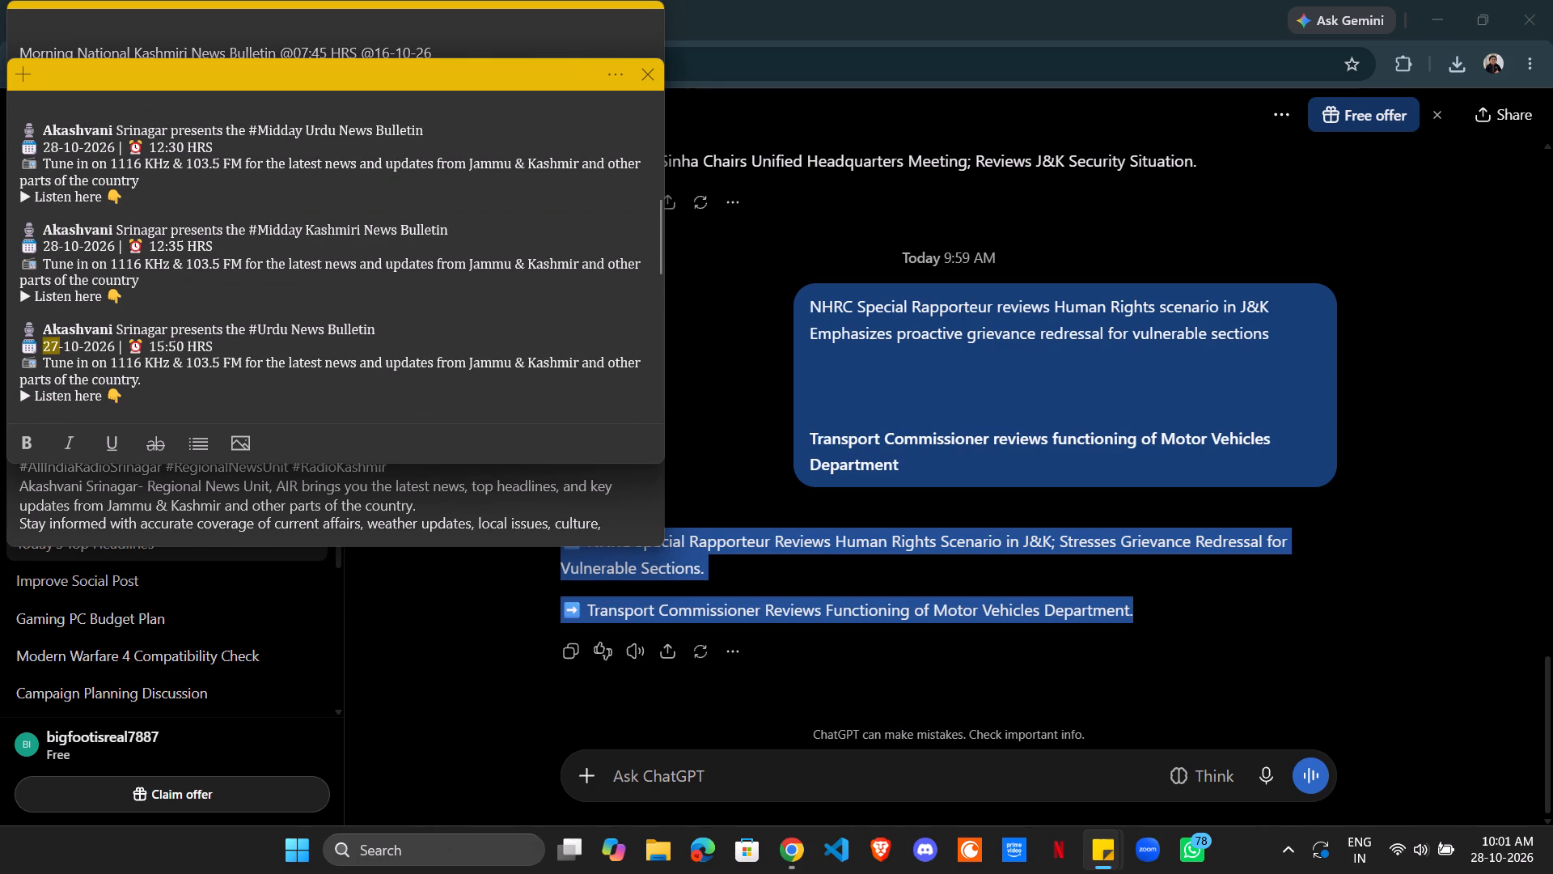
{"action": "scroll", "coordinate": [139, 332], "scroll_direction": "down", "scroll_amount": 2}
{"action": "double_click", "coordinate": [53, 347]}
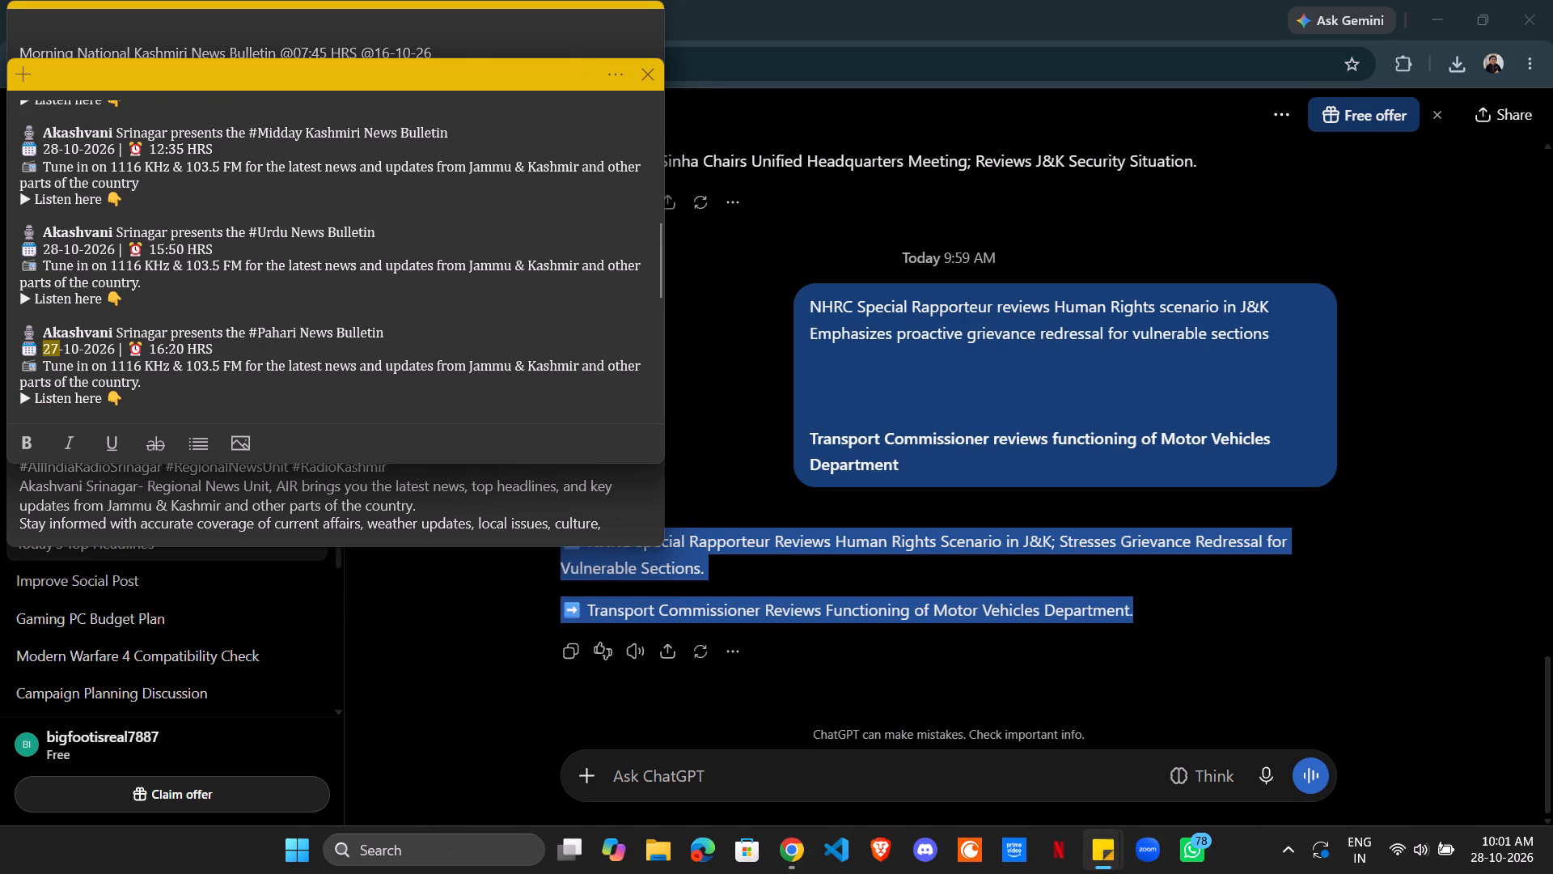
{"action": "key", "text": "ctrl+v"}
{"action": "scroll", "coordinate": [144, 338], "scroll_direction": "down", "scroll_amount": 1}
{"action": "double_click", "coordinate": [50, 401]}
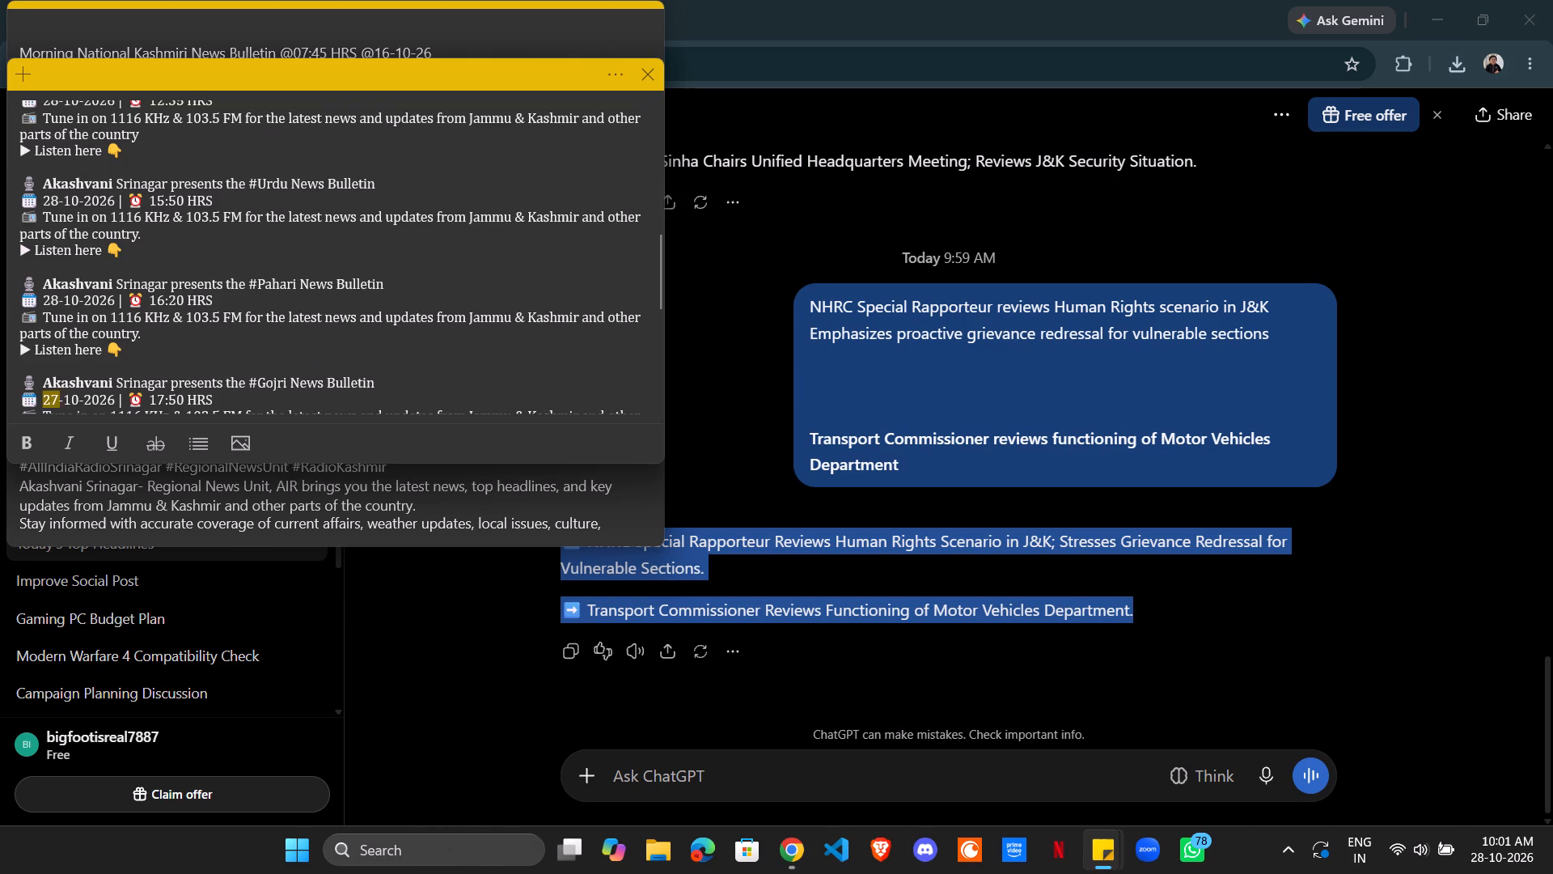
{"action": "key", "text": "ctrl+v"}
{"action": "scroll", "coordinate": [156, 368], "scroll_direction": "down", "scroll_amount": 3}
{"action": "double_click", "coordinate": [44, 354]}
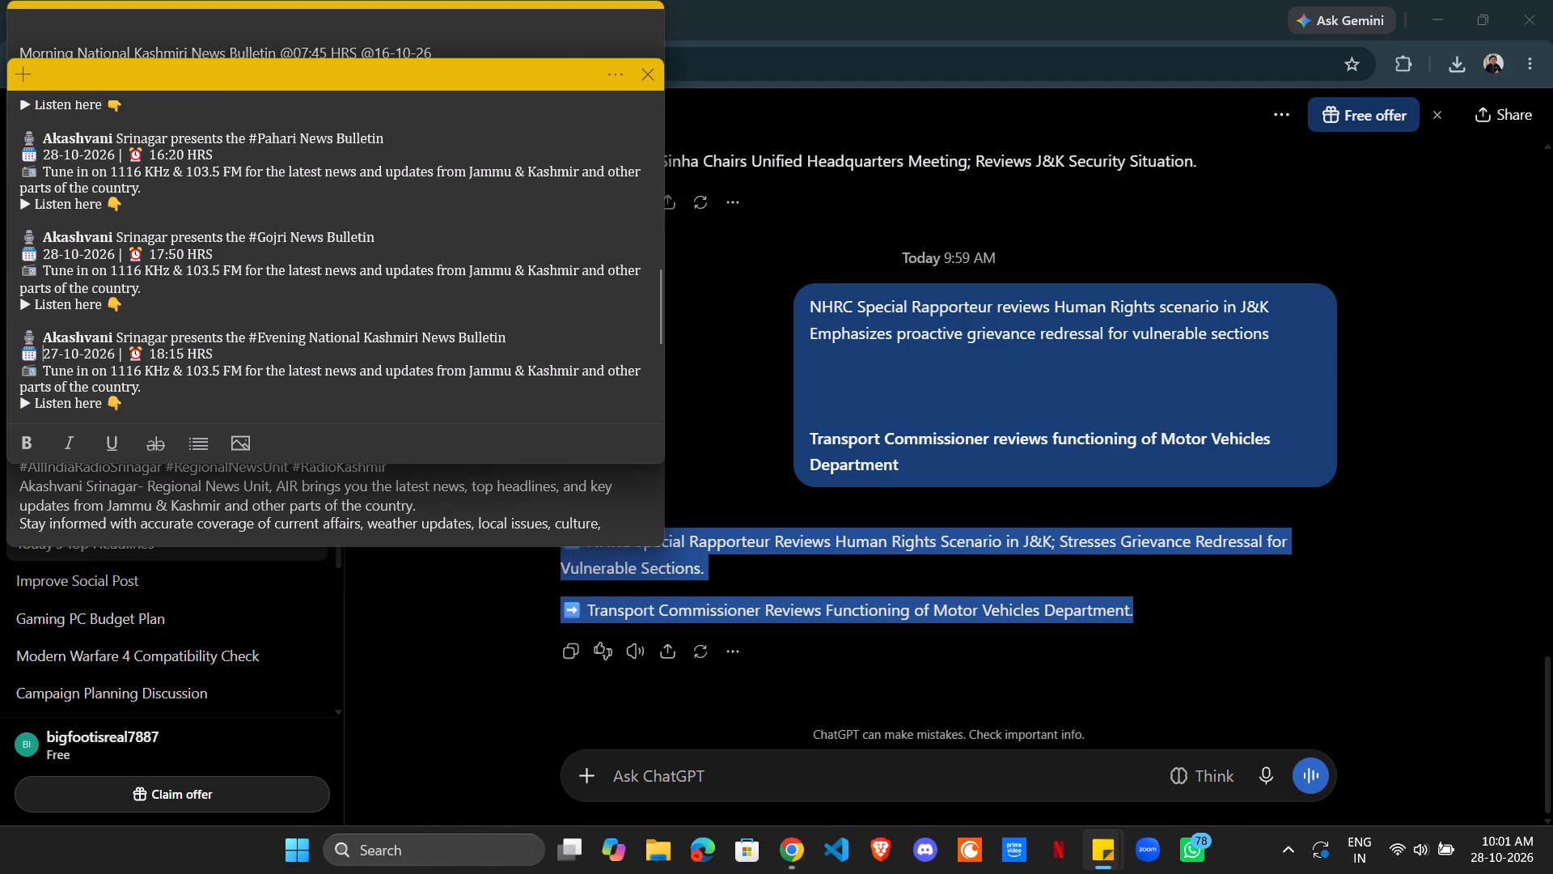
{"action": "key", "text": "ctrl+v"}
{"action": "scroll", "coordinate": [162, 300], "scroll_direction": "down", "scroll_amount": 2}
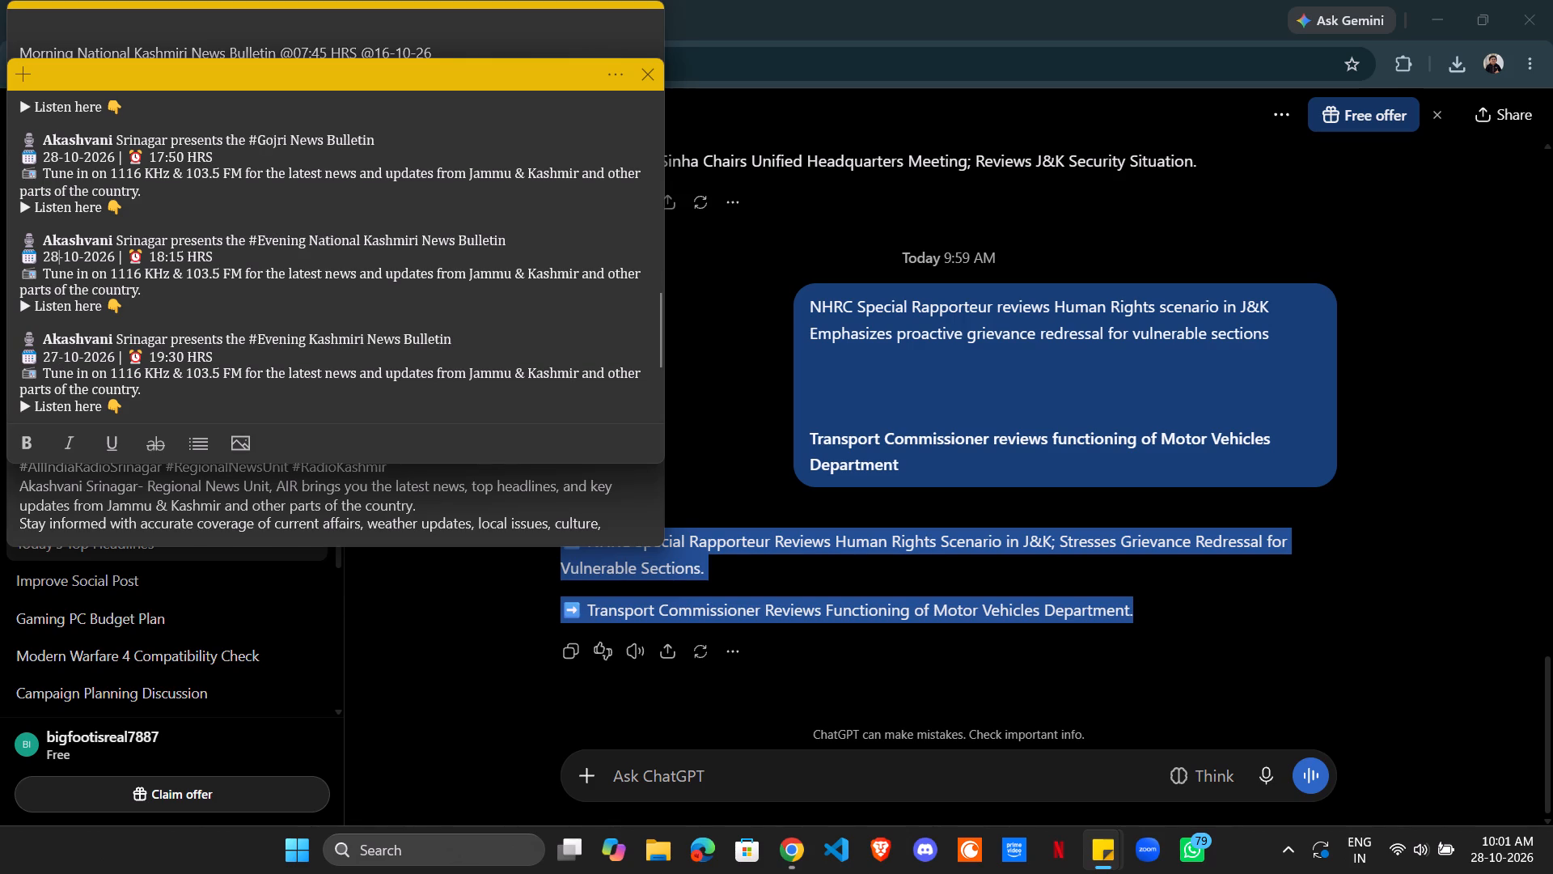
{"action": "double_click", "coordinate": [48, 361]}
{"action": "key", "text": "ctrl+v"}
{"action": "scroll", "coordinate": [116, 361], "scroll_direction": "down", "scroll_amount": 2}
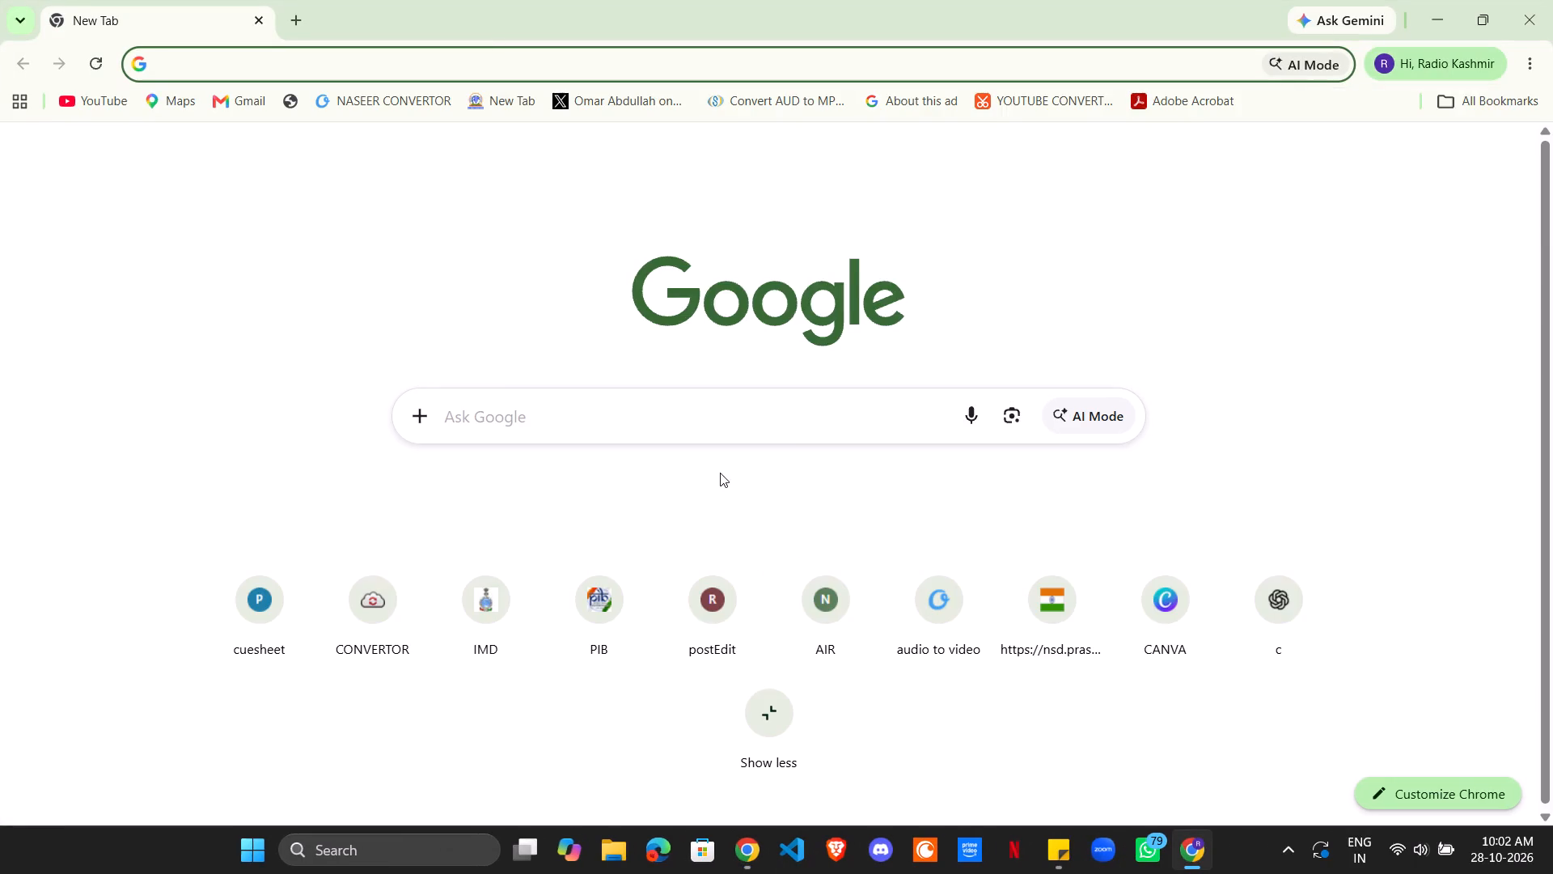
{"action": "key", "text": "ctrl+v"}
{"action": "key", "text": "Return"}
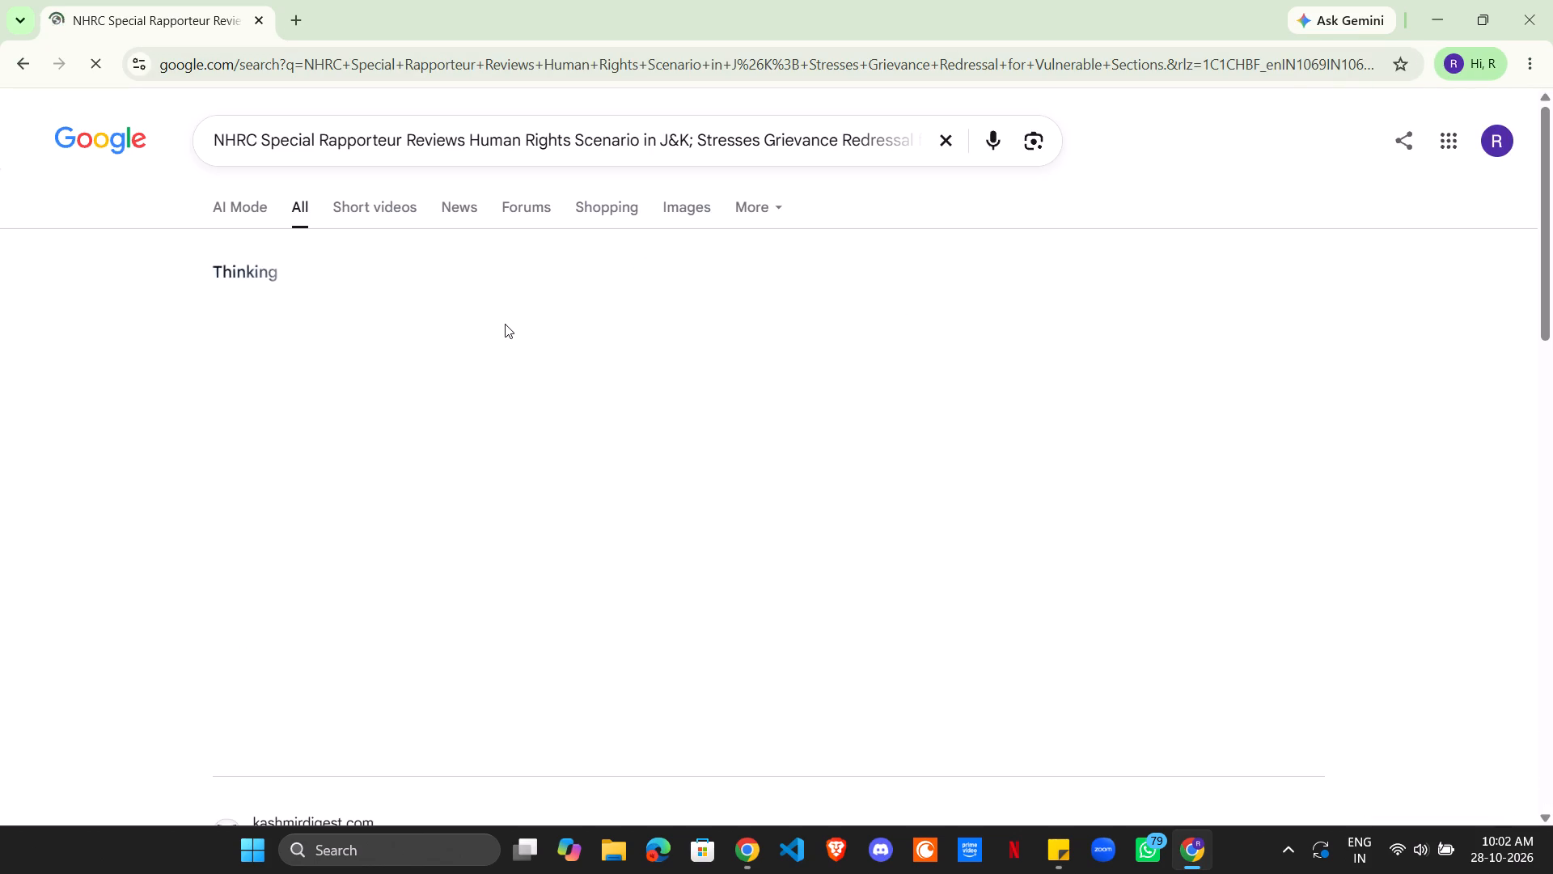
Open the kashmirdigest.com article on the NHRC Special Rapporteur from the search results.
{"action": "scroll", "coordinate": [463, 438], "scroll_direction": "down", "scroll_amount": 8}
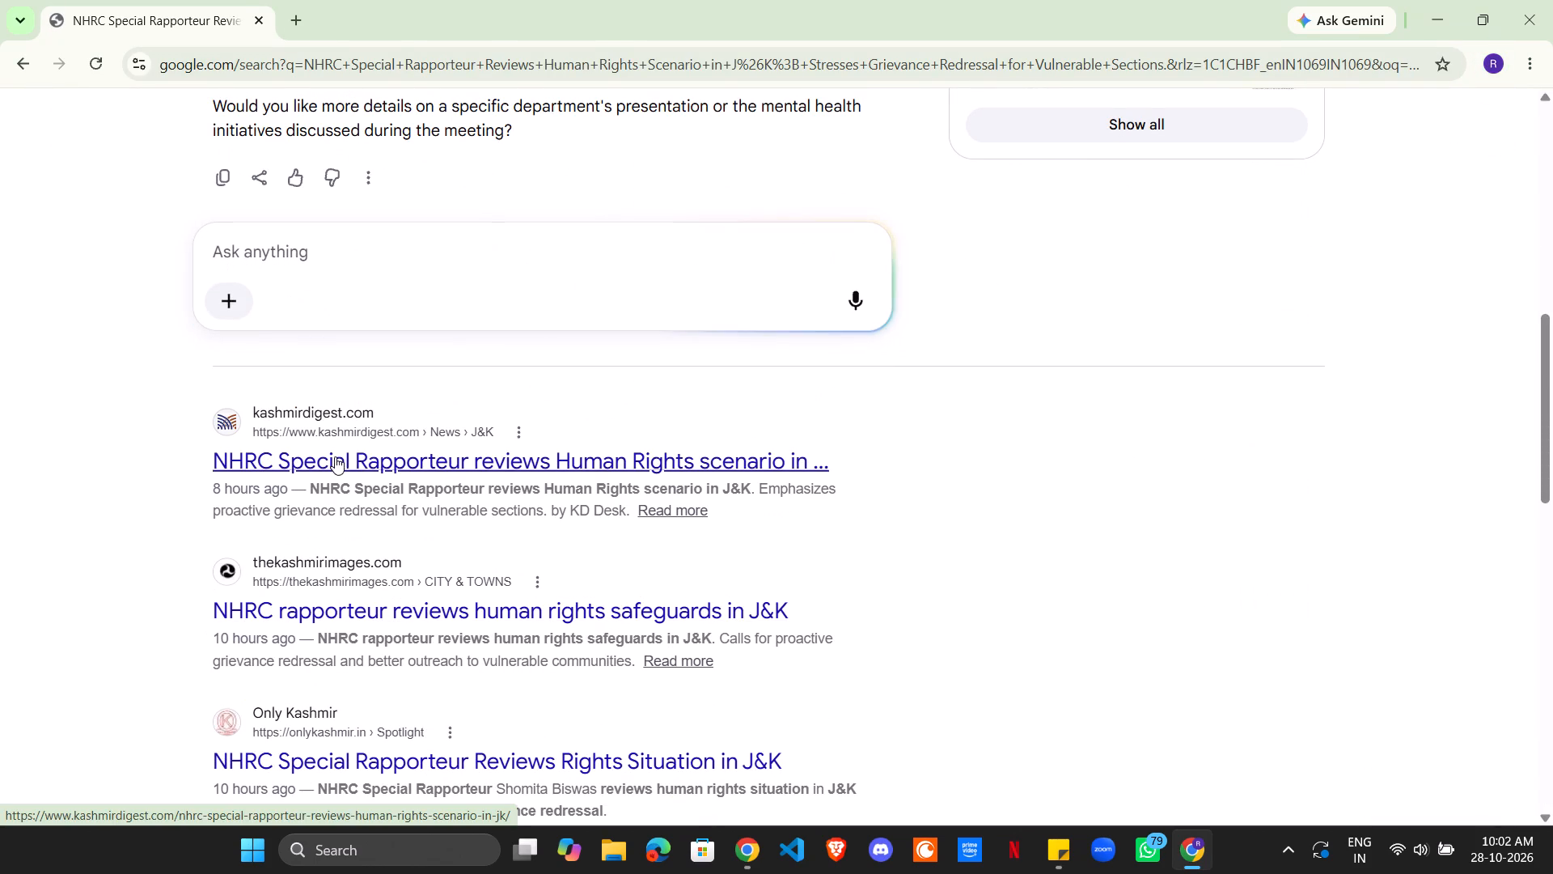
{"action": "left_click", "coordinate": [335, 456]}
Look over the kashmirdigest.com article and copy its lead photo of the NHRC review meeting.
{"action": "scroll", "coordinate": [438, 497], "scroll_direction": "down", "scroll_amount": 4}
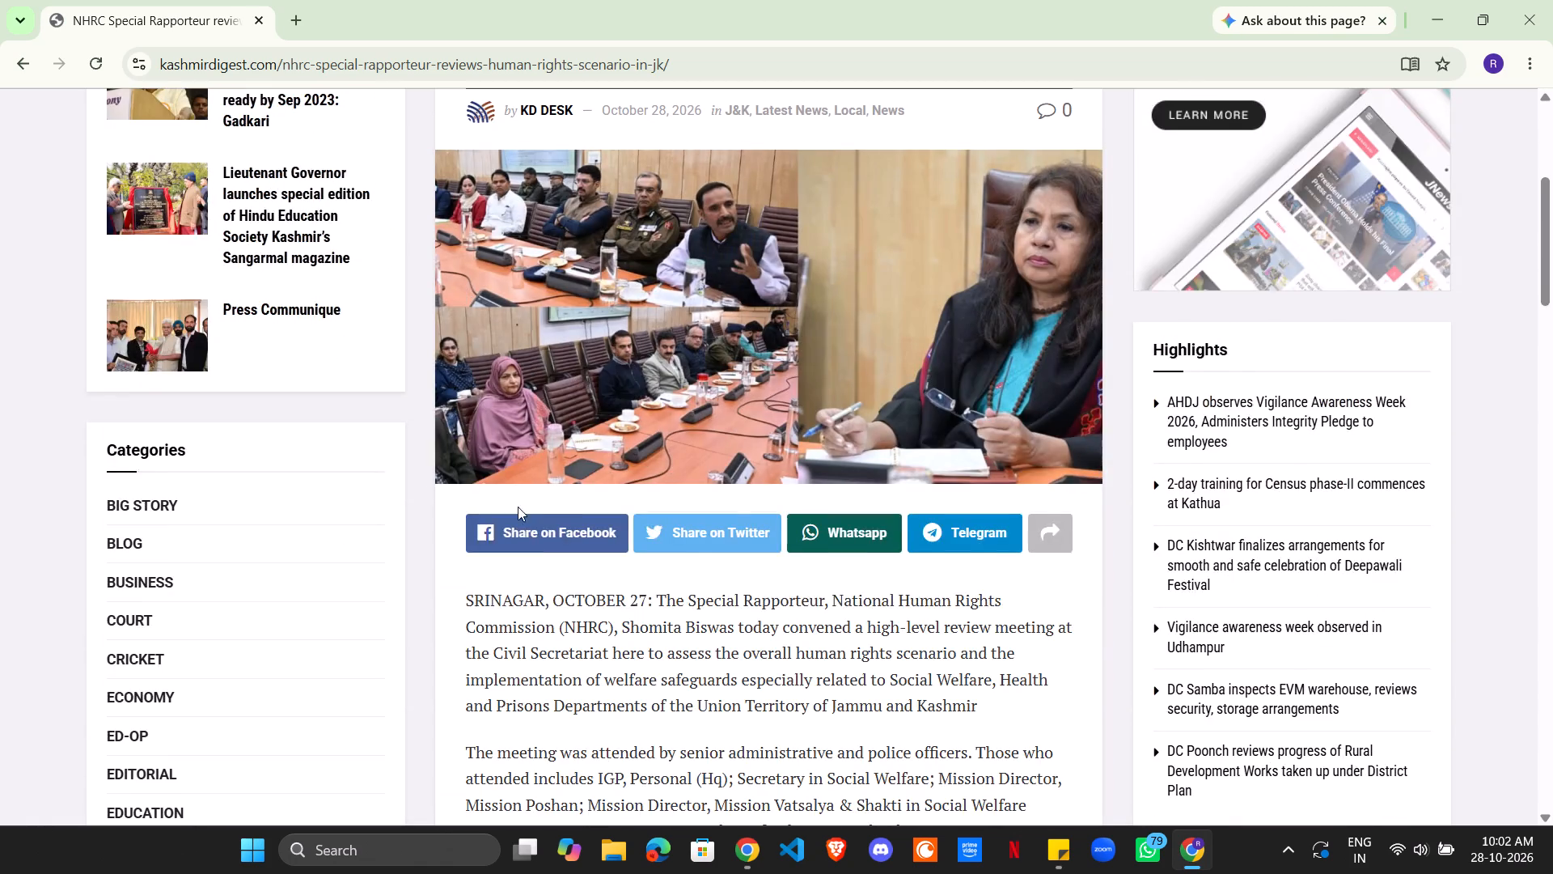
{"action": "scroll", "coordinate": [568, 519], "scroll_direction": "up", "scroll_amount": 4}
{"action": "scroll", "coordinate": [601, 598], "scroll_direction": "down", "scroll_amount": 2}
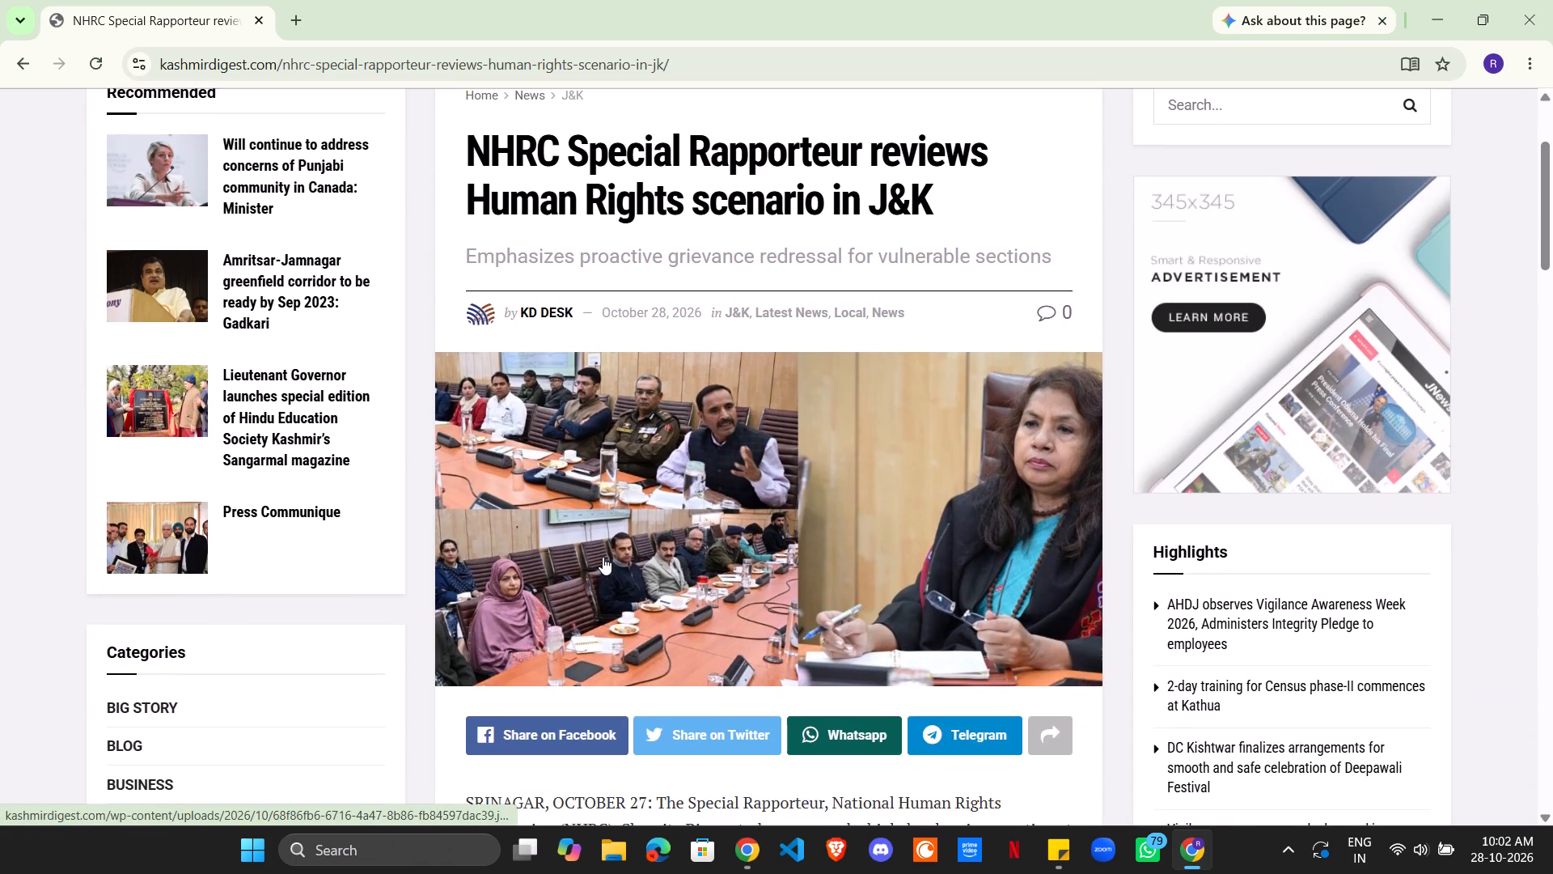
{"action": "scroll", "coordinate": [609, 558], "scroll_direction": "up", "scroll_amount": 4}
{"action": "scroll", "coordinate": [598, 710], "scroll_direction": "down", "scroll_amount": 2}
{"action": "right_click", "coordinate": [590, 548]}
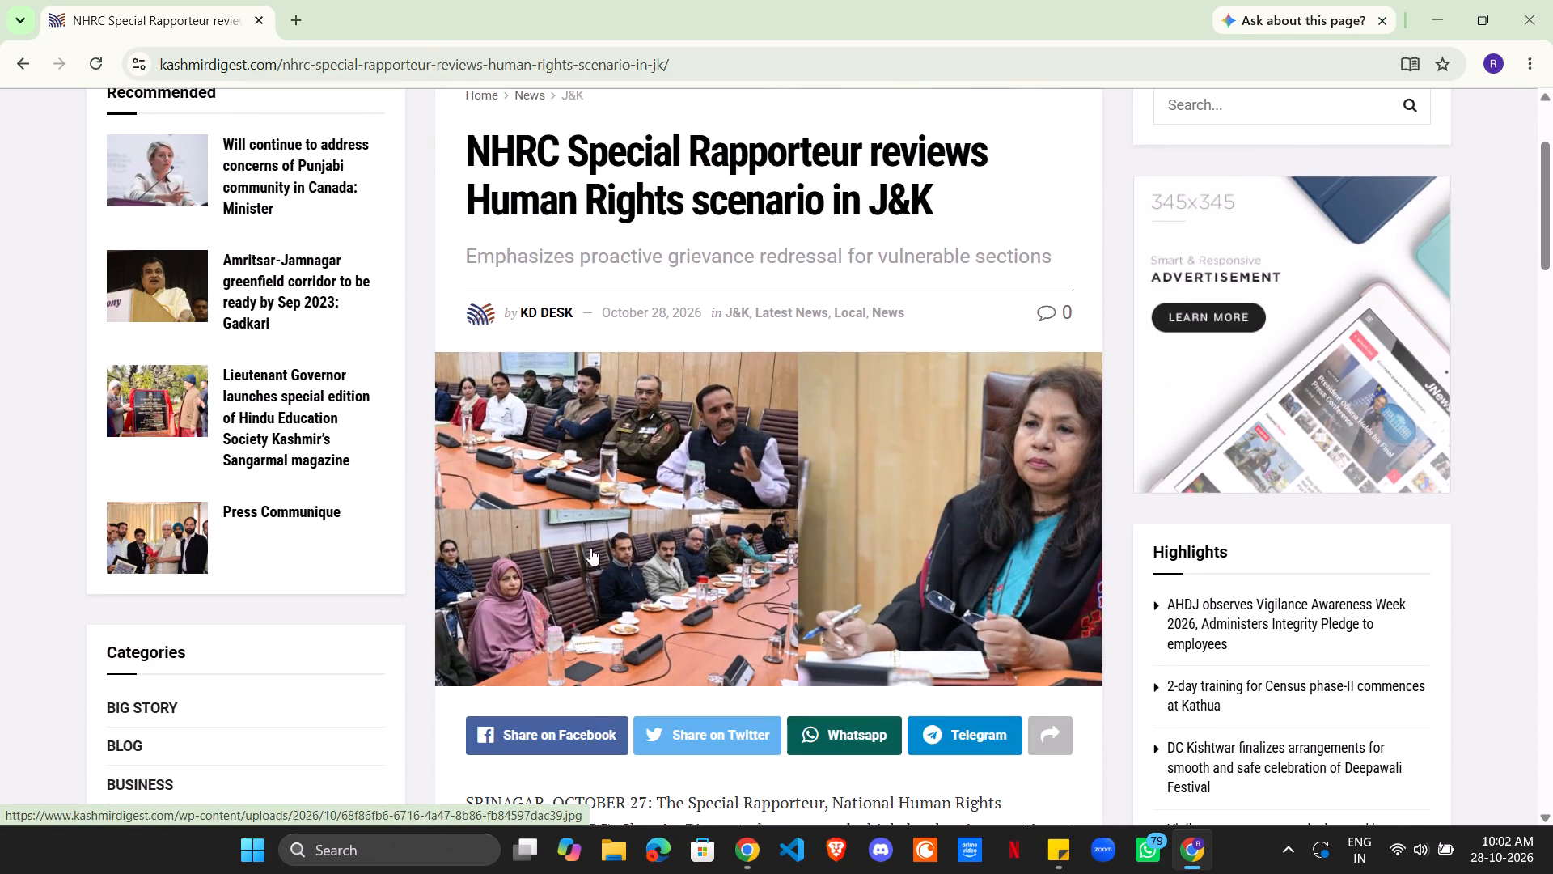
{"action": "left_click", "coordinate": [679, 422]}
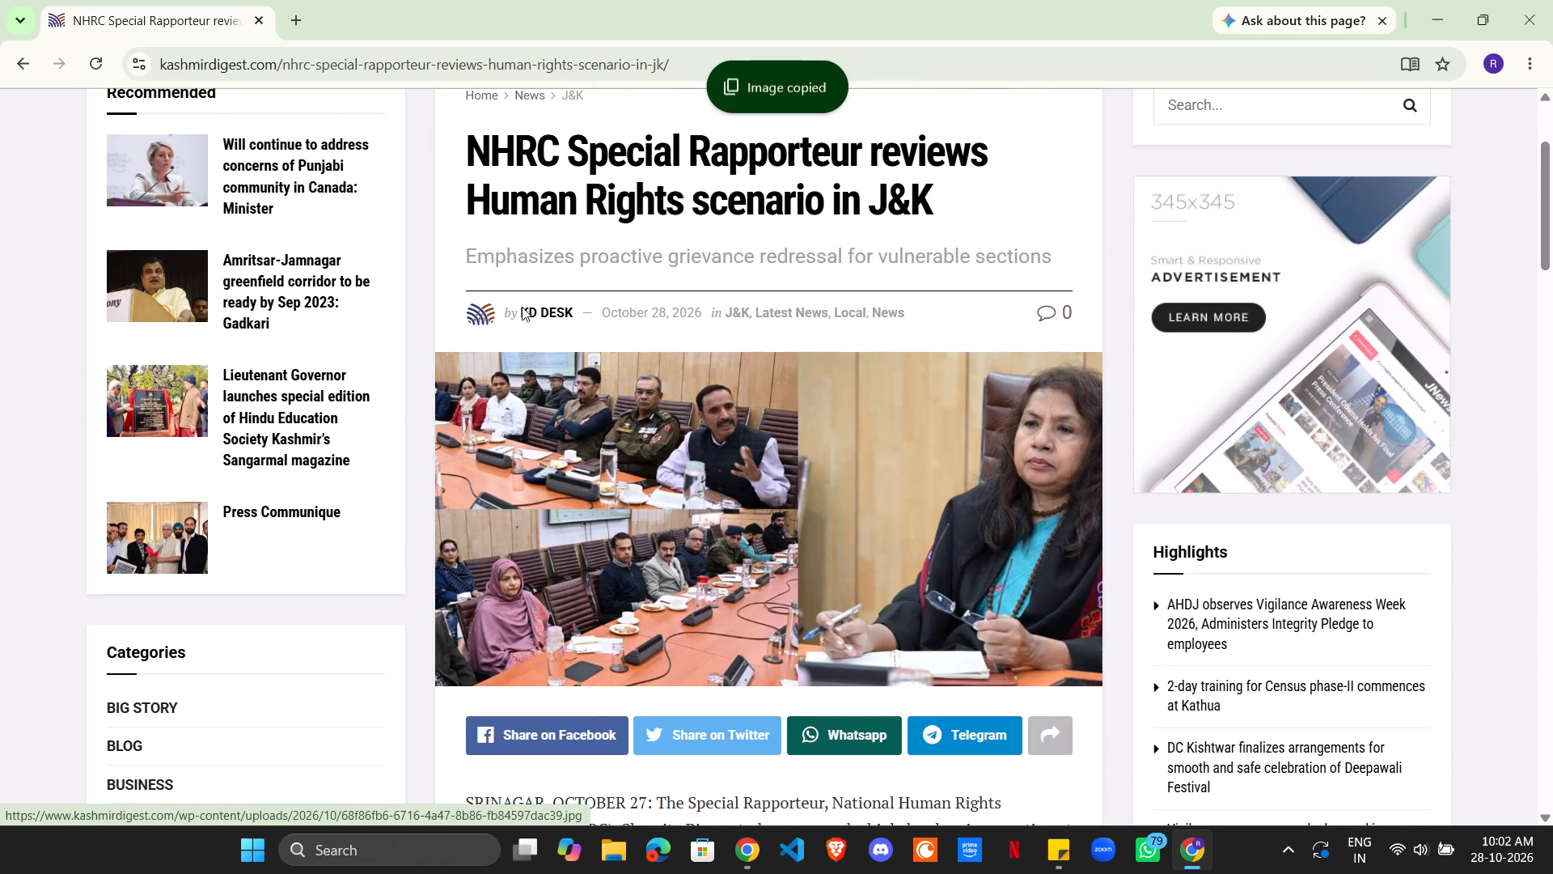
Open Canva in a new browser tab and open the 9:20am thumbnail design from the recent designs.
{"action": "left_click", "coordinate": [300, 11]}
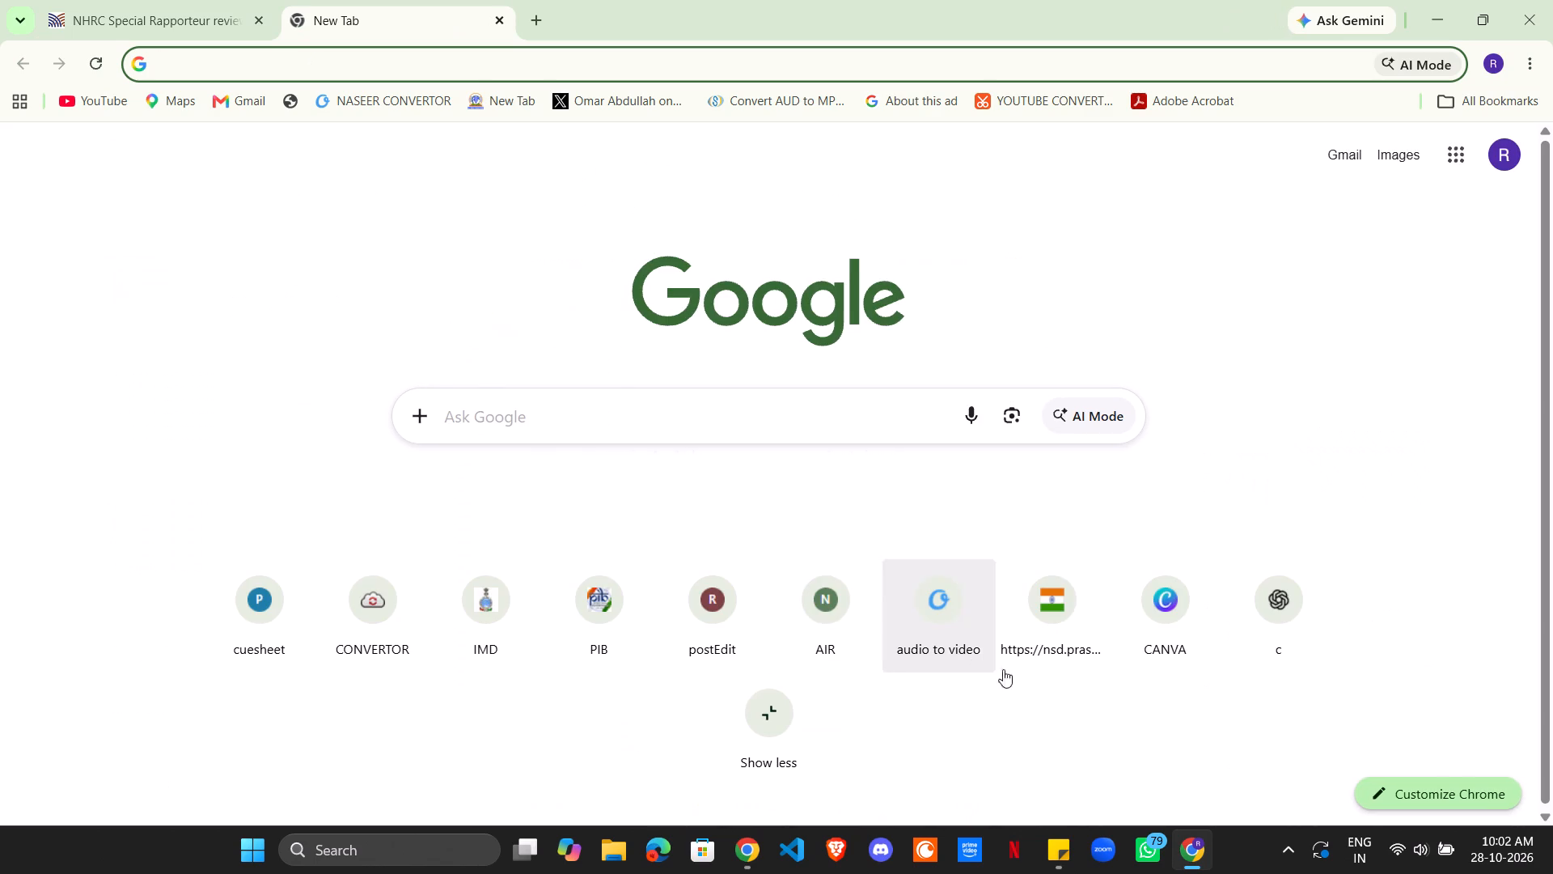
{"action": "left_click", "coordinate": [1149, 601]}
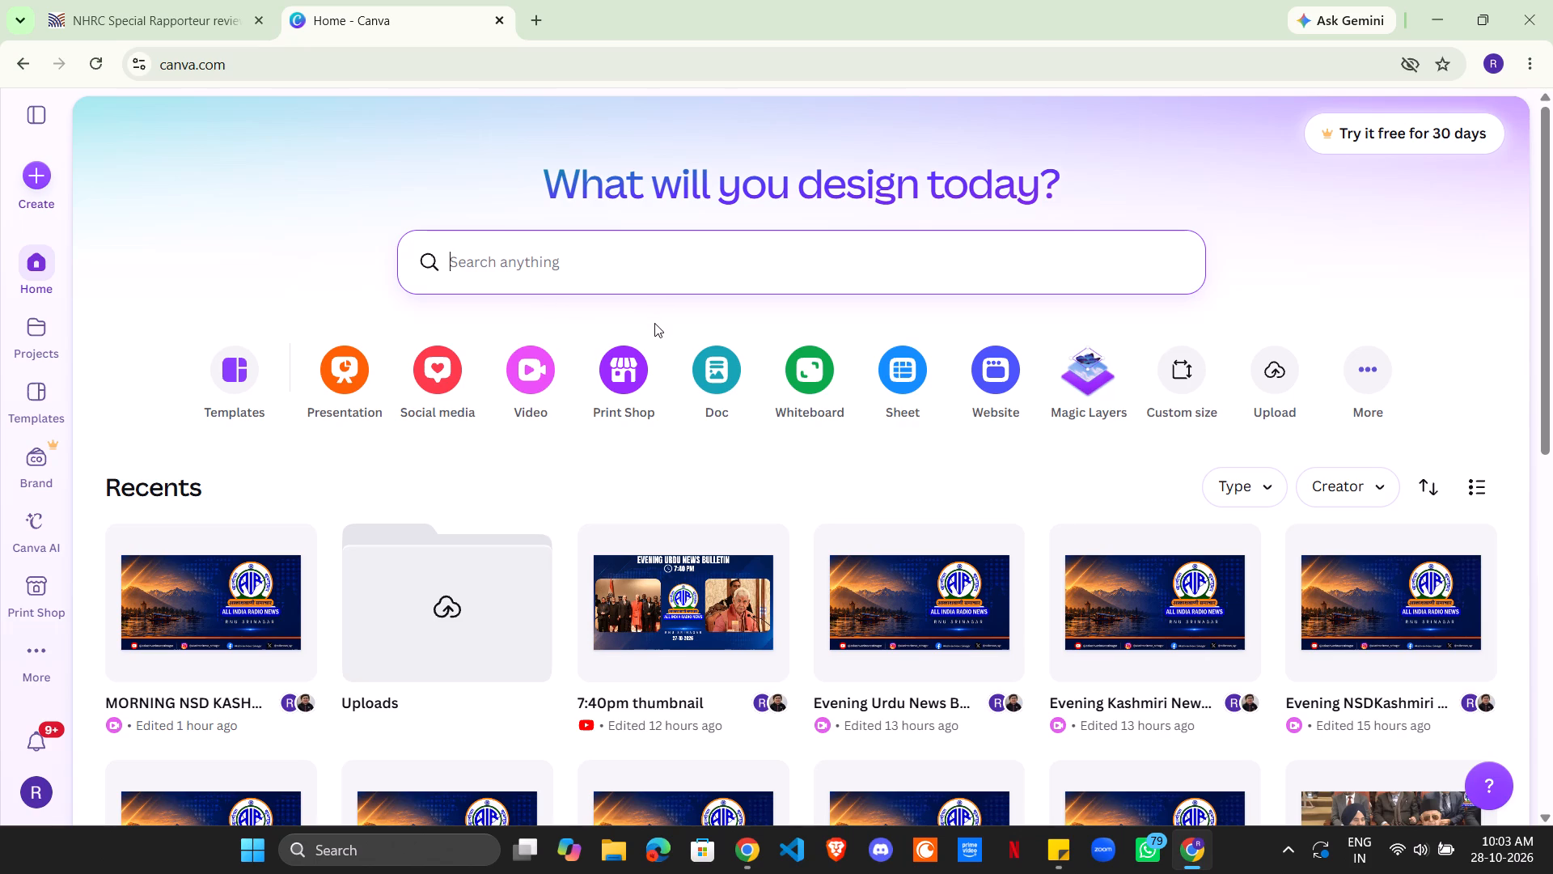
{"action": "left_click", "coordinate": [269, 268]}
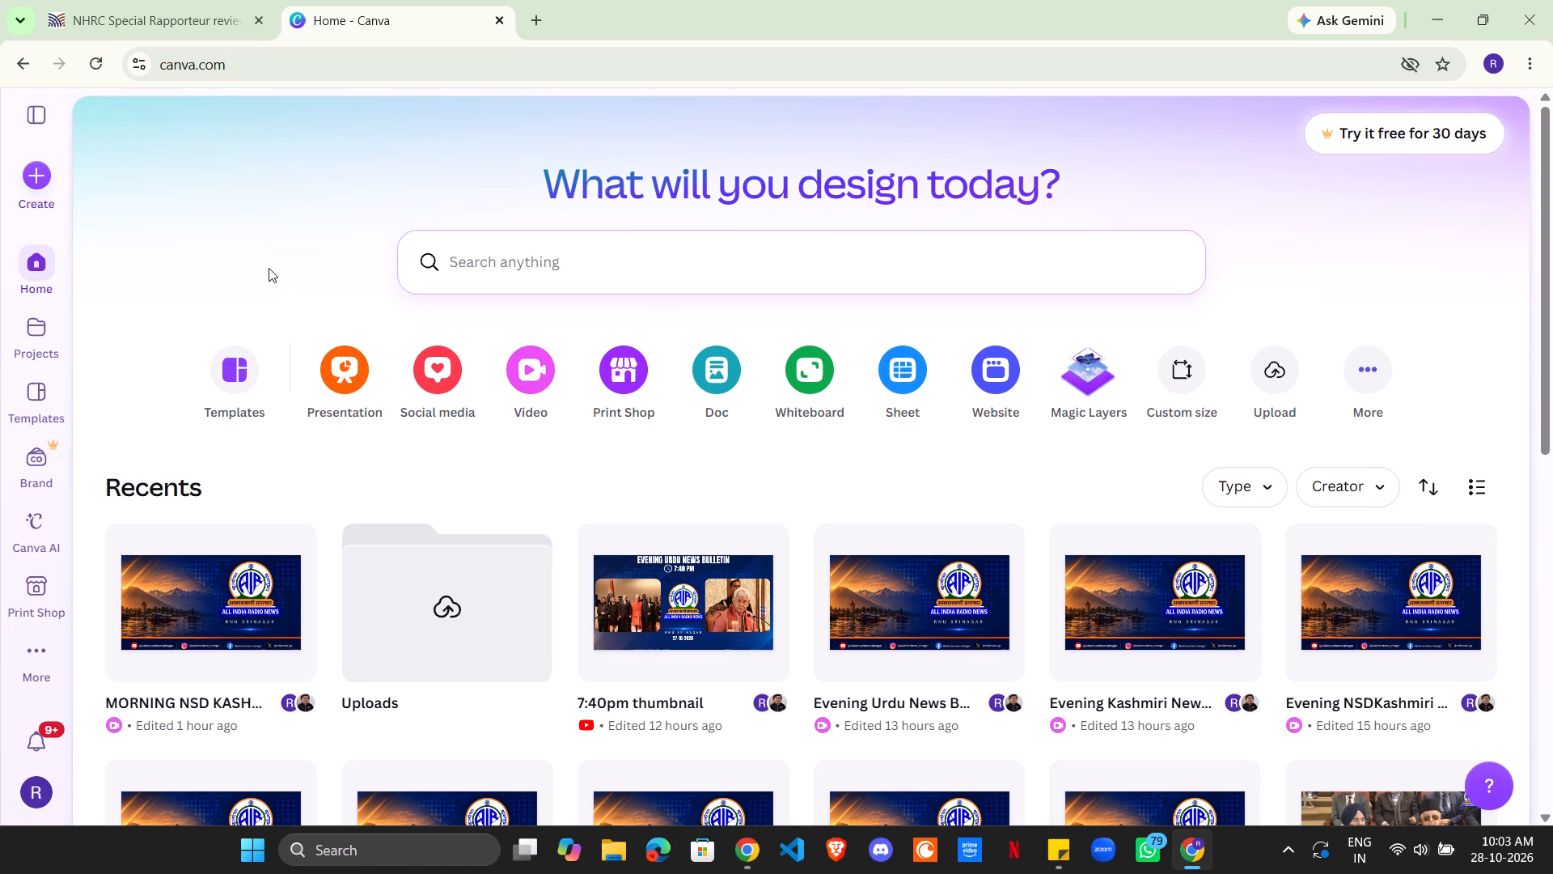
{"action": "scroll", "coordinate": [767, 567], "scroll_direction": "down", "scroll_amount": 2}
{"action": "scroll", "coordinate": [1061, 594], "scroll_direction": "down", "scroll_amount": 2}
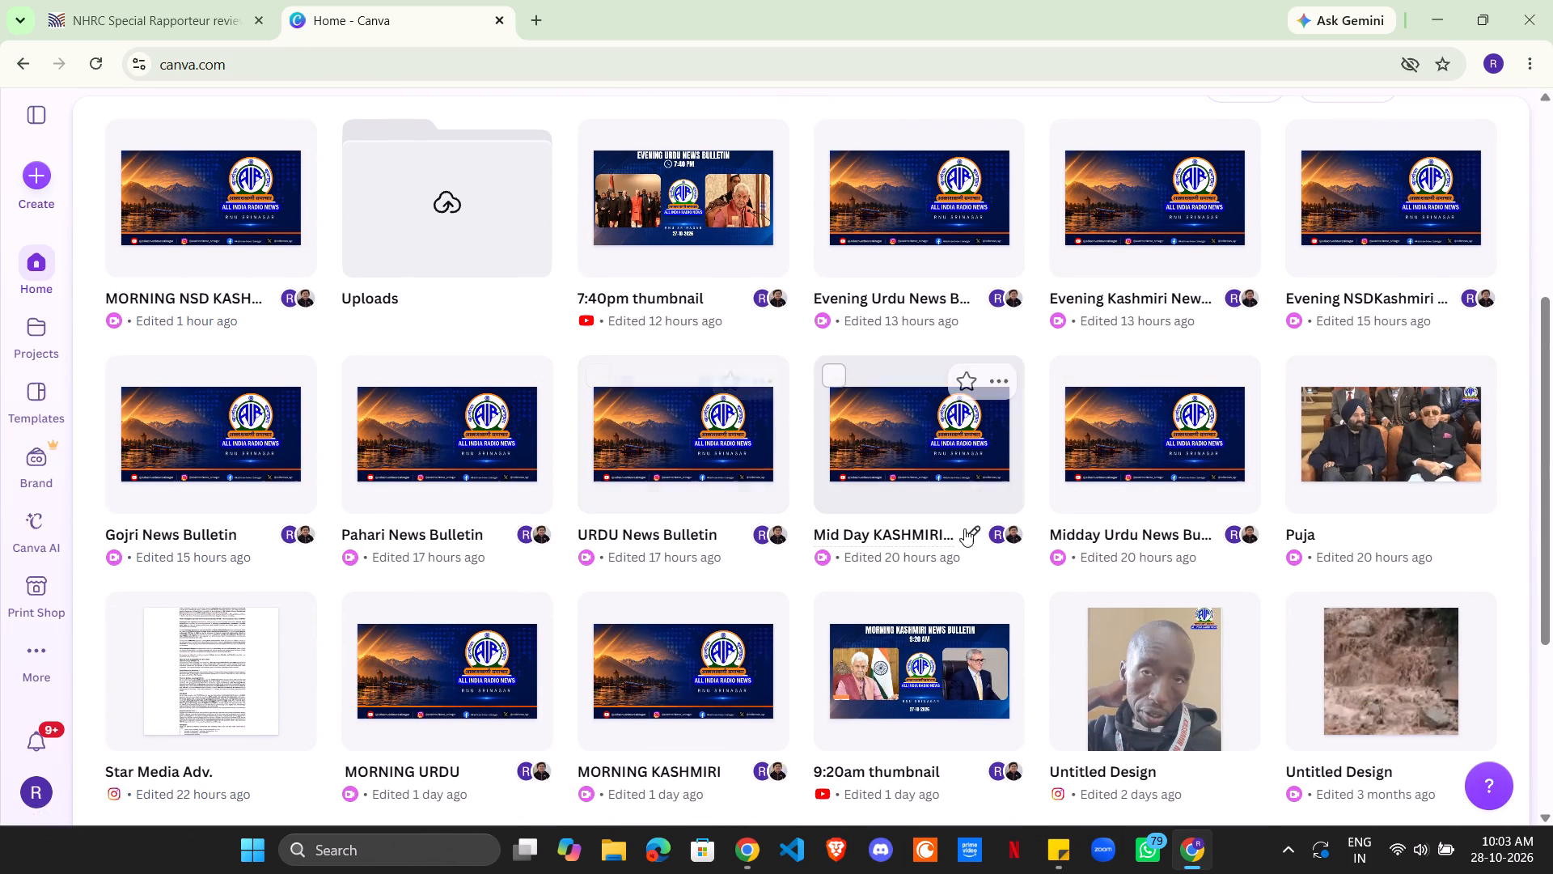
{"action": "scroll", "coordinate": [964, 528], "scroll_direction": "down", "scroll_amount": 2}
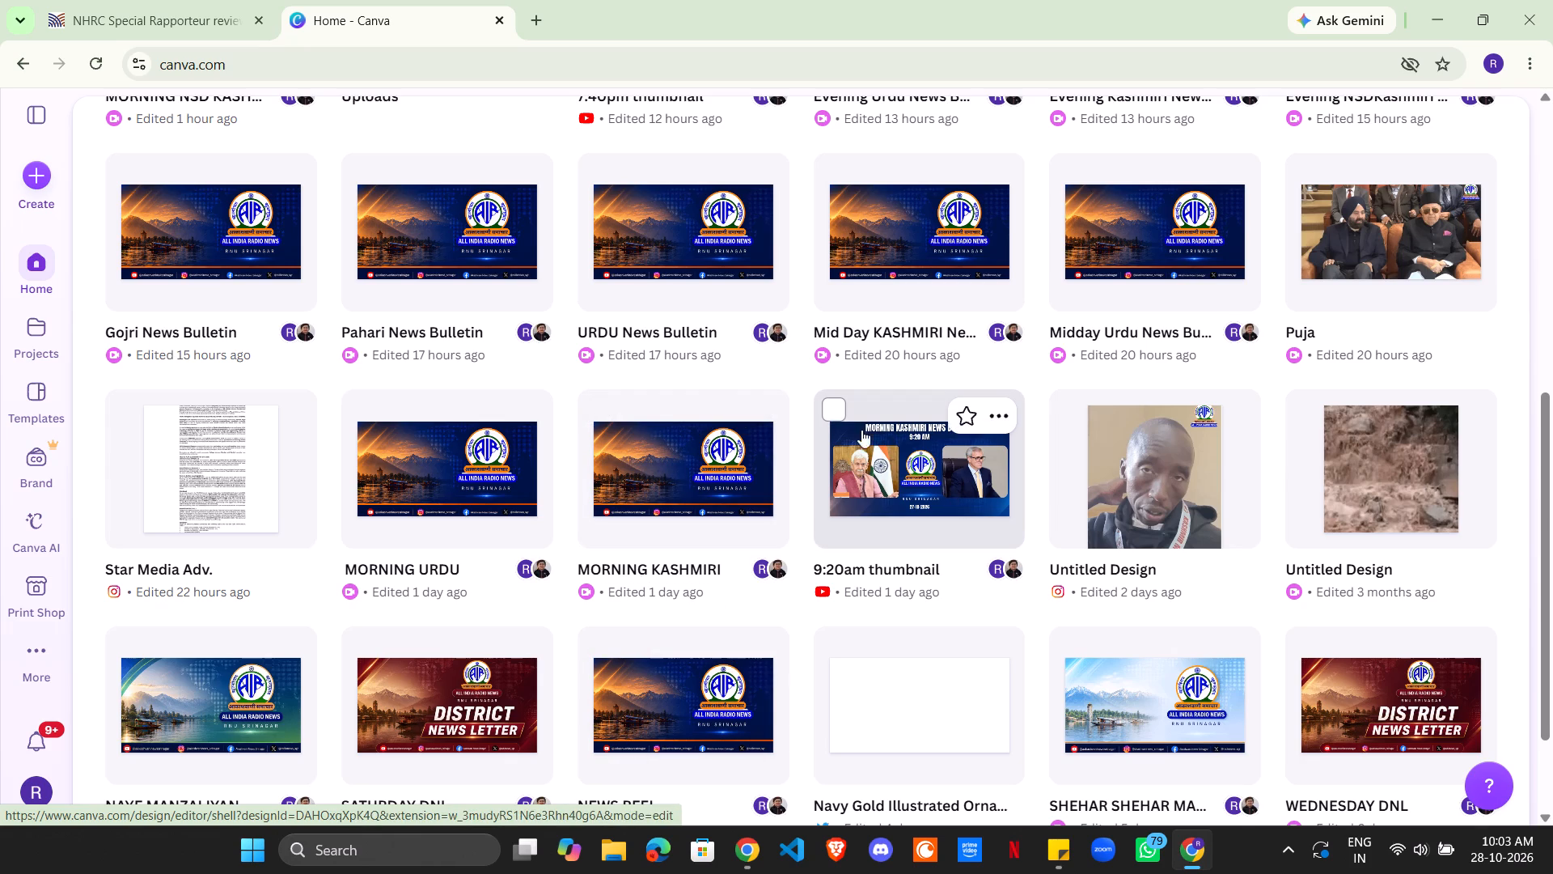
{"action": "left_click", "coordinate": [877, 466]}
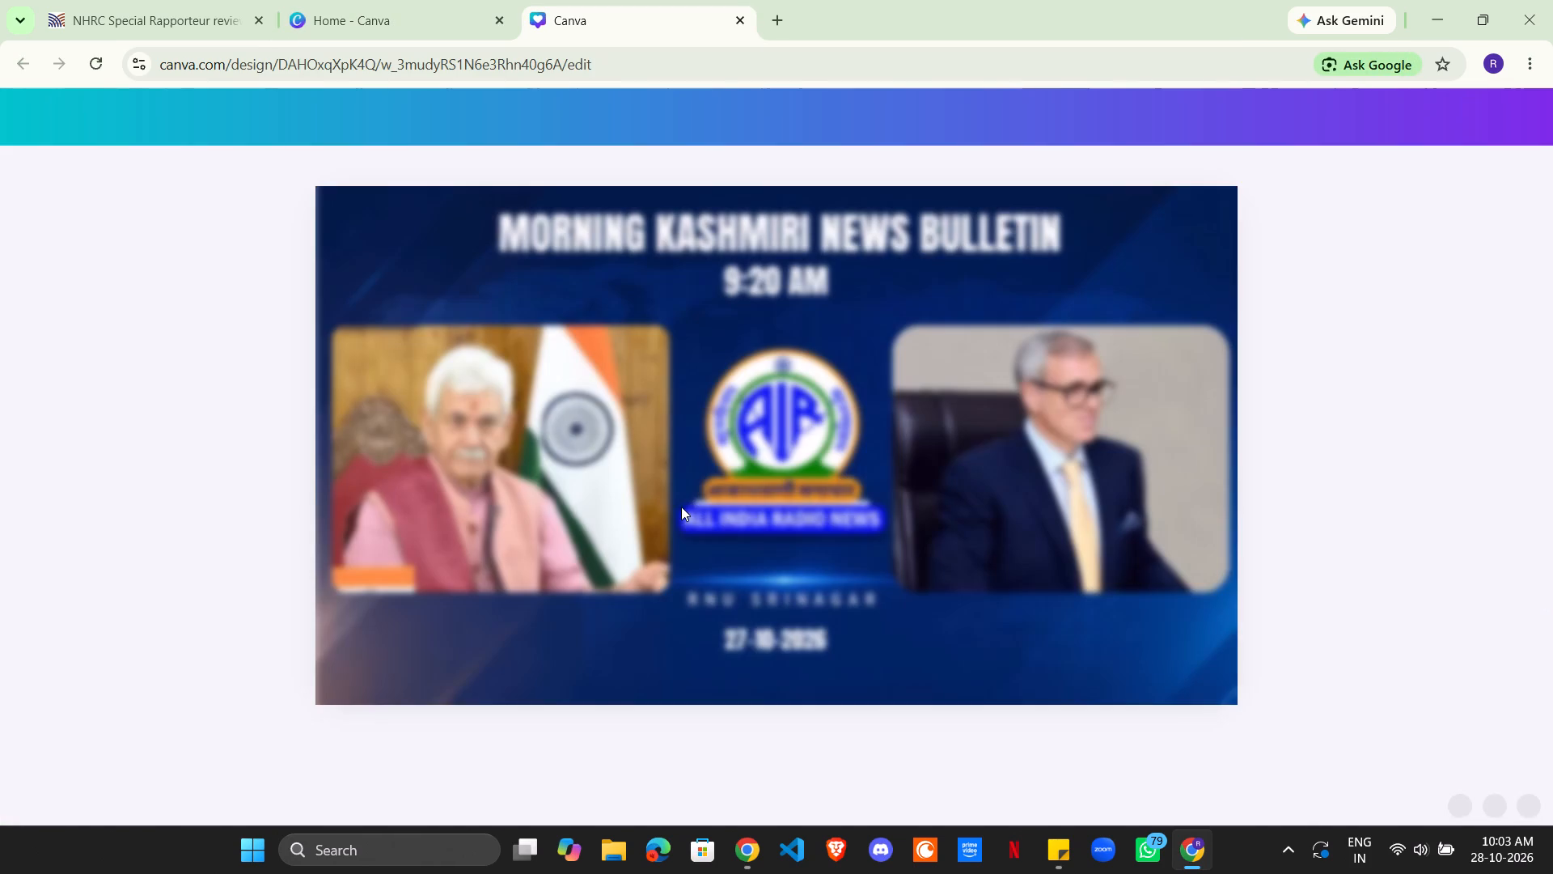
Delete the portrait with the Indian flag from the thumbnail and paste the copied NHRC meeting photo.
{"action": "left_click", "coordinate": [535, 509]}
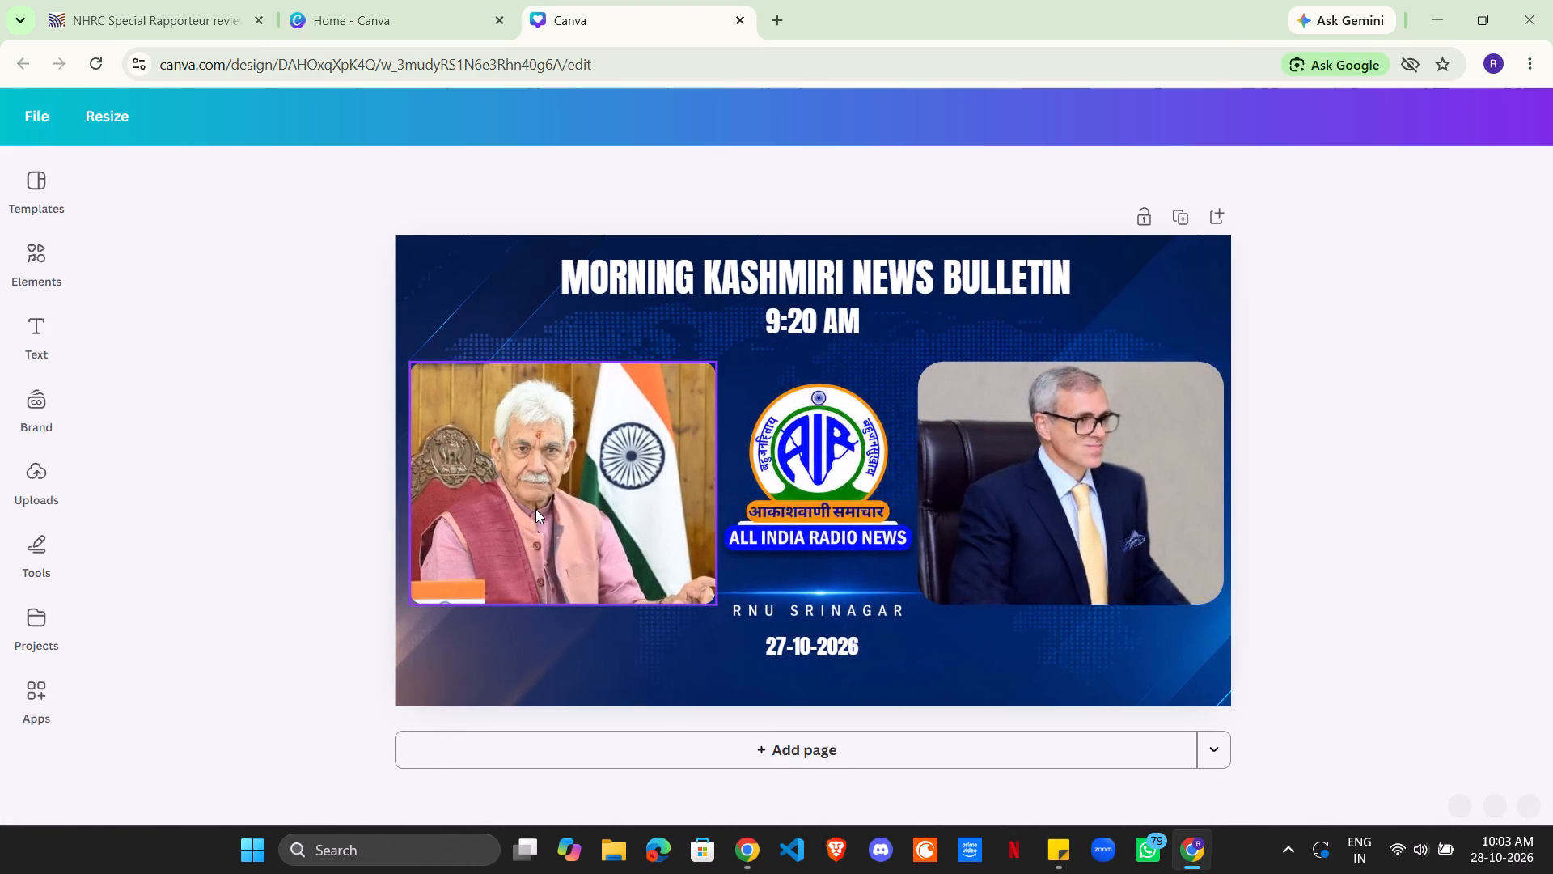
{"action": "key", "text": "BackSpace"}
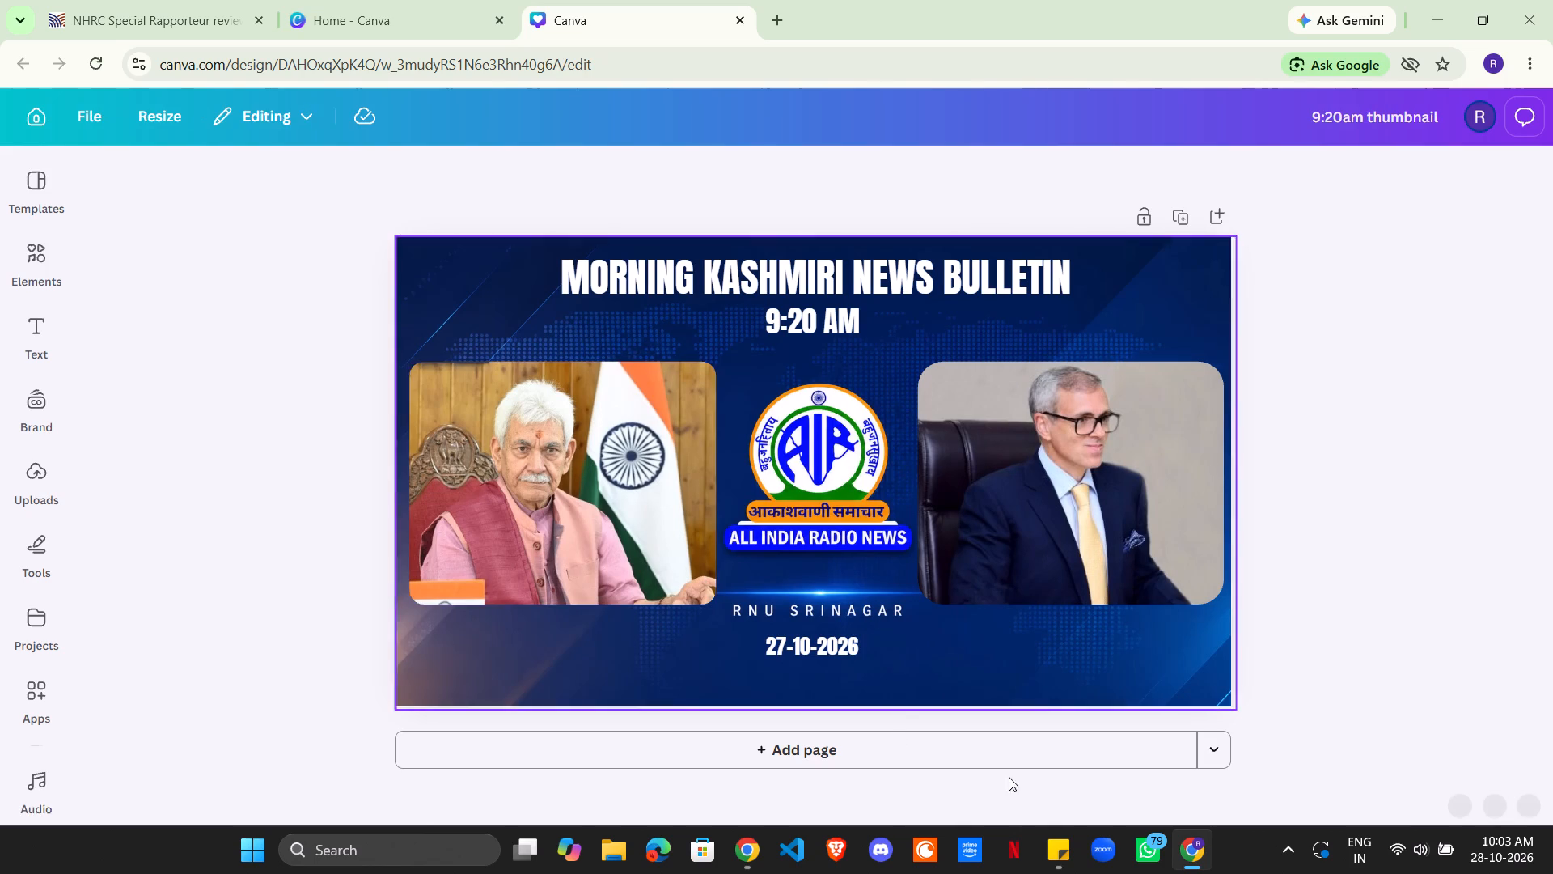
{"action": "left_click", "coordinate": [497, 509]}
{"action": "key", "text": "BackSpace"}
{"action": "key", "text": "ctrl+v"}
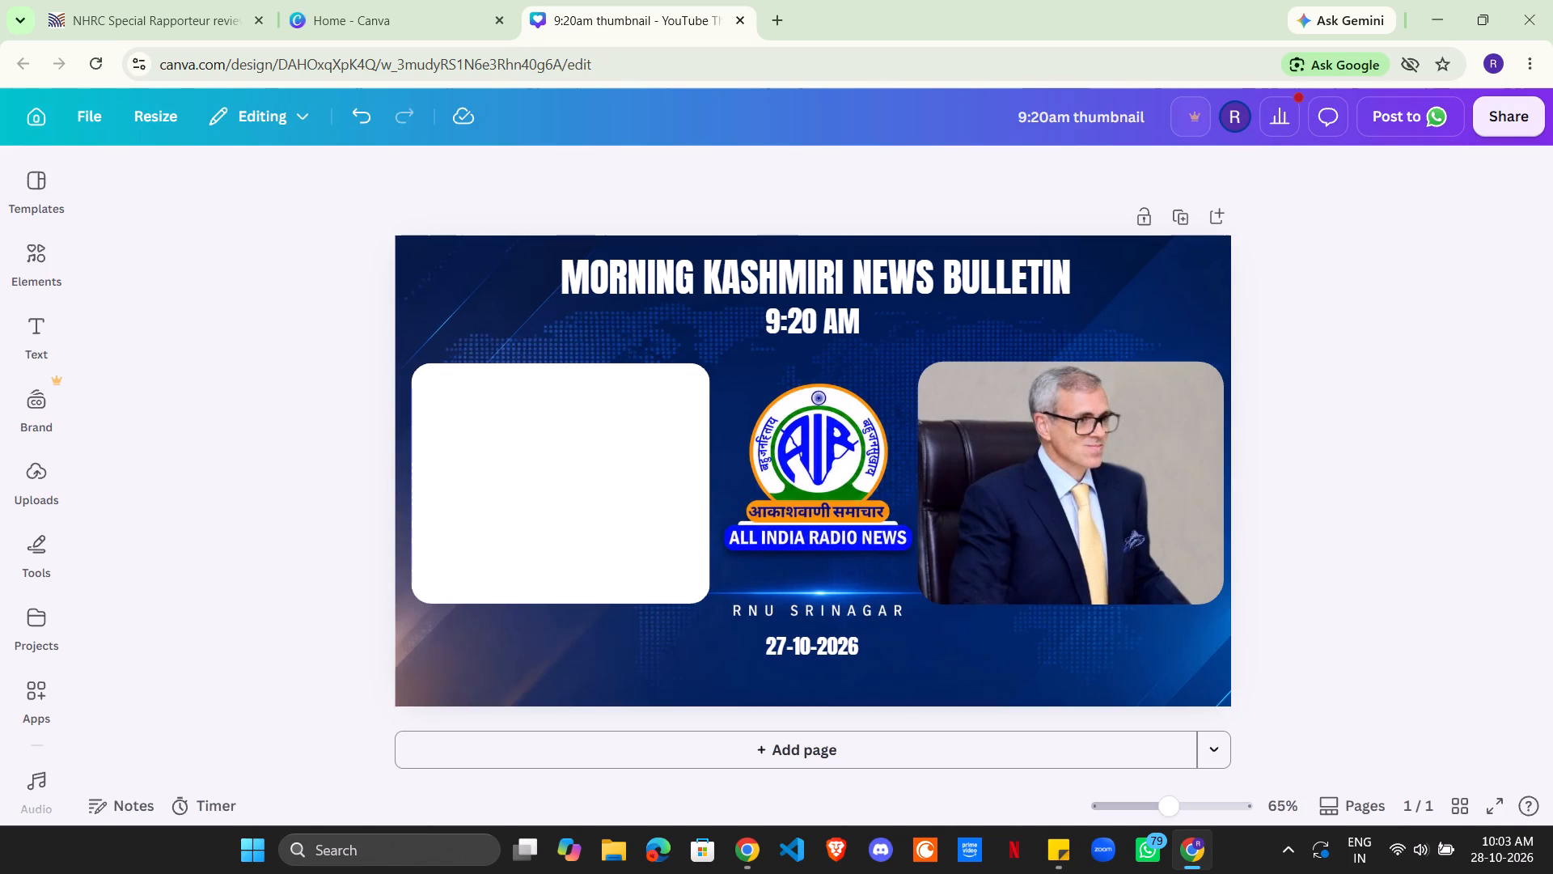
Scale the meeting photo to about 460 wide over the empty white frame, align their tops and extend it to the frame's height.
{"action": "left_click_drag", "start_coordinate": [724, 500], "coordinate": [603, 532]}
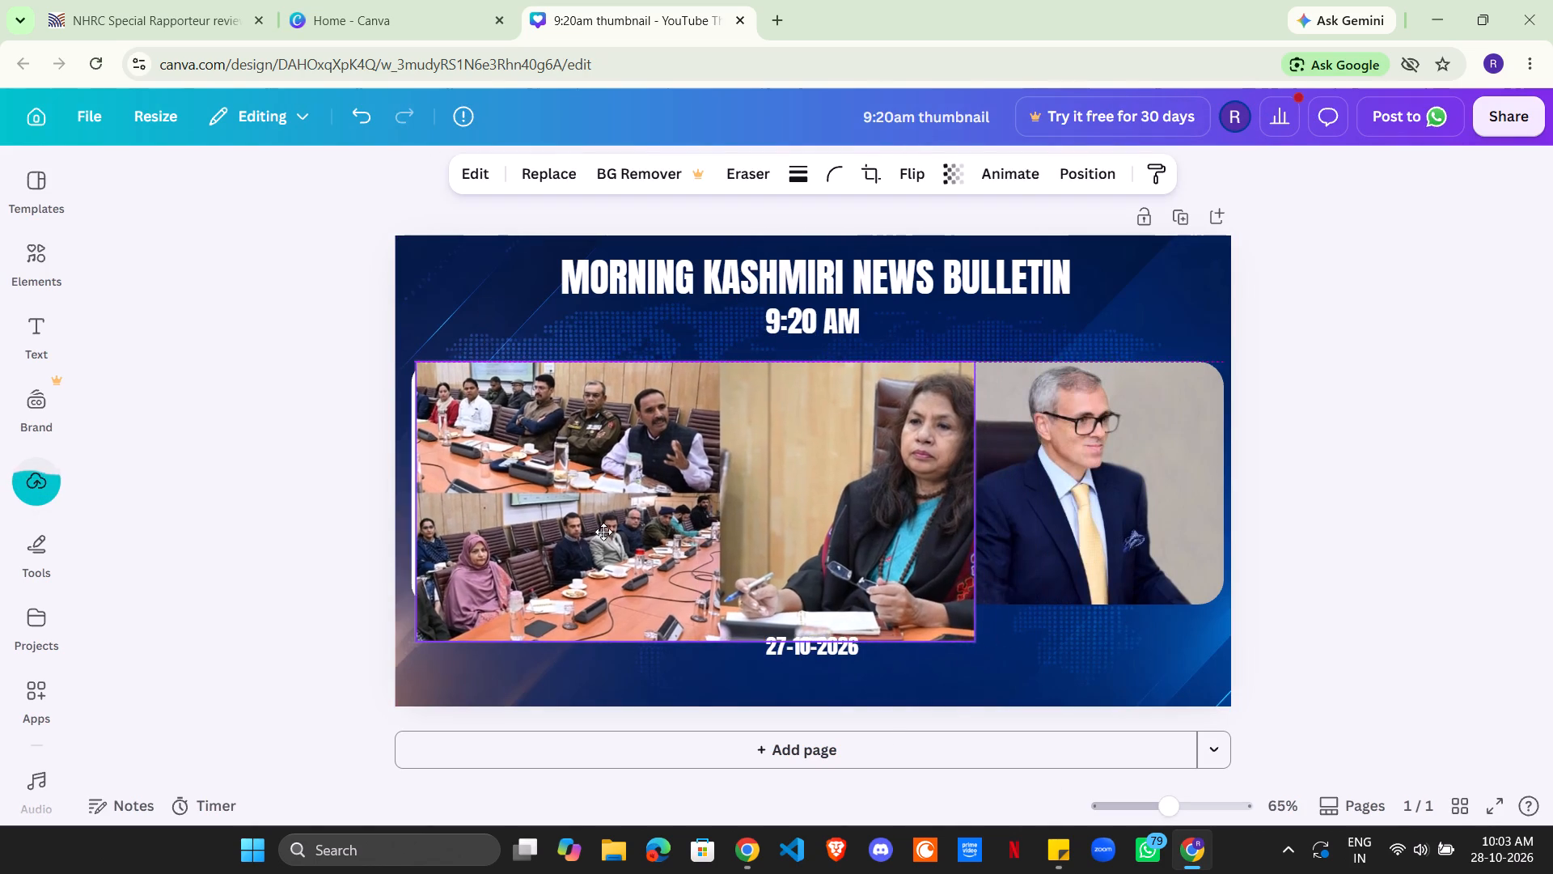
{"action": "left_click_drag", "start_coordinate": [603, 532], "coordinate": [600, 533]}
{"action": "left_click_drag", "start_coordinate": [962, 648], "coordinate": [699, 596]}
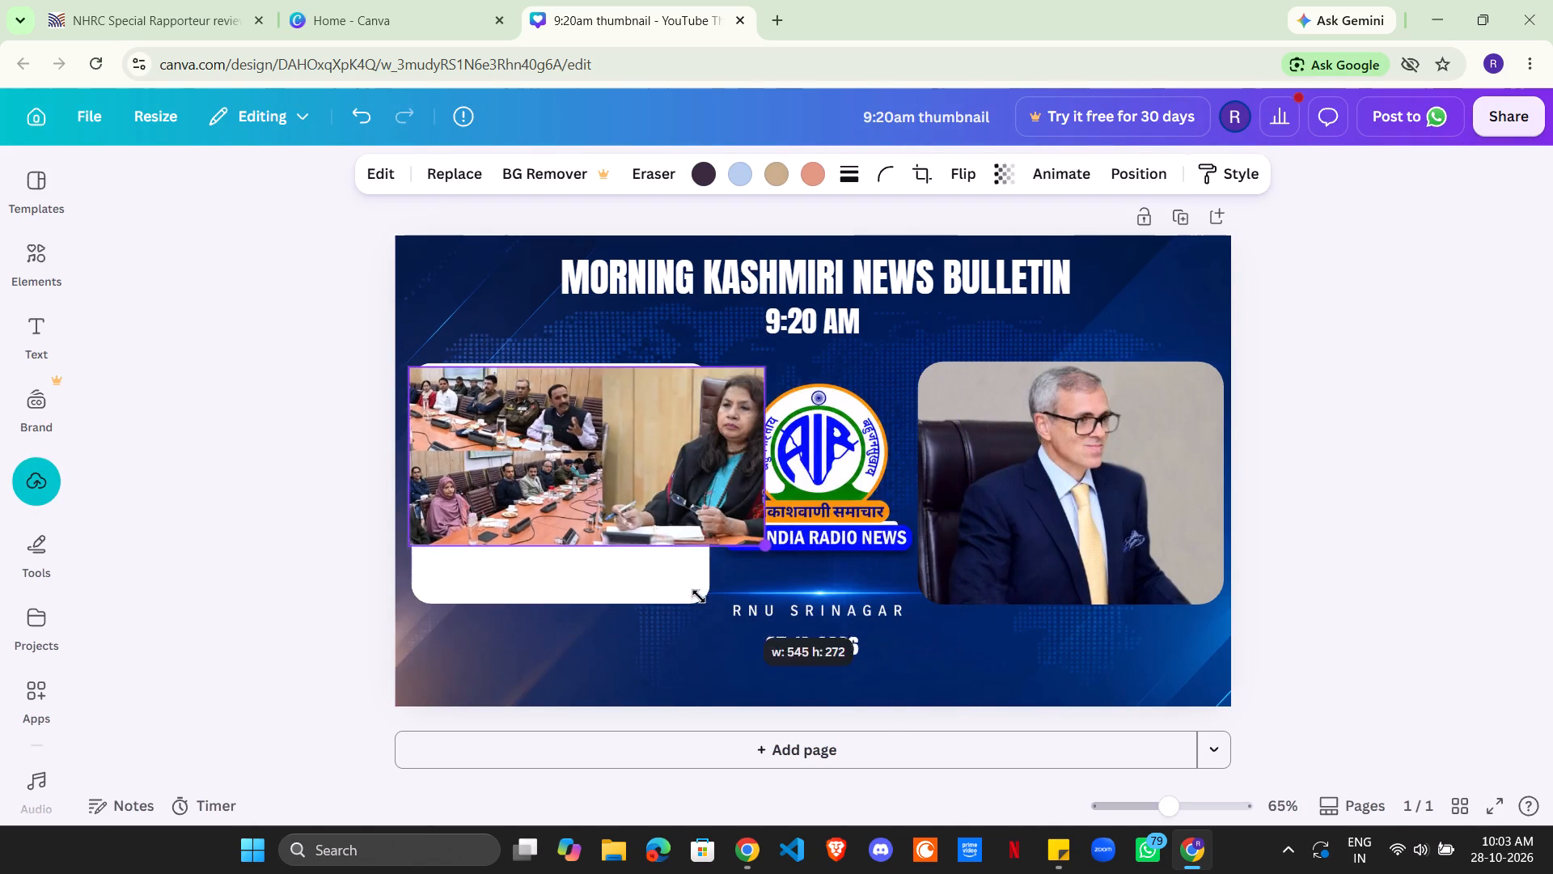
{"action": "left_click_drag", "start_coordinate": [699, 596], "coordinate": [671, 584]}
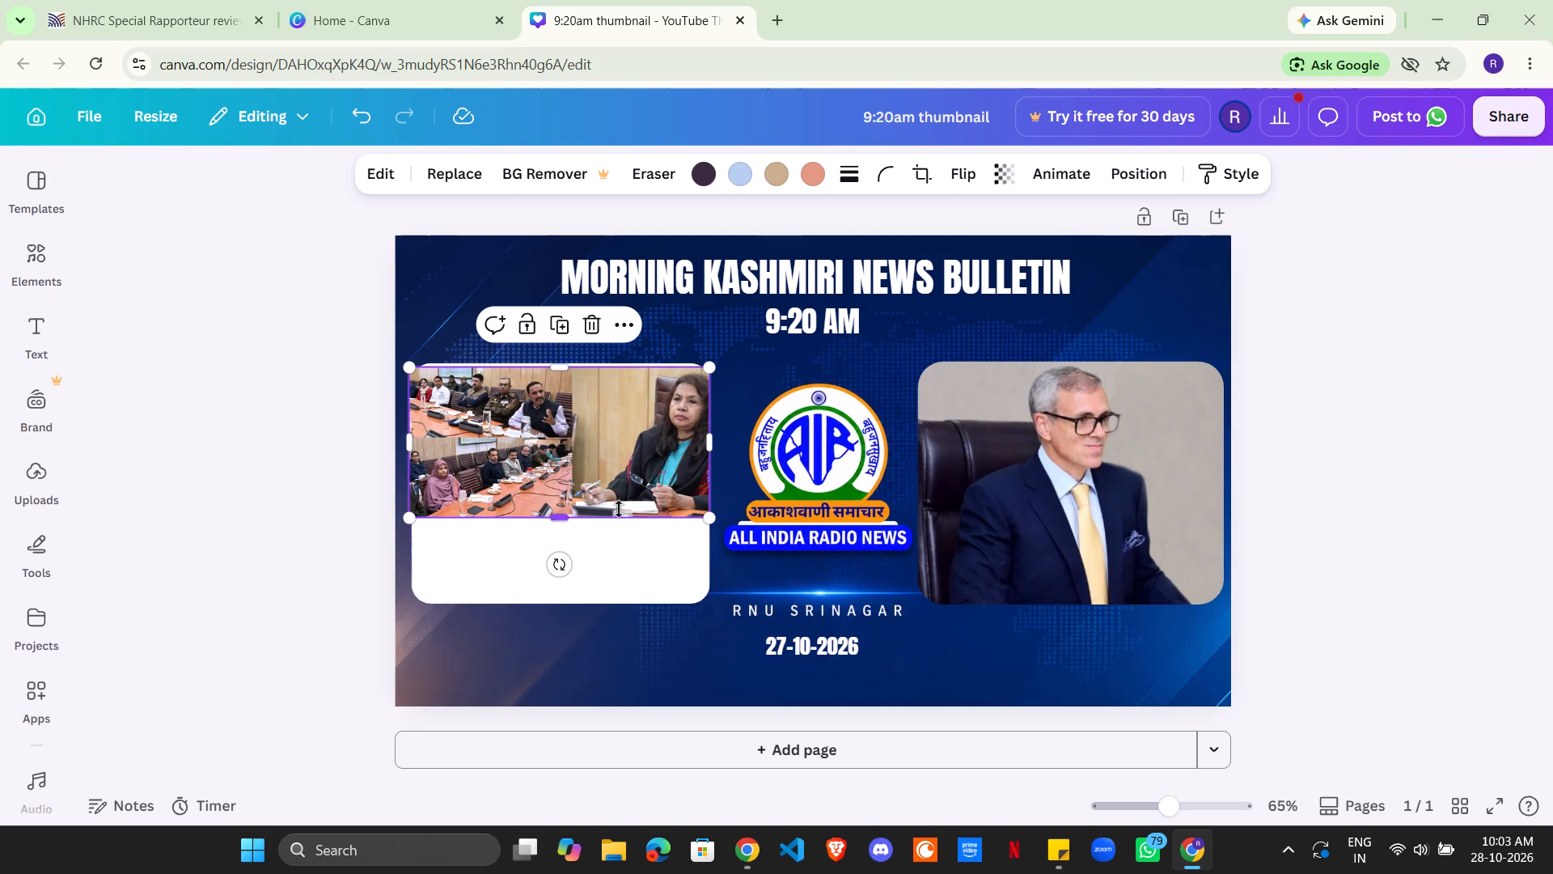
{"action": "left_click_drag", "start_coordinate": [610, 491], "coordinate": [608, 485]}
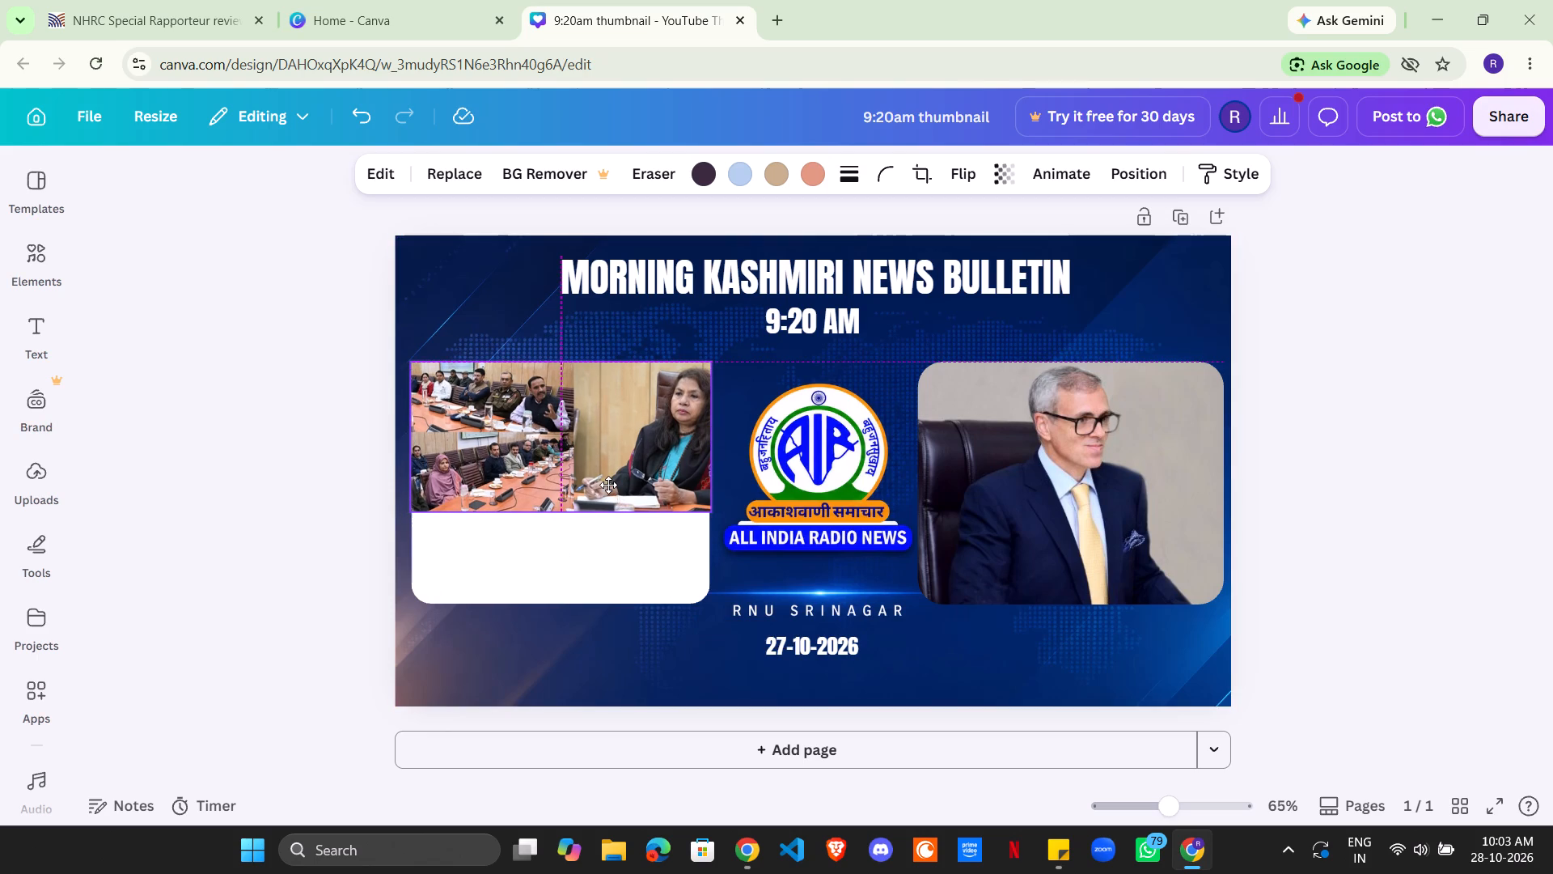
{"action": "left_click_drag", "start_coordinate": [608, 485], "coordinate": [607, 484]}
{"action": "left_click_drag", "start_coordinate": [565, 511], "coordinate": [570, 560]}
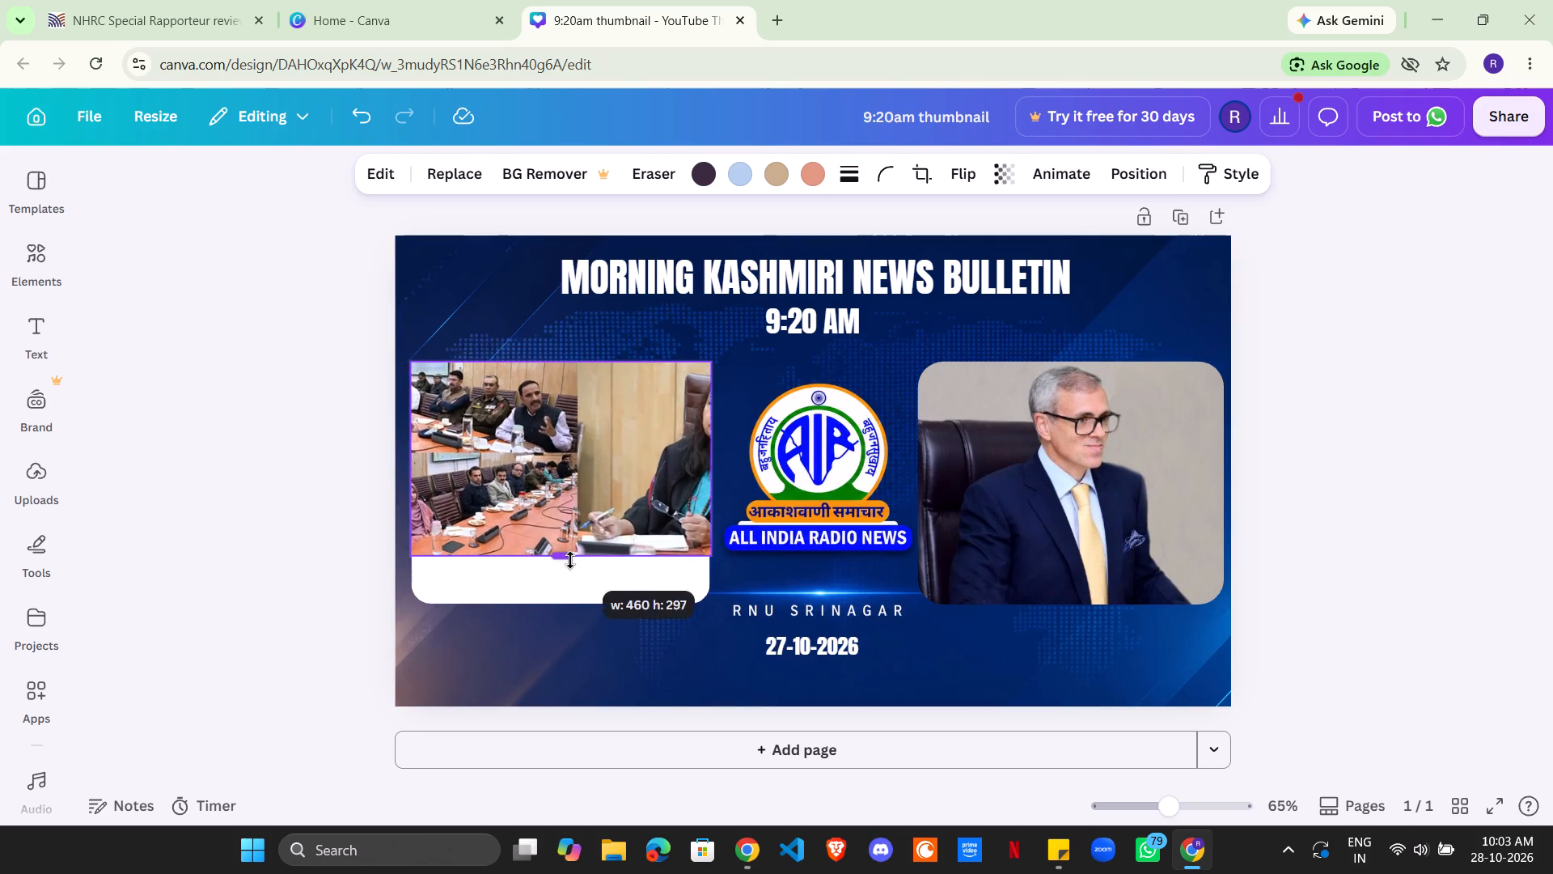
{"action": "left_click_drag", "start_coordinate": [570, 560], "coordinate": [573, 603]}
Reposition and crop the meeting photo so the woman in black fills the white frame left of the logo.
{"action": "left_click_drag", "start_coordinate": [573, 552], "coordinate": [545, 554]}
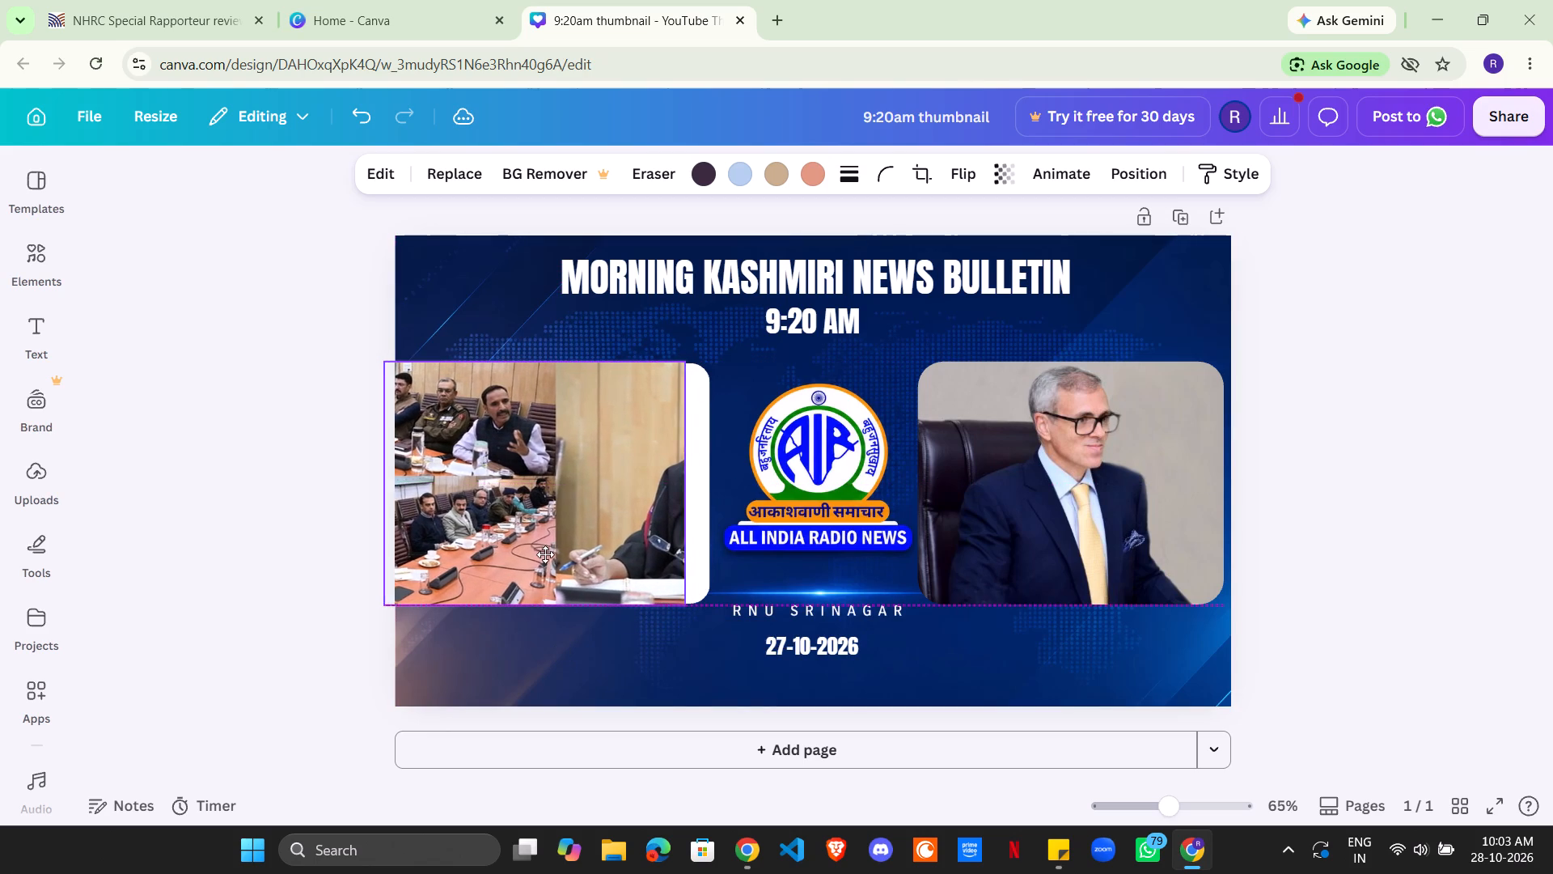
{"action": "left_click_drag", "start_coordinate": [545, 554], "coordinate": [519, 555]}
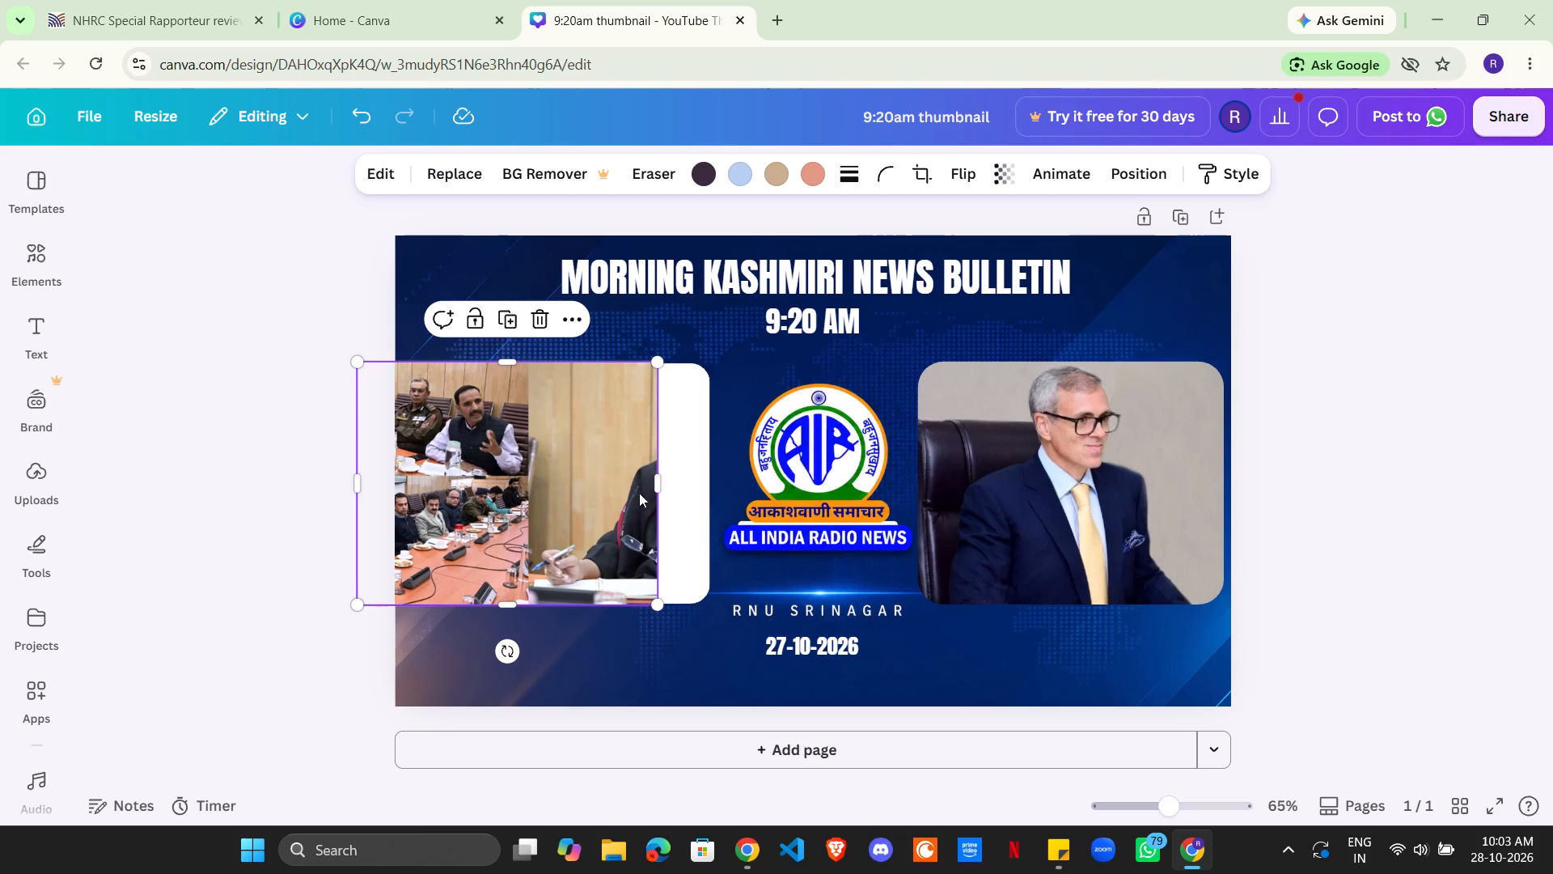
{"action": "left_click_drag", "start_coordinate": [654, 488], "coordinate": [696, 483]}
{"action": "left_click_drag", "start_coordinate": [614, 497], "coordinate": [568, 499]}
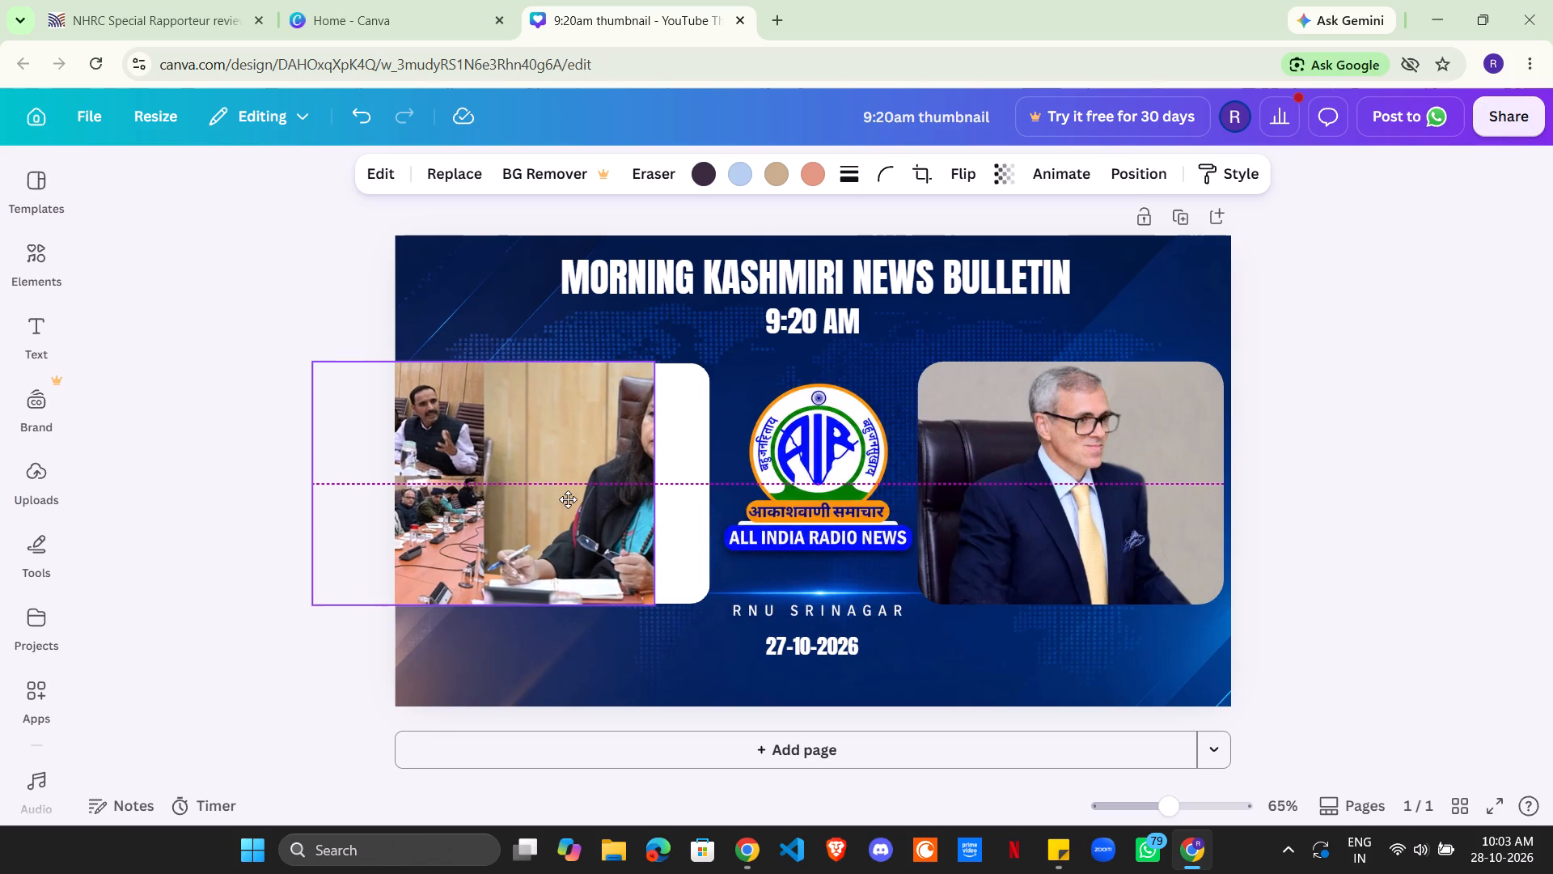
{"action": "left_click_drag", "start_coordinate": [568, 499], "coordinate": [564, 499]}
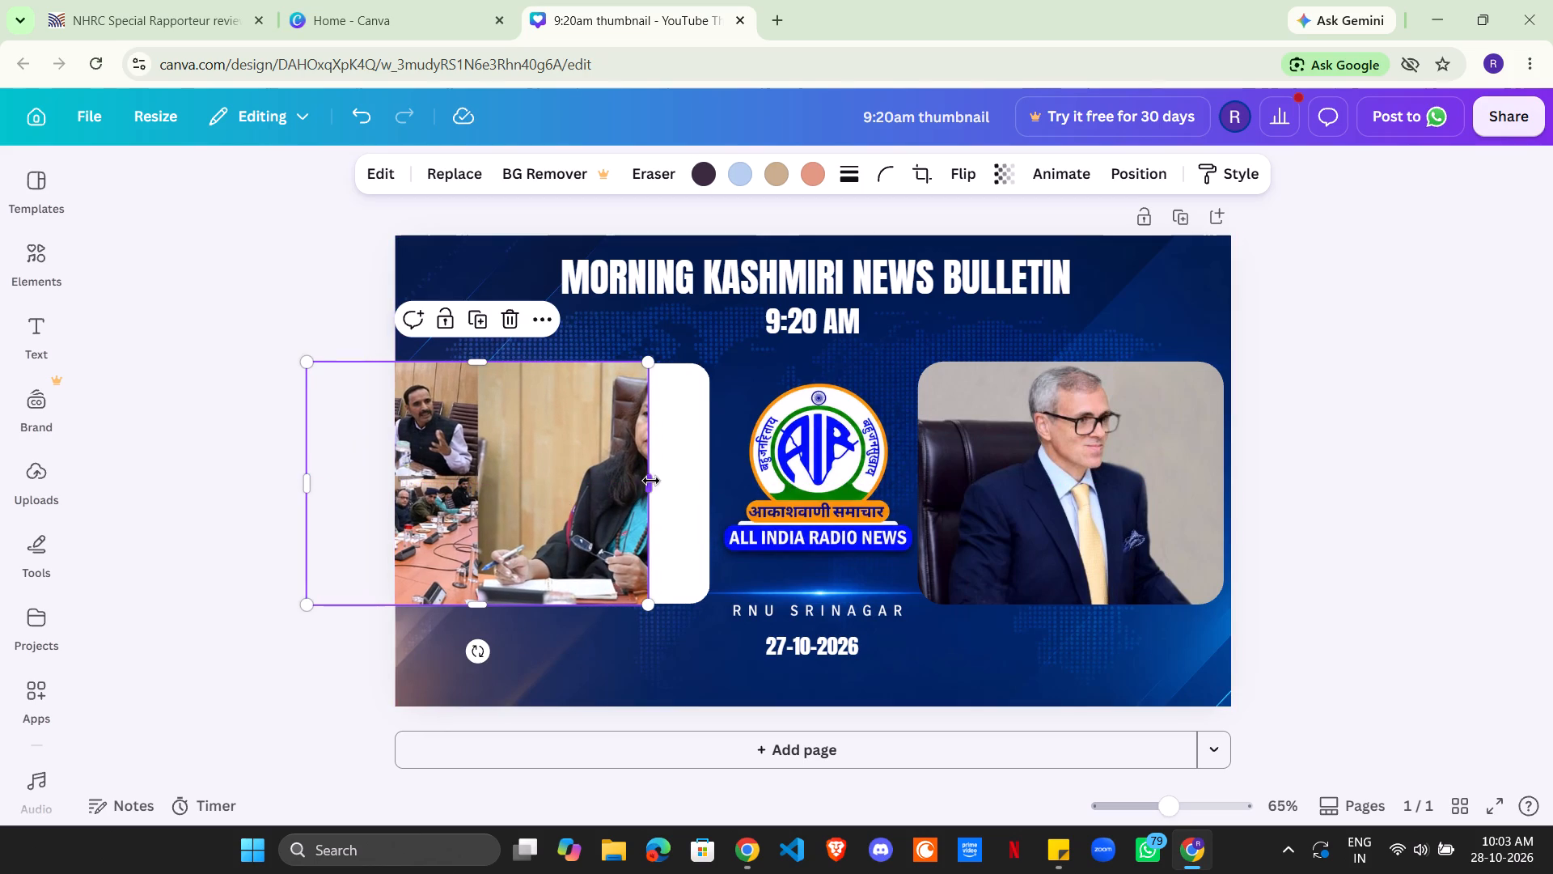
{"action": "left_click_drag", "start_coordinate": [651, 481], "coordinate": [713, 477]}
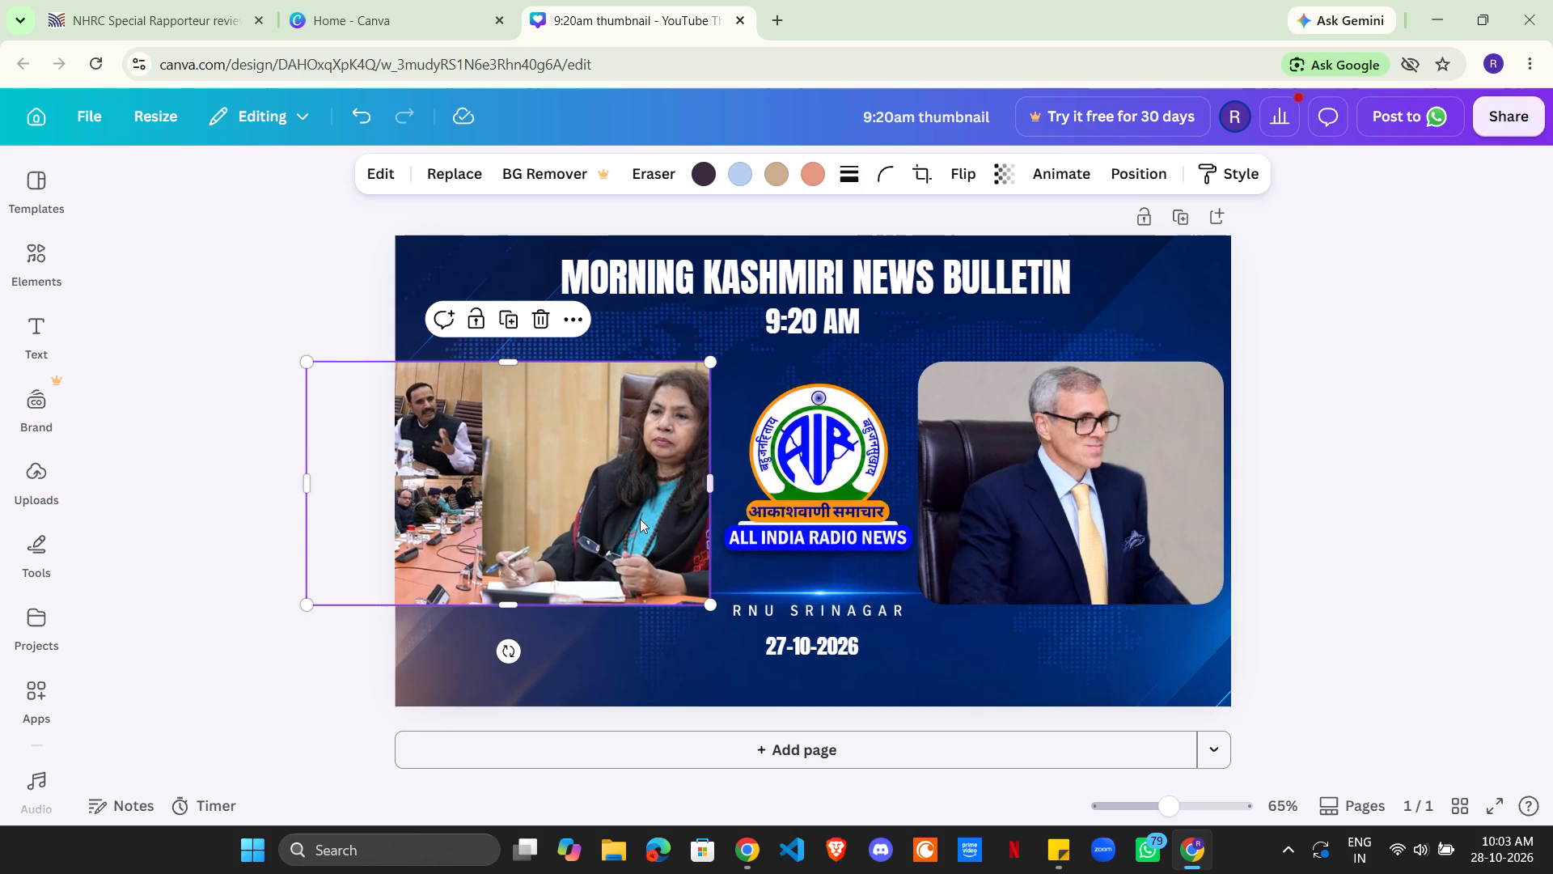
{"action": "left_click_drag", "start_coordinate": [303, 490], "coordinate": [306, 490]}
{"action": "left_click_drag", "start_coordinate": [306, 490], "coordinate": [404, 509]}
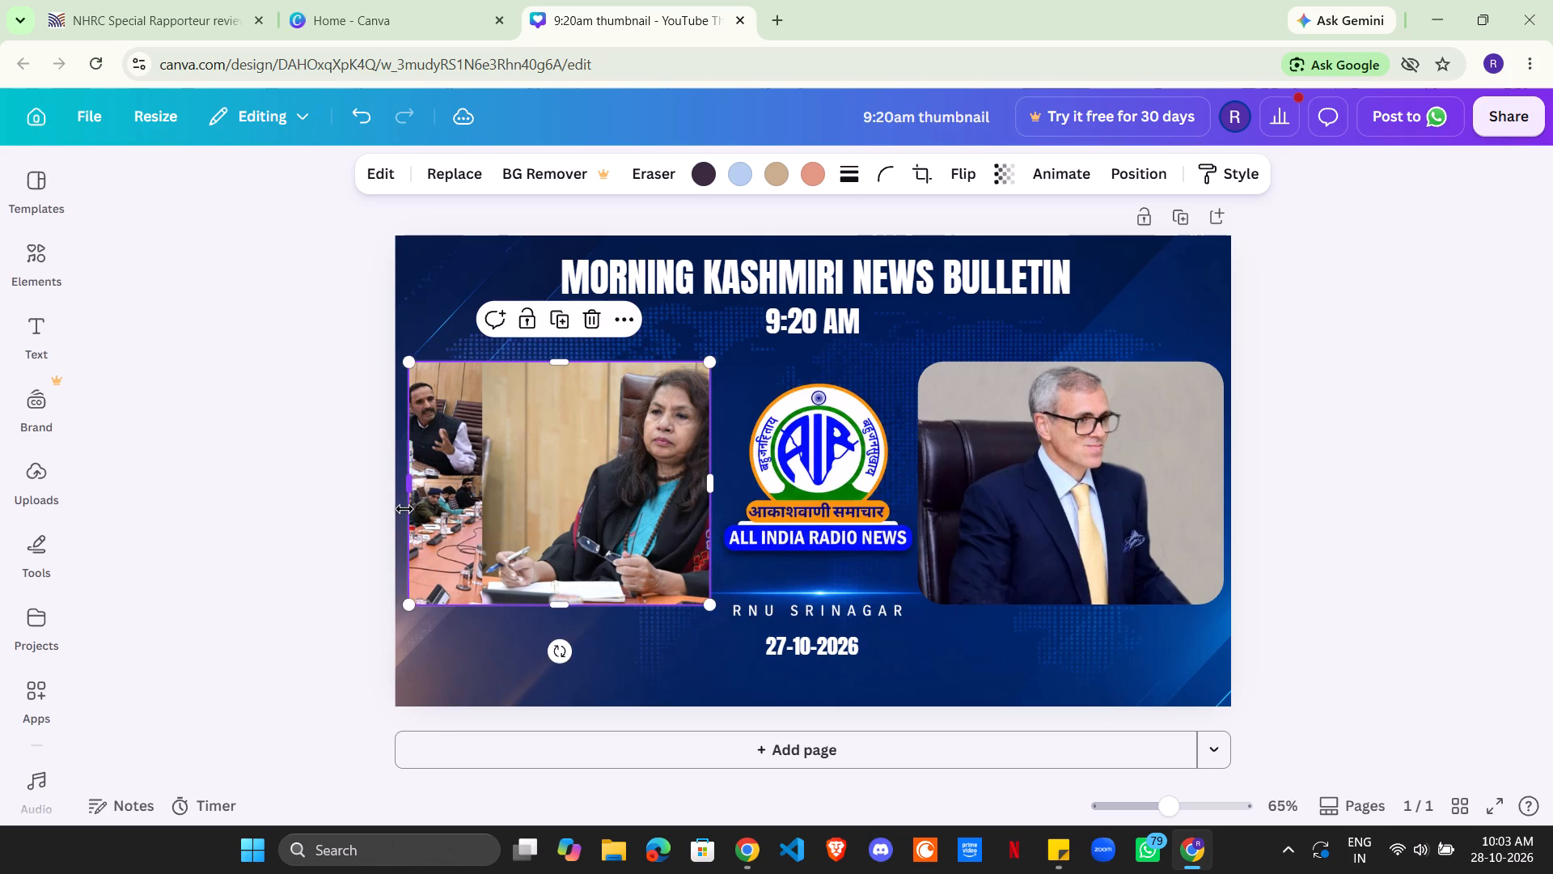
{"action": "left_click", "coordinate": [357, 405]}
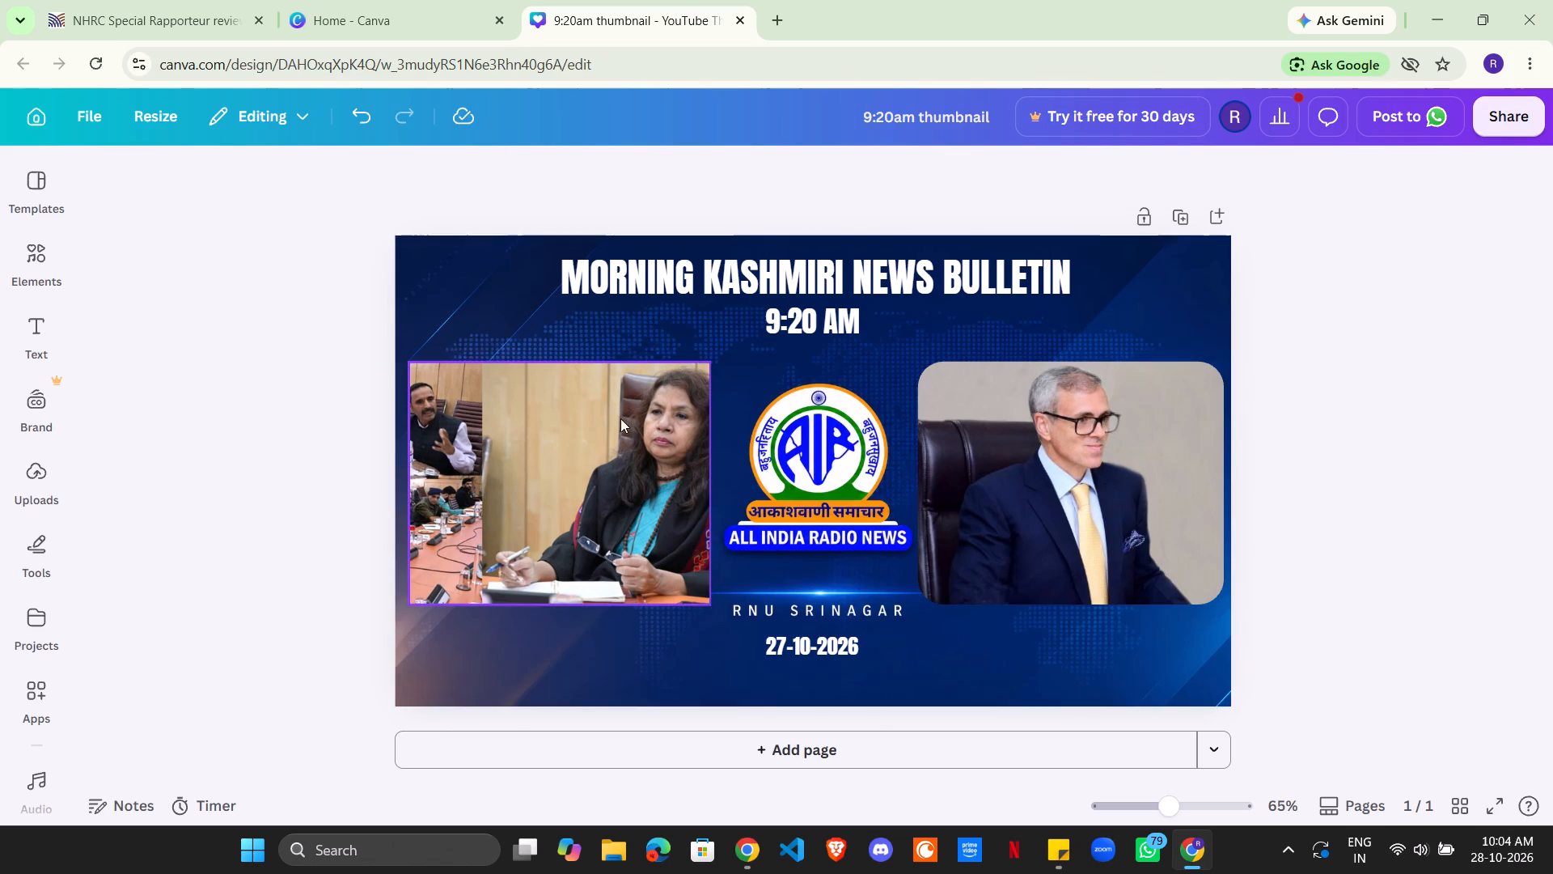
Set the meeting photo's corner rounding to 29.
{"action": "left_click", "coordinate": [615, 470]}
{"action": "left_click", "coordinate": [890, 175]}
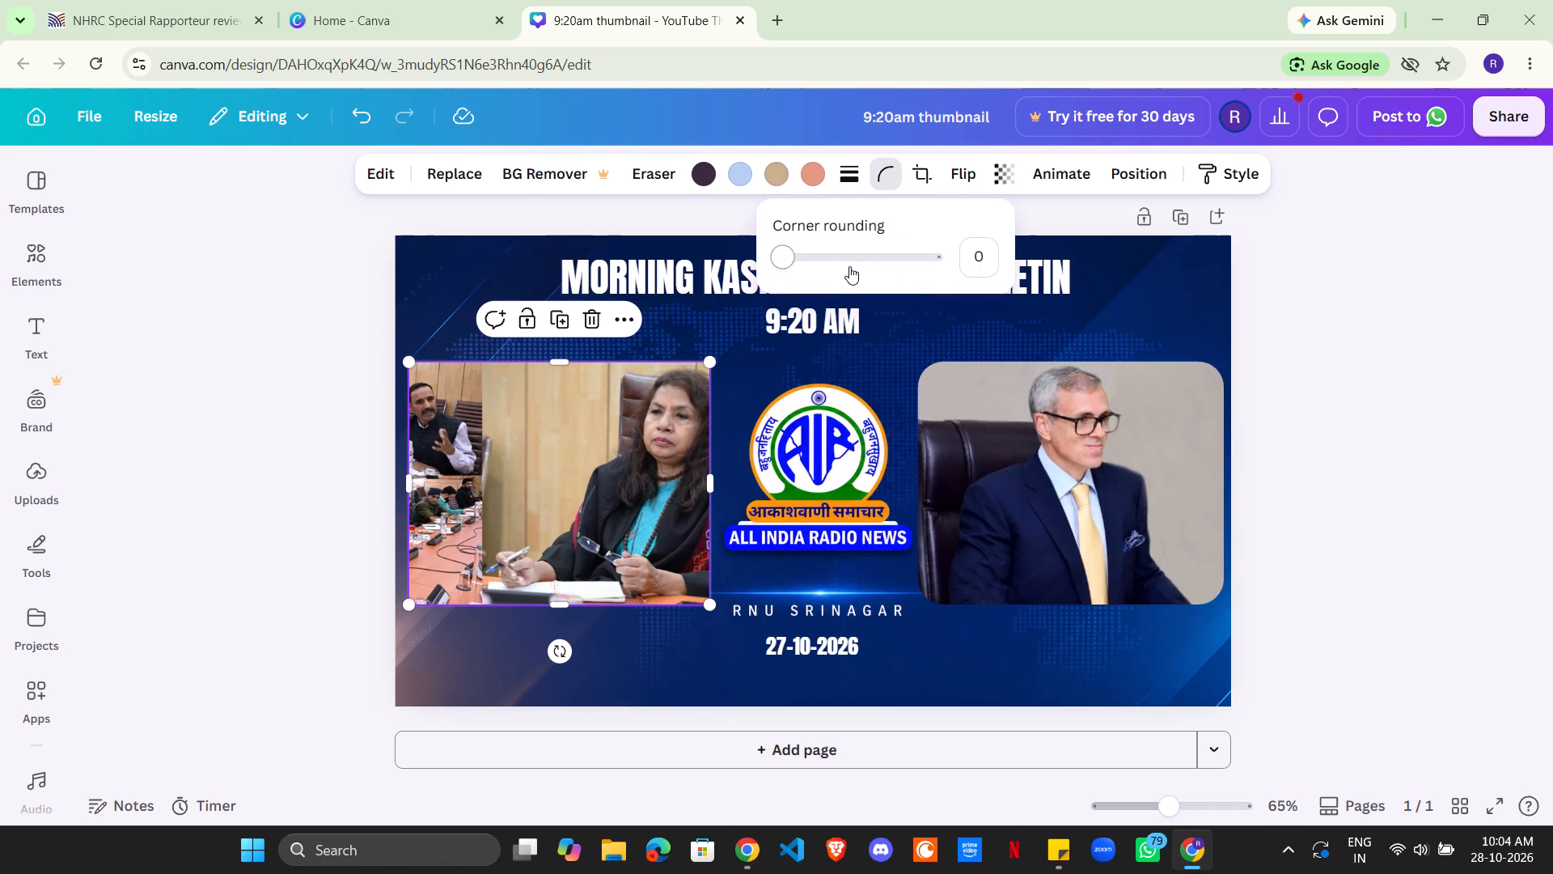
{"action": "left_click_drag", "start_coordinate": [849, 266], "coordinate": [826, 267]}
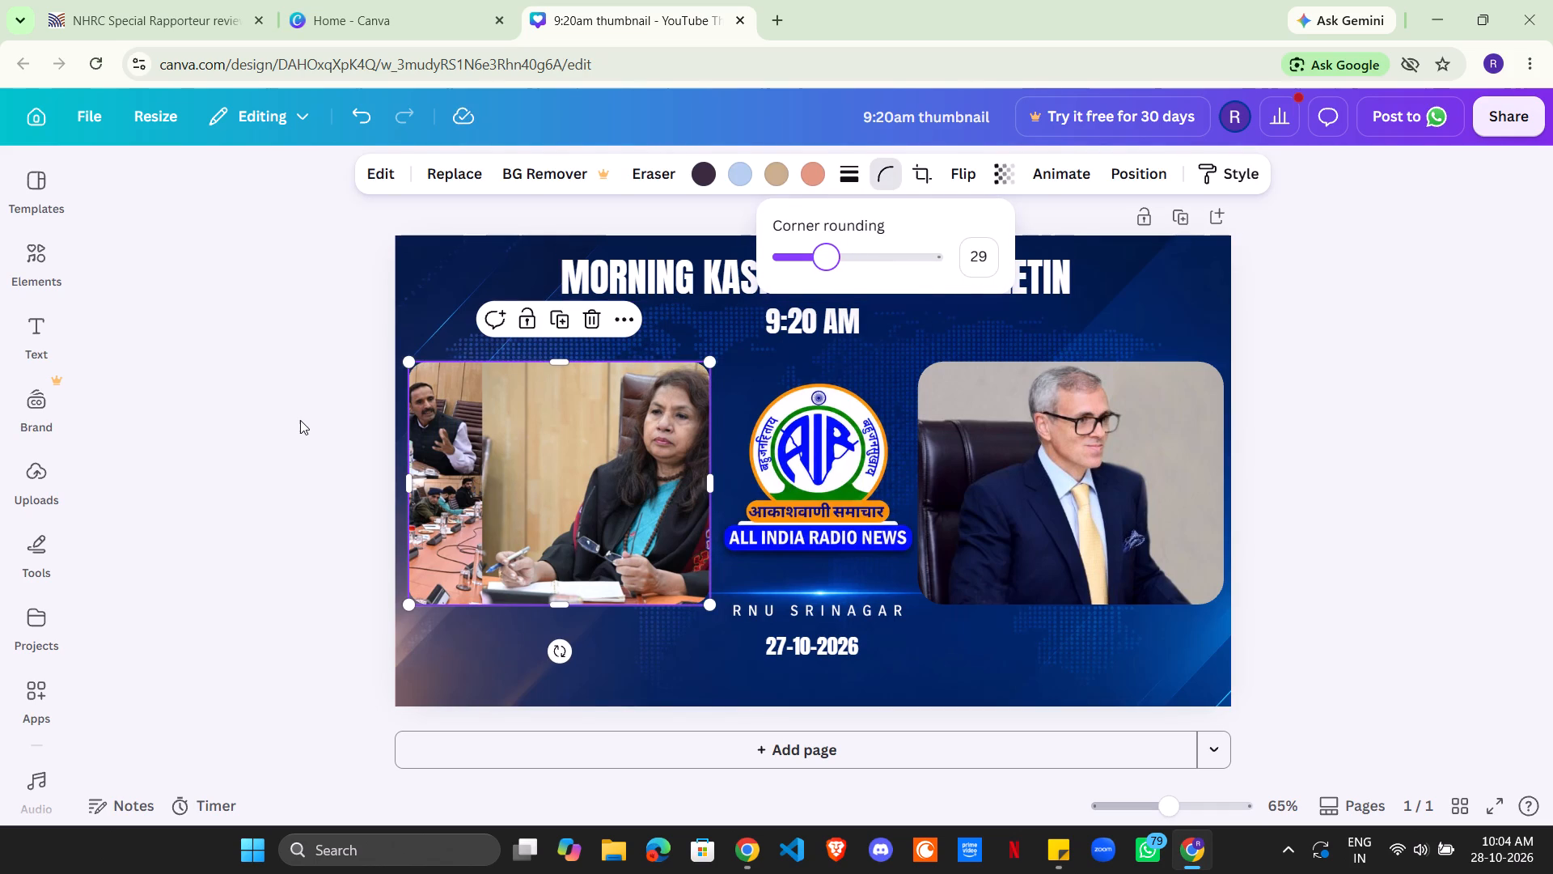
{"action": "left_click", "coordinate": [300, 420]}
{"action": "left_click", "coordinate": [300, 420]}
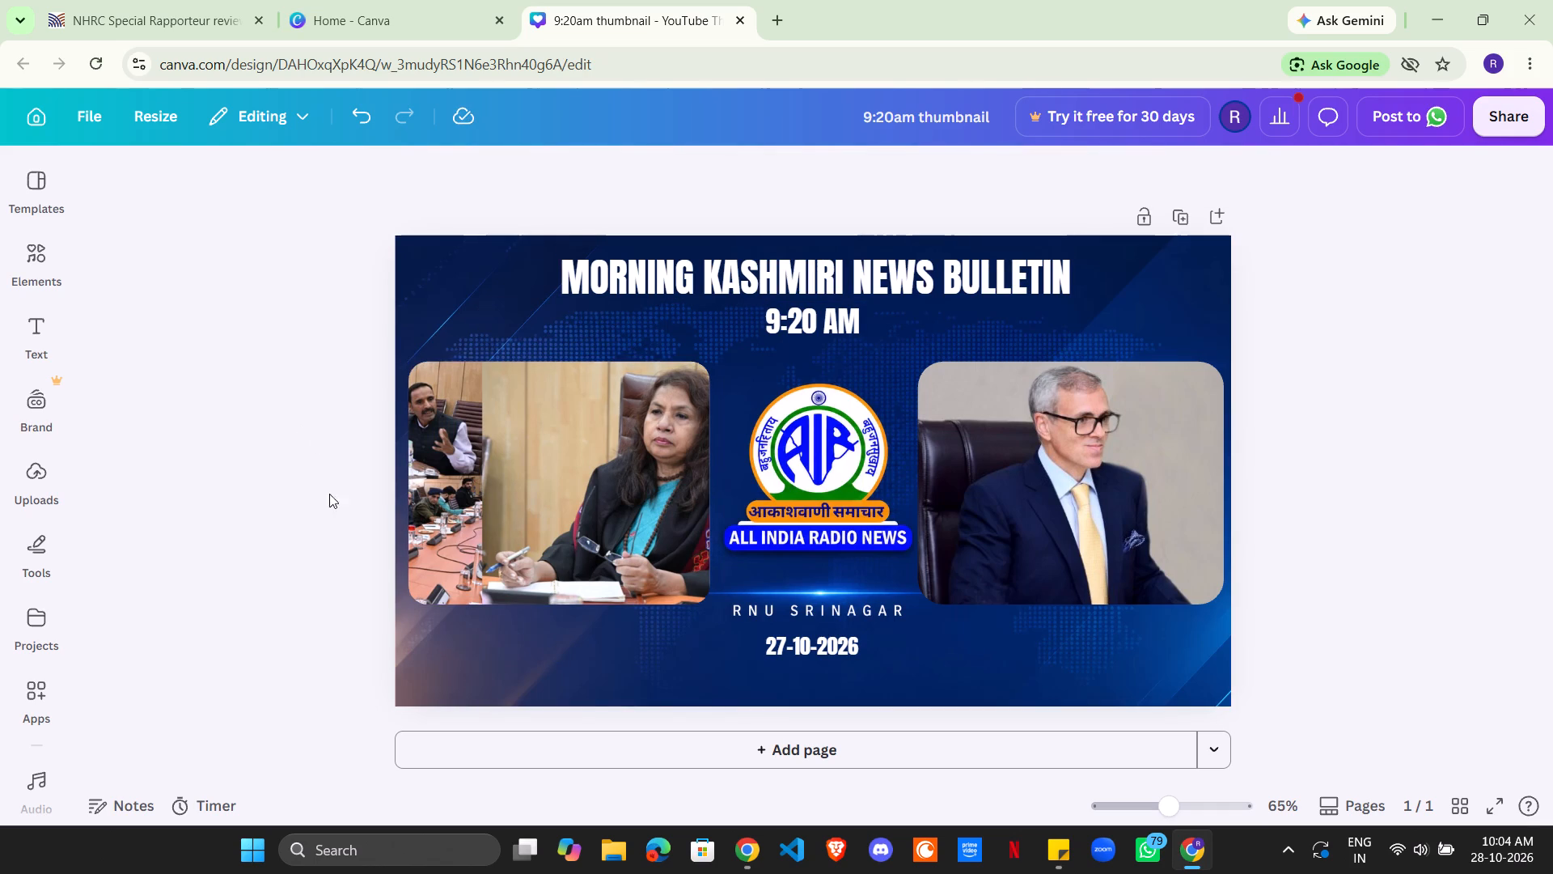
{"action": "left_click", "coordinate": [188, 625]}
{"action": "left_click", "coordinate": [1288, 443]}
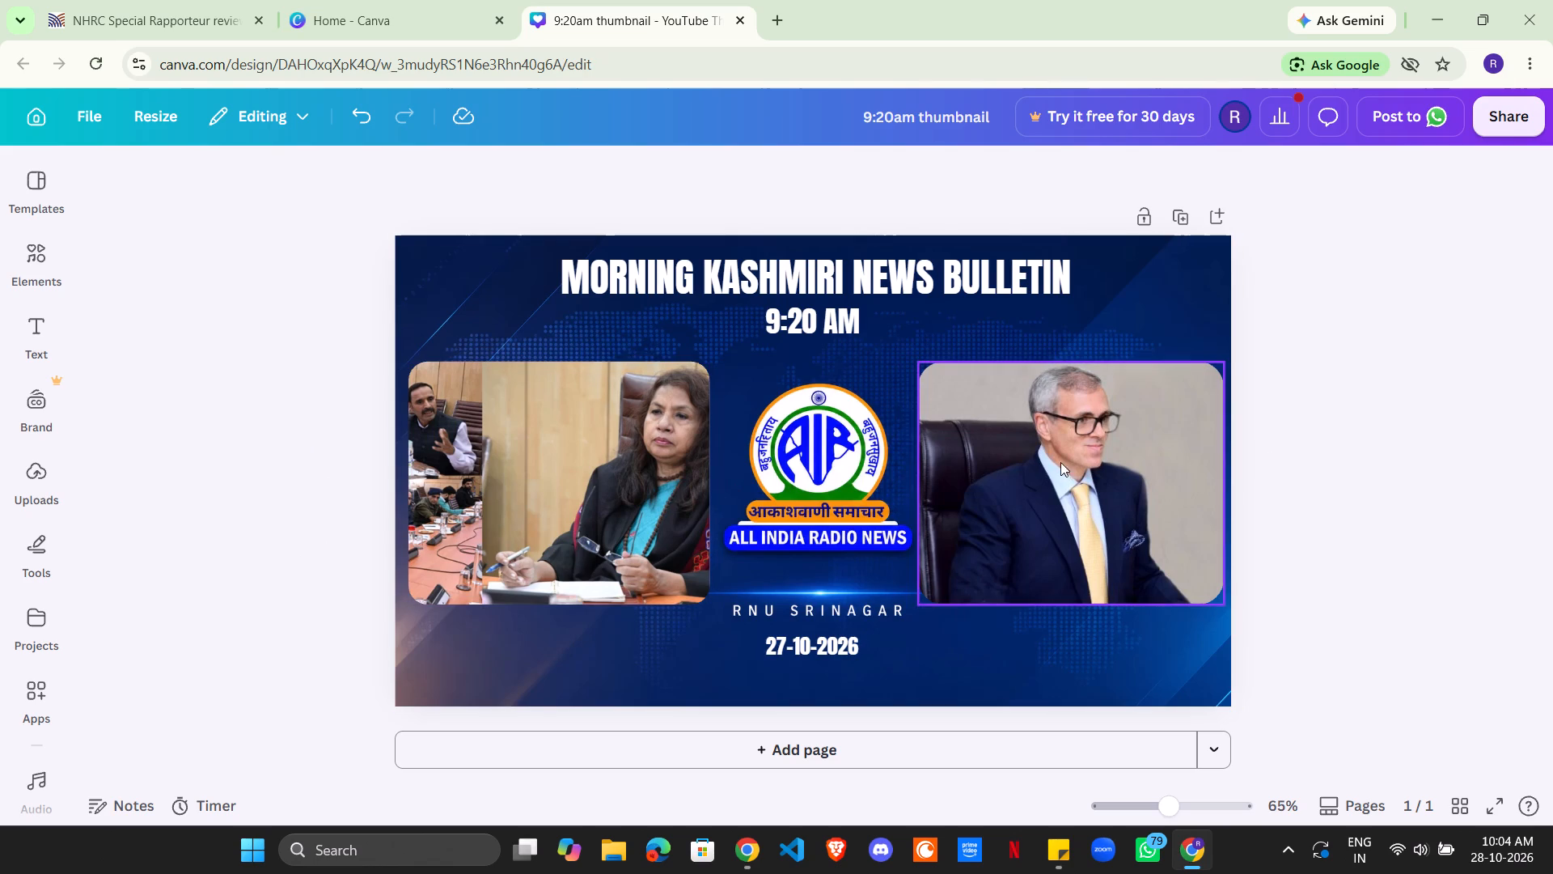
Delete the photo of the man in the navy suit from the thumbnail.
{"action": "left_click", "coordinate": [1031, 471]}
{"action": "key", "text": "BackSpace"}
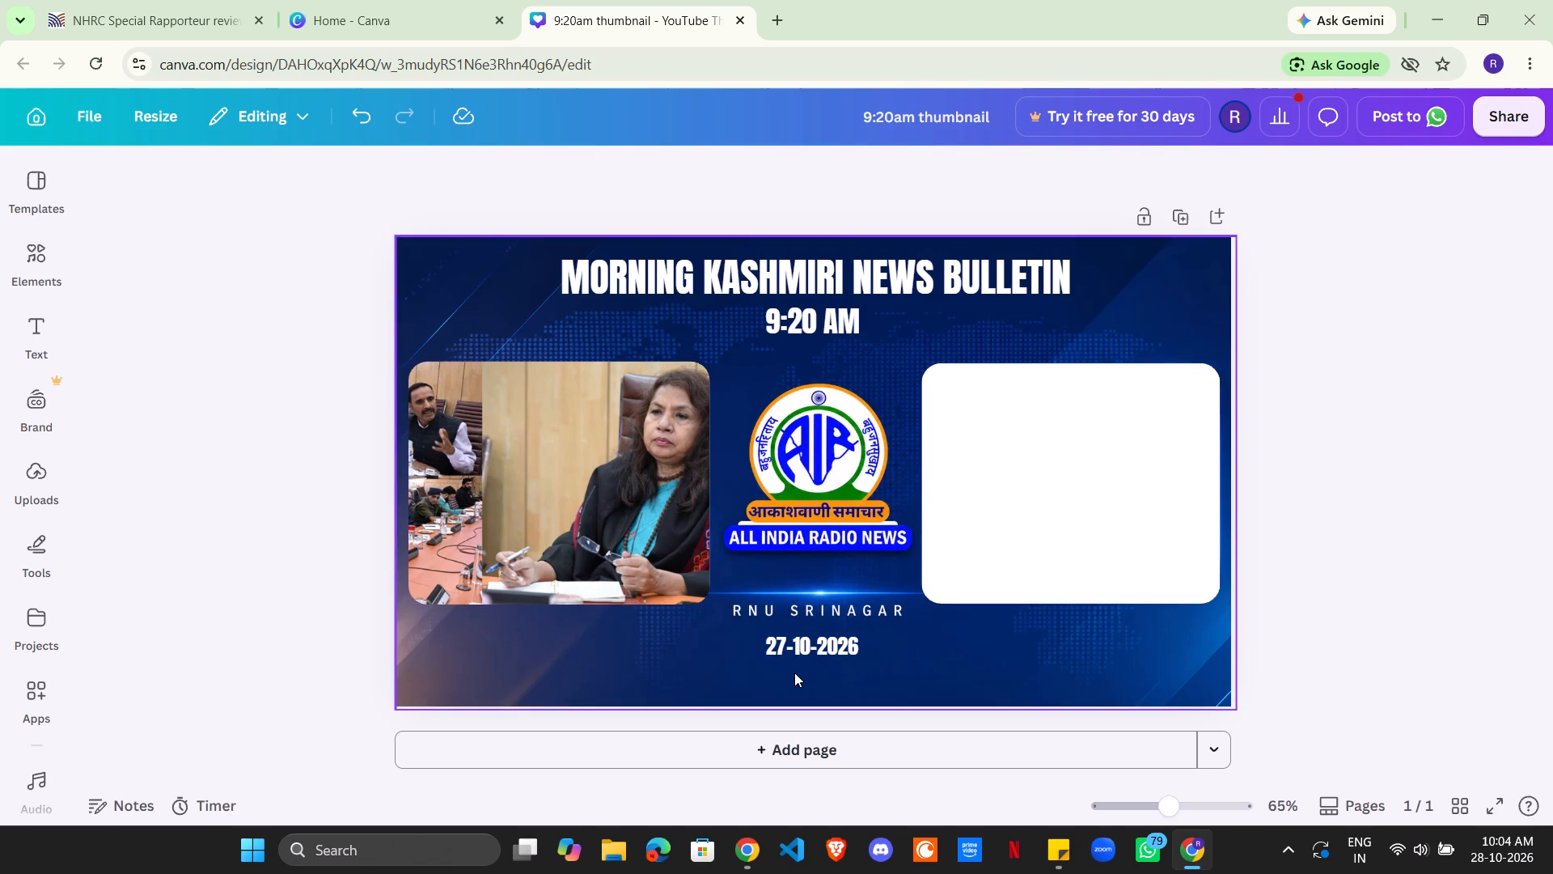
Change the thumbnail's date to 28-10-2026.
{"action": "double_click", "coordinate": [781, 642]}
{"action": "left_click_drag", "start_coordinate": [787, 643], "coordinate": [776, 649]}
{"action": "key", "text": "8"}
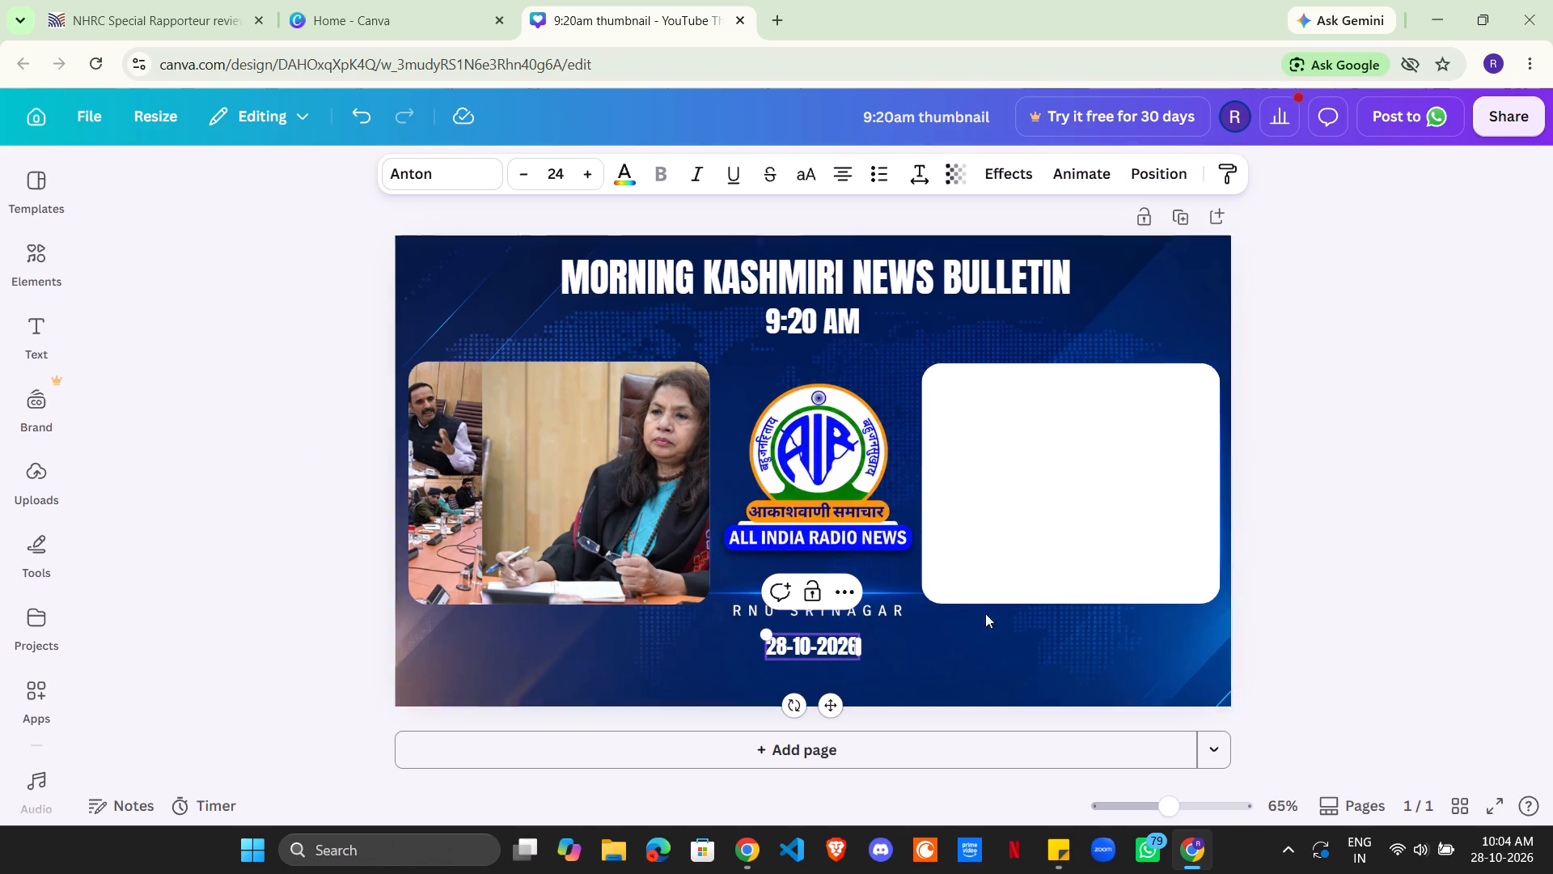
{"action": "left_click", "coordinate": [1377, 478]}
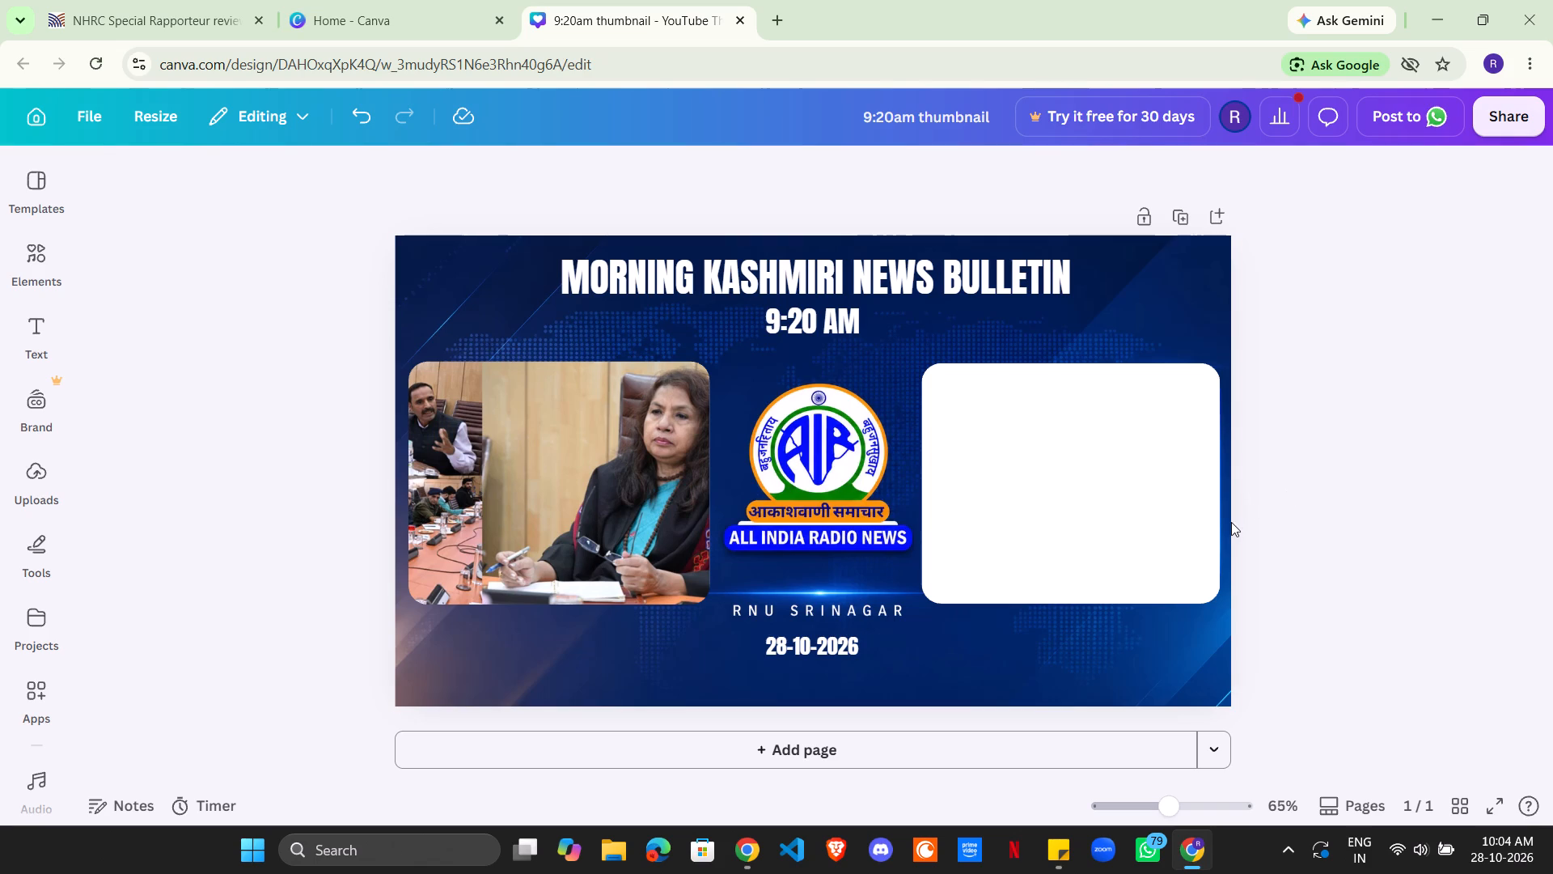
{"action": "left_click", "coordinate": [1331, 484]}
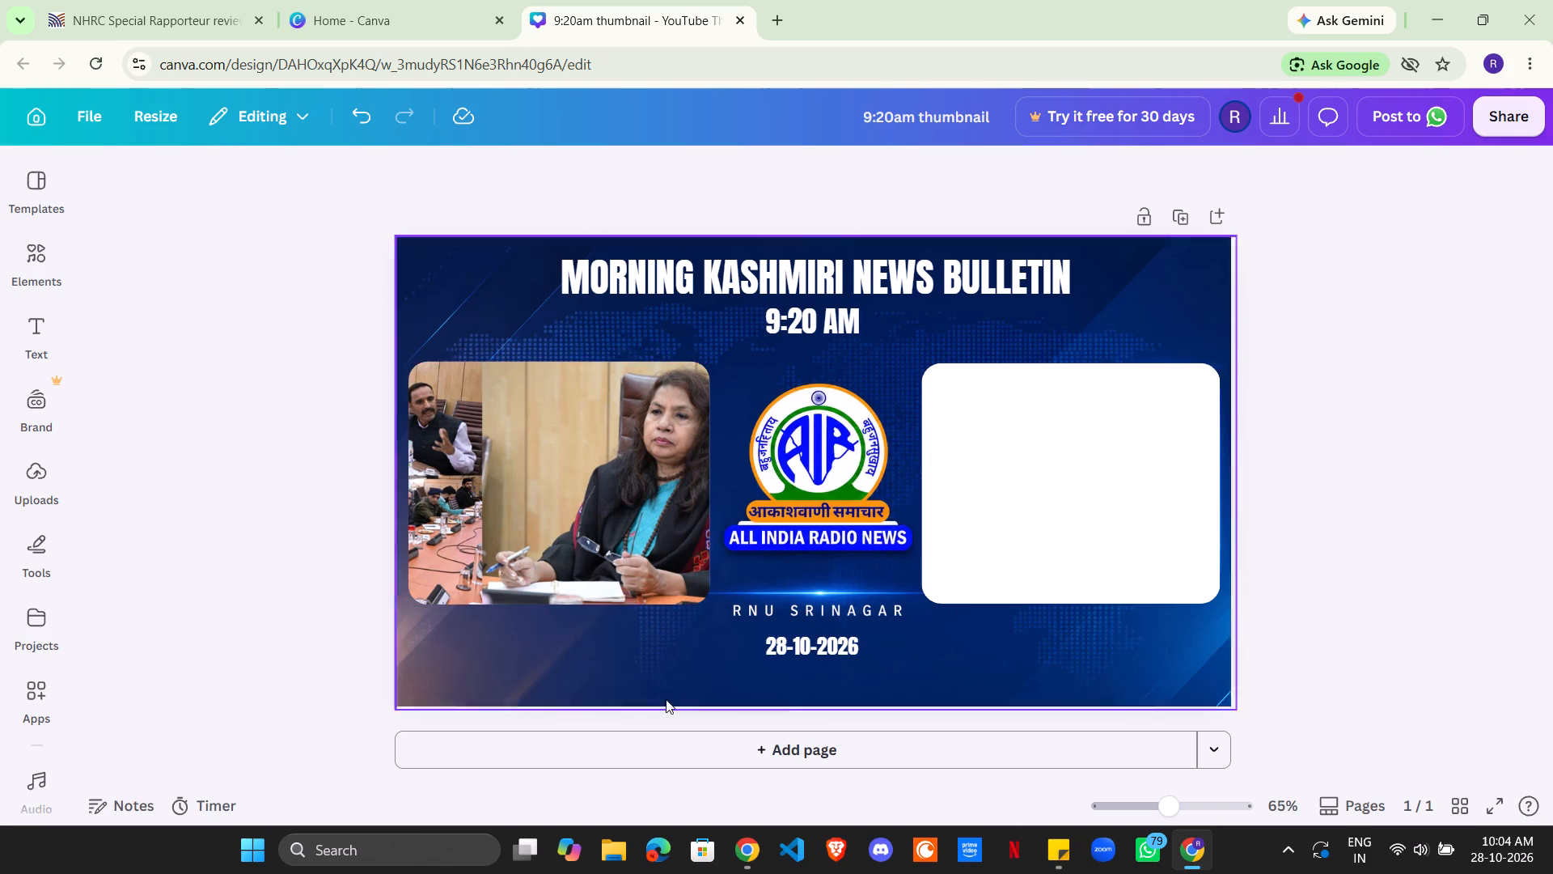
Copy the next headline from the other Chrome window, then minimise that window to return to the thumbnail design.
{"action": "left_click", "coordinate": [748, 866]}
{"action": "left_click_drag", "start_coordinate": [587, 606], "coordinate": [1241, 613]}
{"action": "key", "text": "ctrl+c"}
{"action": "left_click", "coordinate": [1454, 0]}
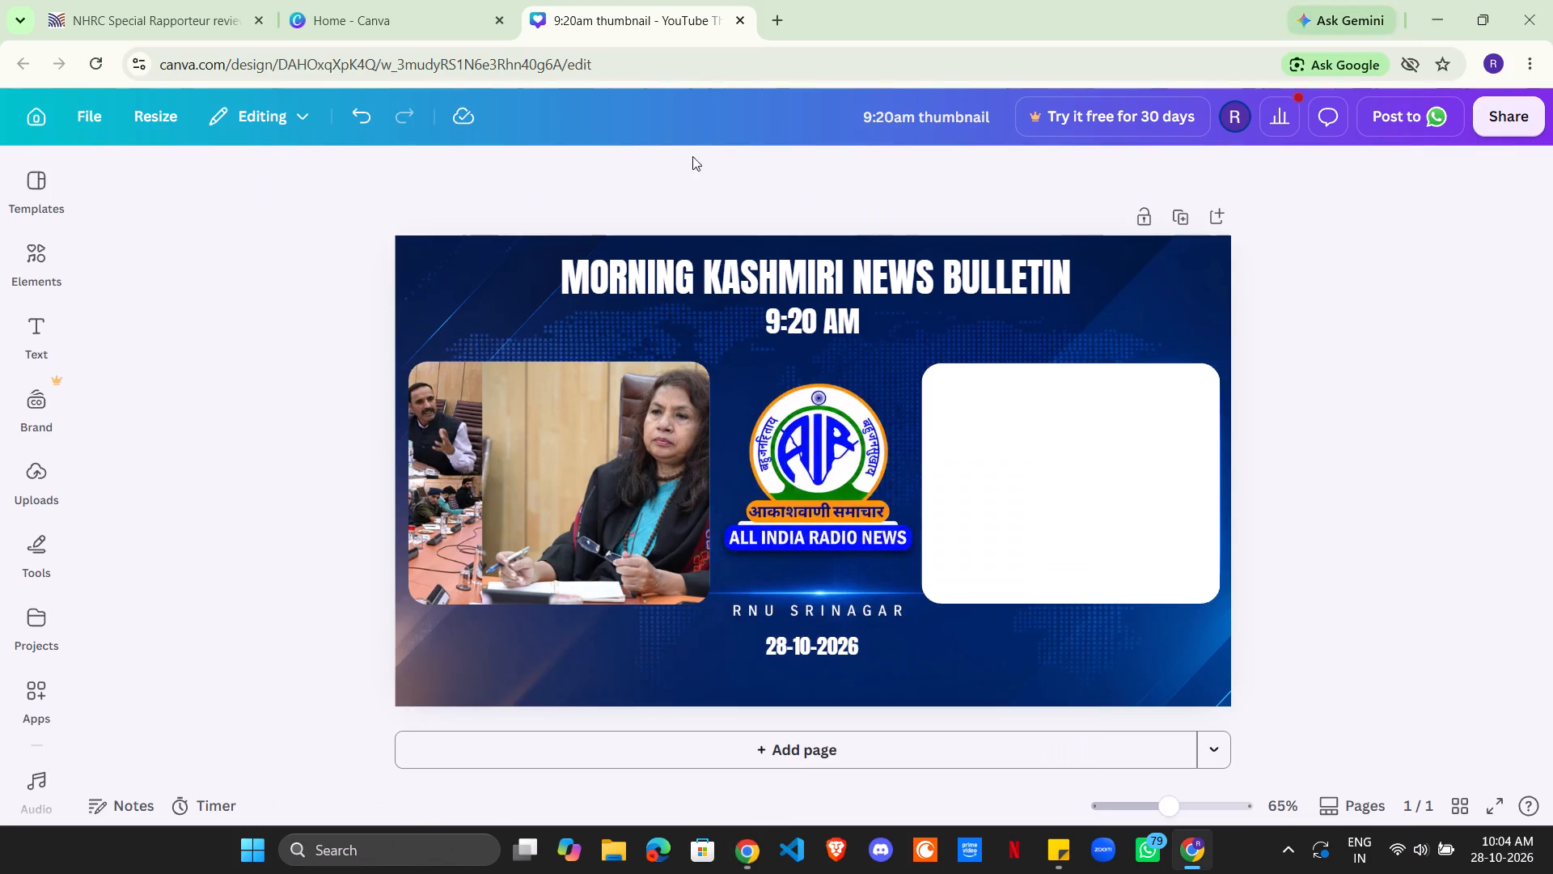
Search the web for the copied Transport Commissioner headline and open the Rising Kashmir article about it.
{"action": "left_click", "coordinate": [764, 18]}
{"action": "key", "text": "ctrl+v"}
{"action": "key", "text": "Return"}
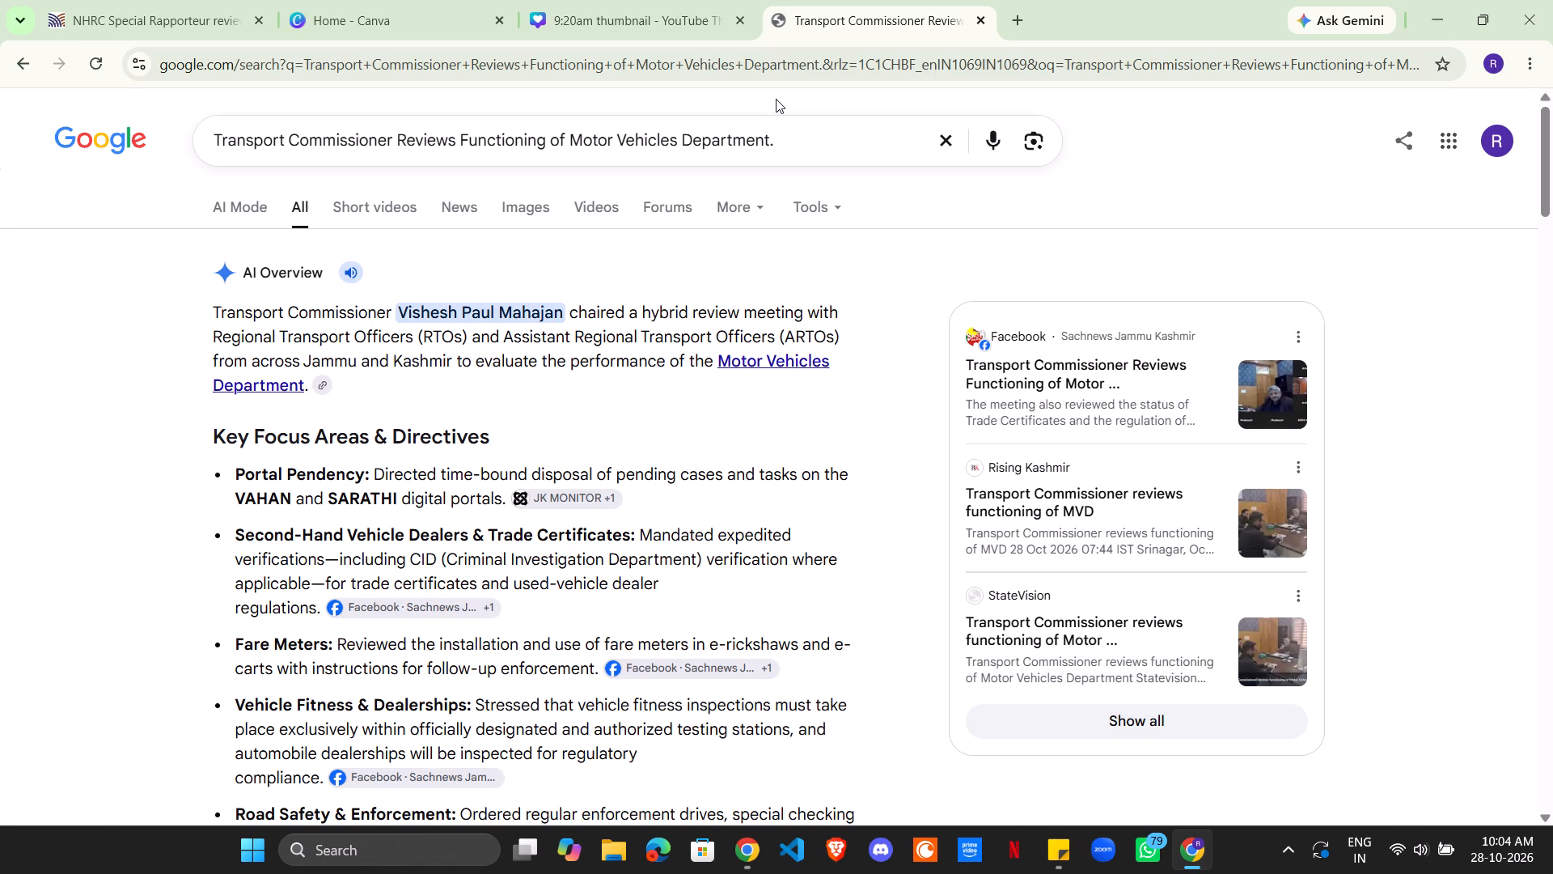
{"action": "scroll", "coordinate": [752, 302], "scroll_direction": "down", "scroll_amount": 4}
{"action": "scroll", "coordinate": [711, 390], "scroll_direction": "down", "scroll_amount": 4}
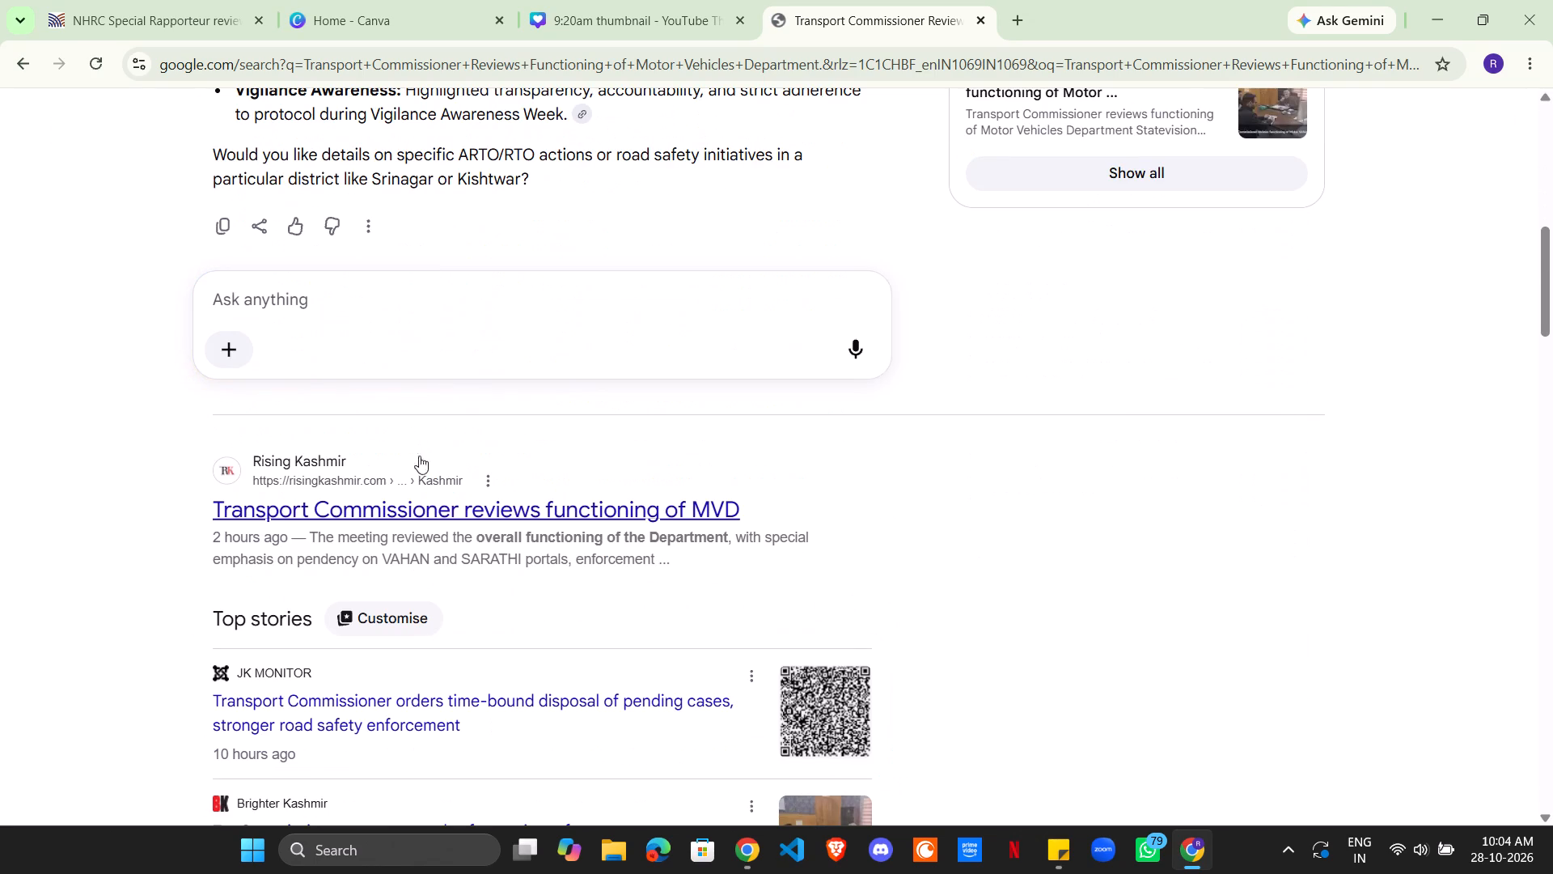
{"action": "left_click", "coordinate": [436, 518]}
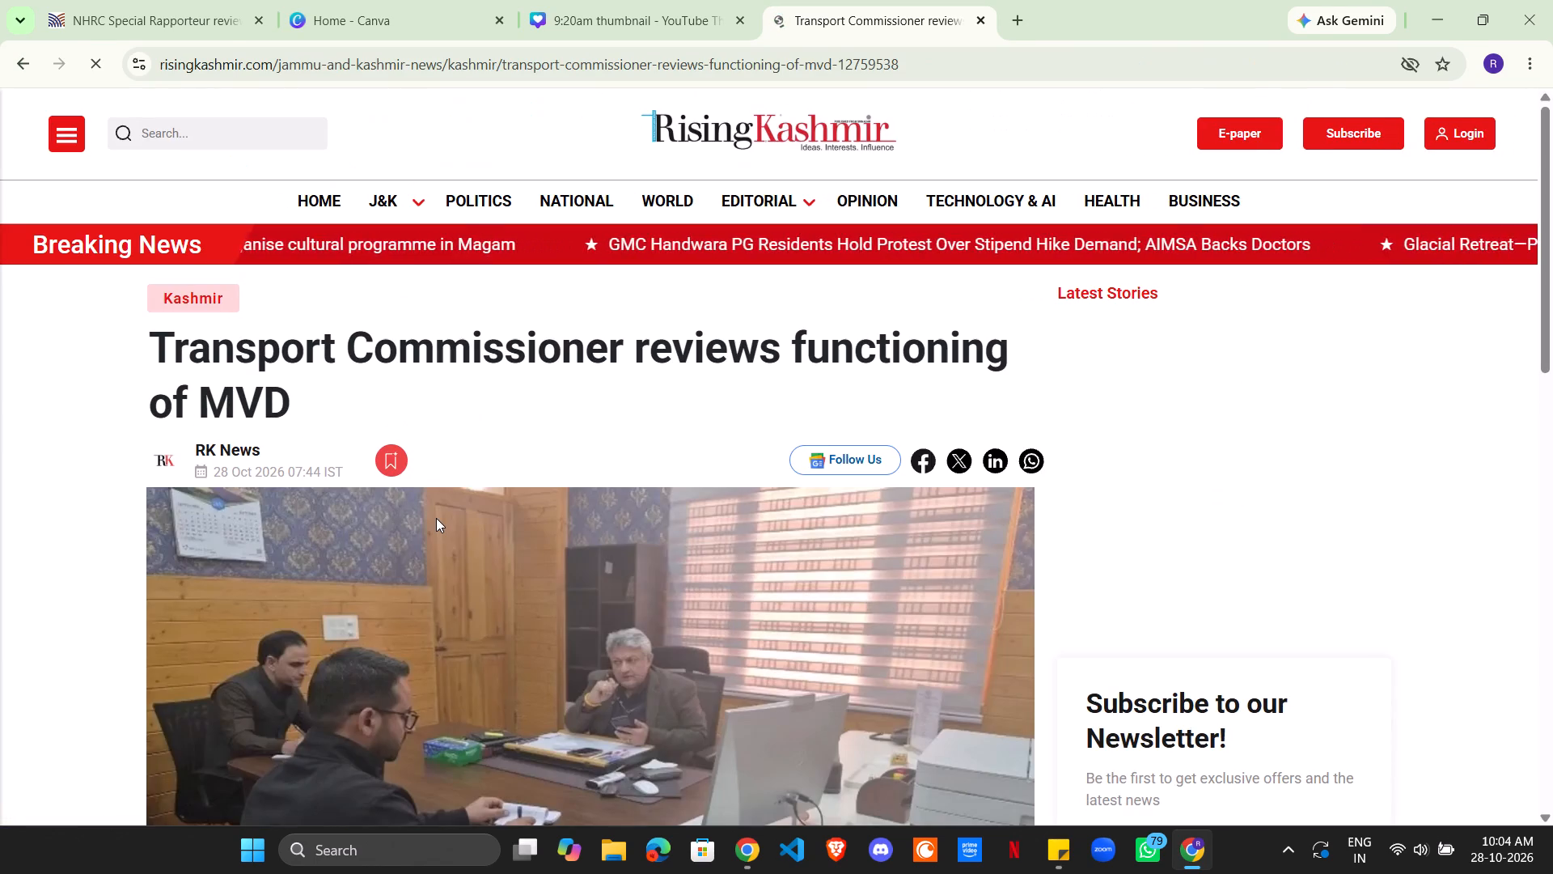
{"action": "scroll", "coordinate": [436, 518], "scroll_direction": "down", "scroll_amount": 1}
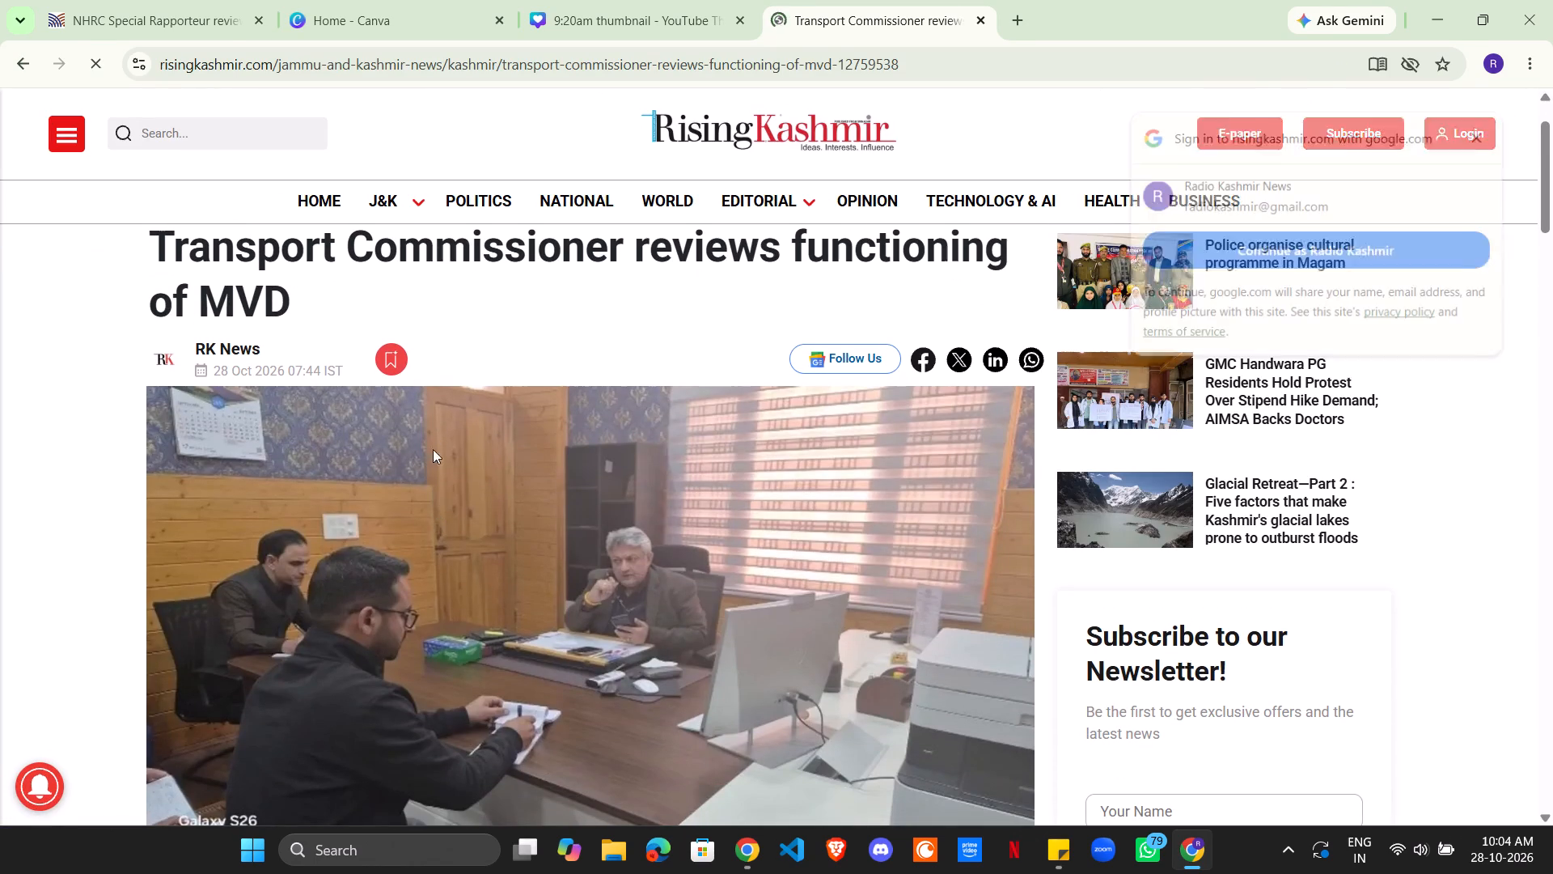
Copy the article's office meeting photo and paste it into the 9:20am thumbnail design.
{"action": "left_click", "coordinate": [738, 860]}
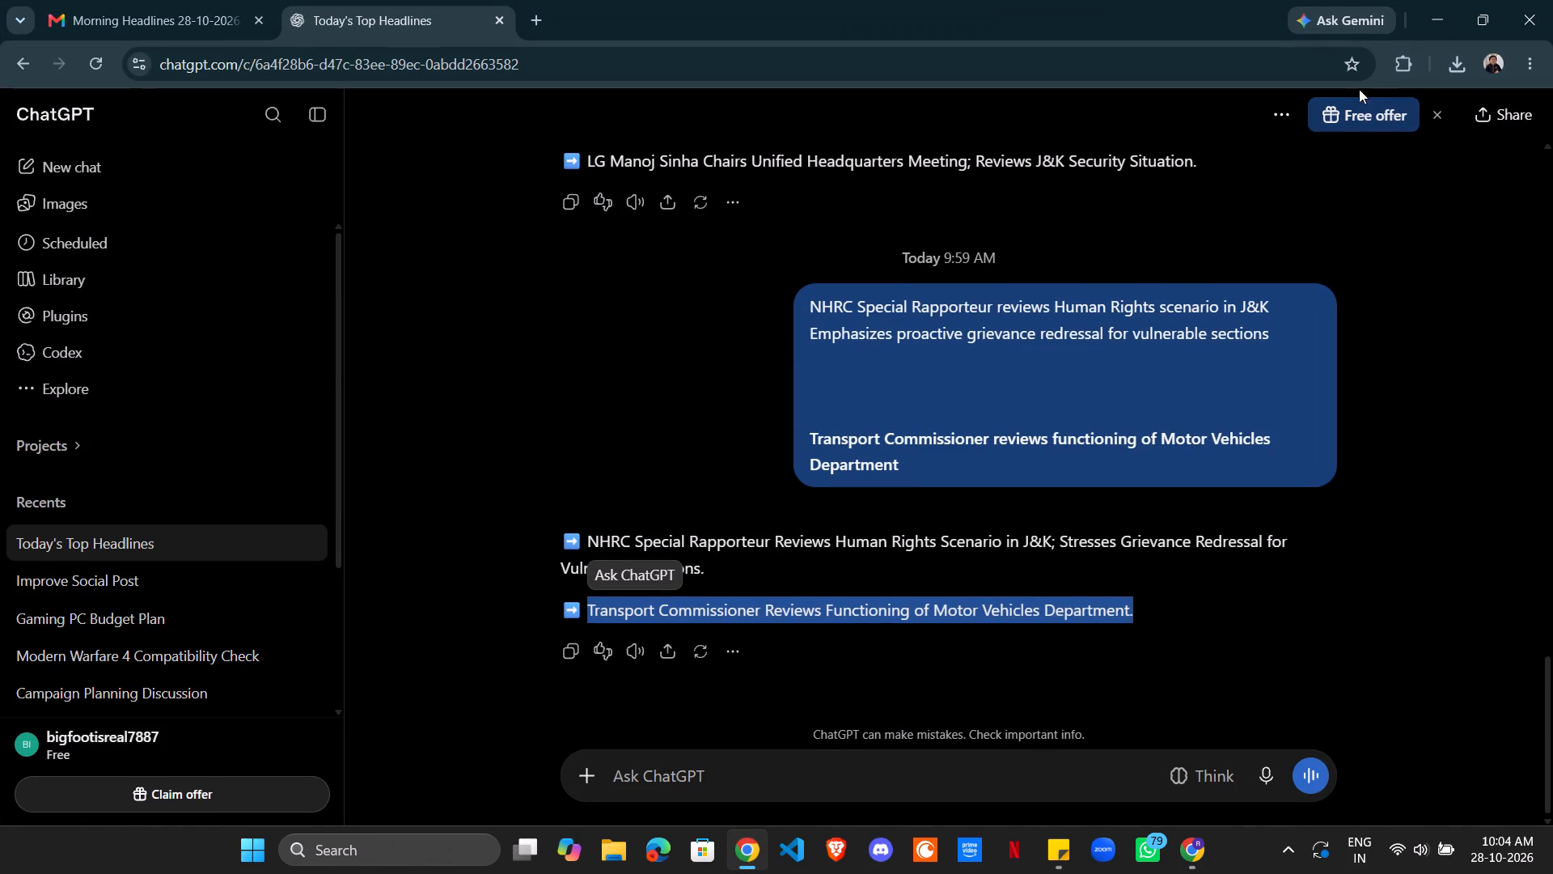
{"action": "left_click", "coordinate": [1425, 4]}
{"action": "right_click", "coordinate": [656, 621]}
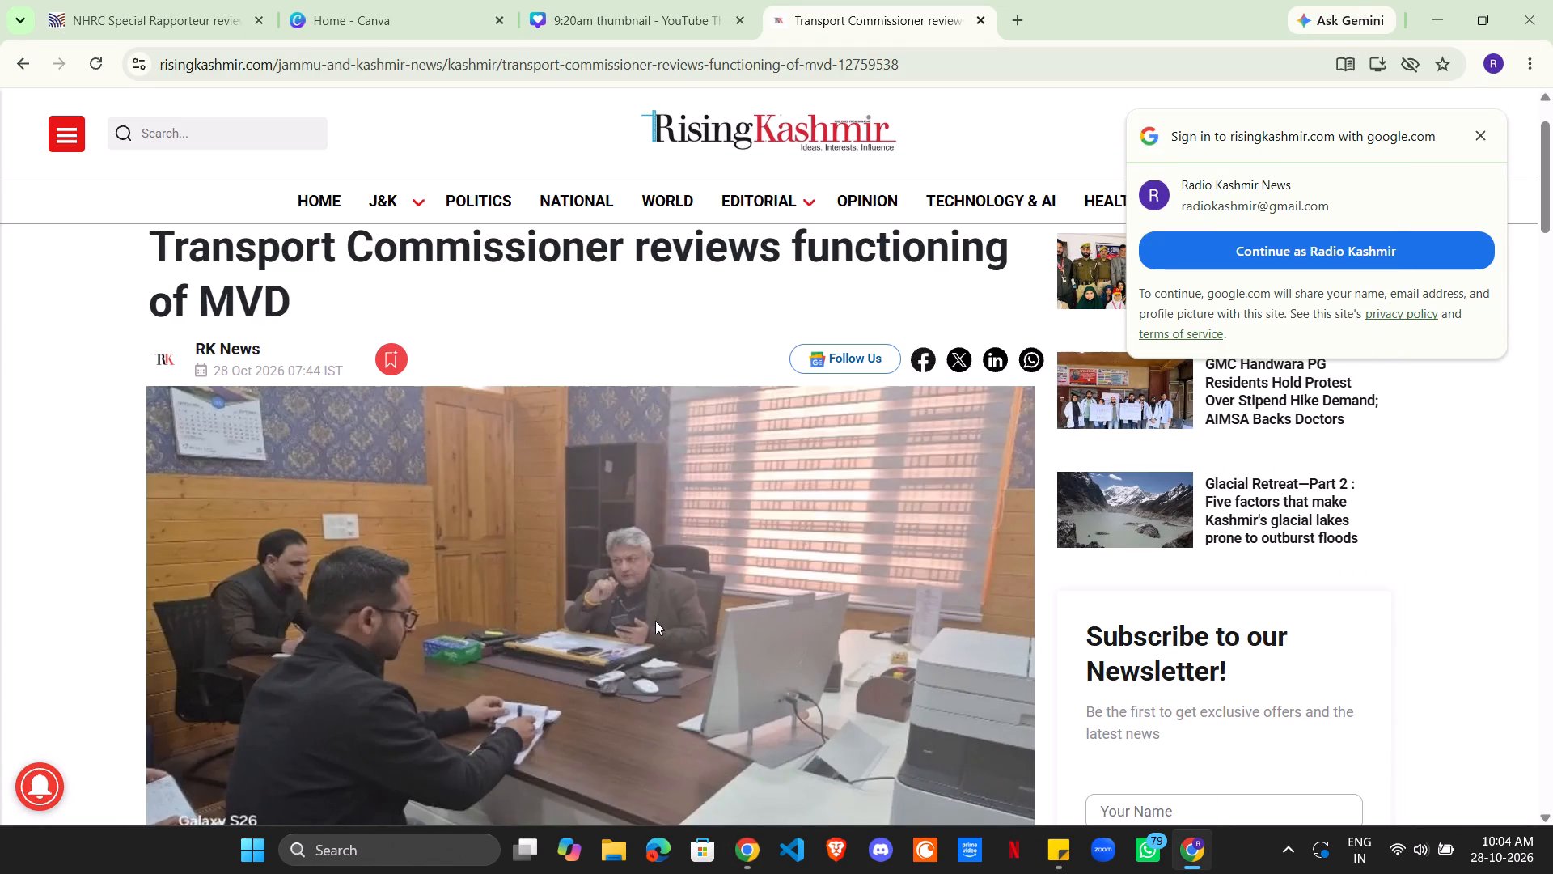
{"action": "left_click", "coordinate": [730, 473]}
{"action": "left_click", "coordinate": [586, 0]}
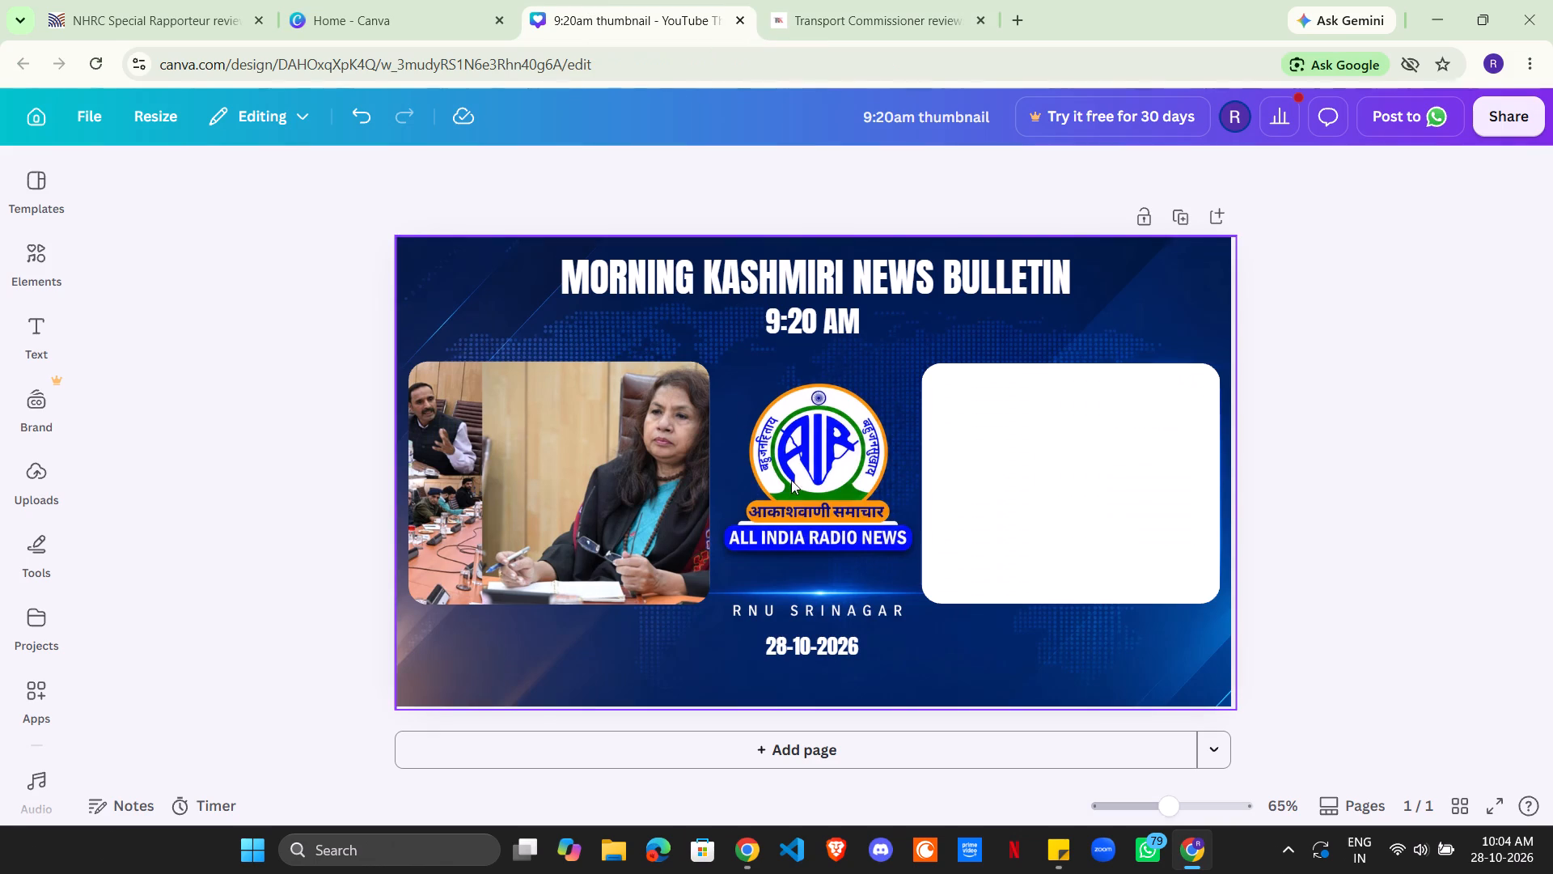
{"action": "key", "text": "ctrl+v"}
Move, shrink and stretch the pasted office photo to cover the blank white frame, about 464 by 372.
{"action": "left_click_drag", "start_coordinate": [874, 494], "coordinate": [950, 548]}
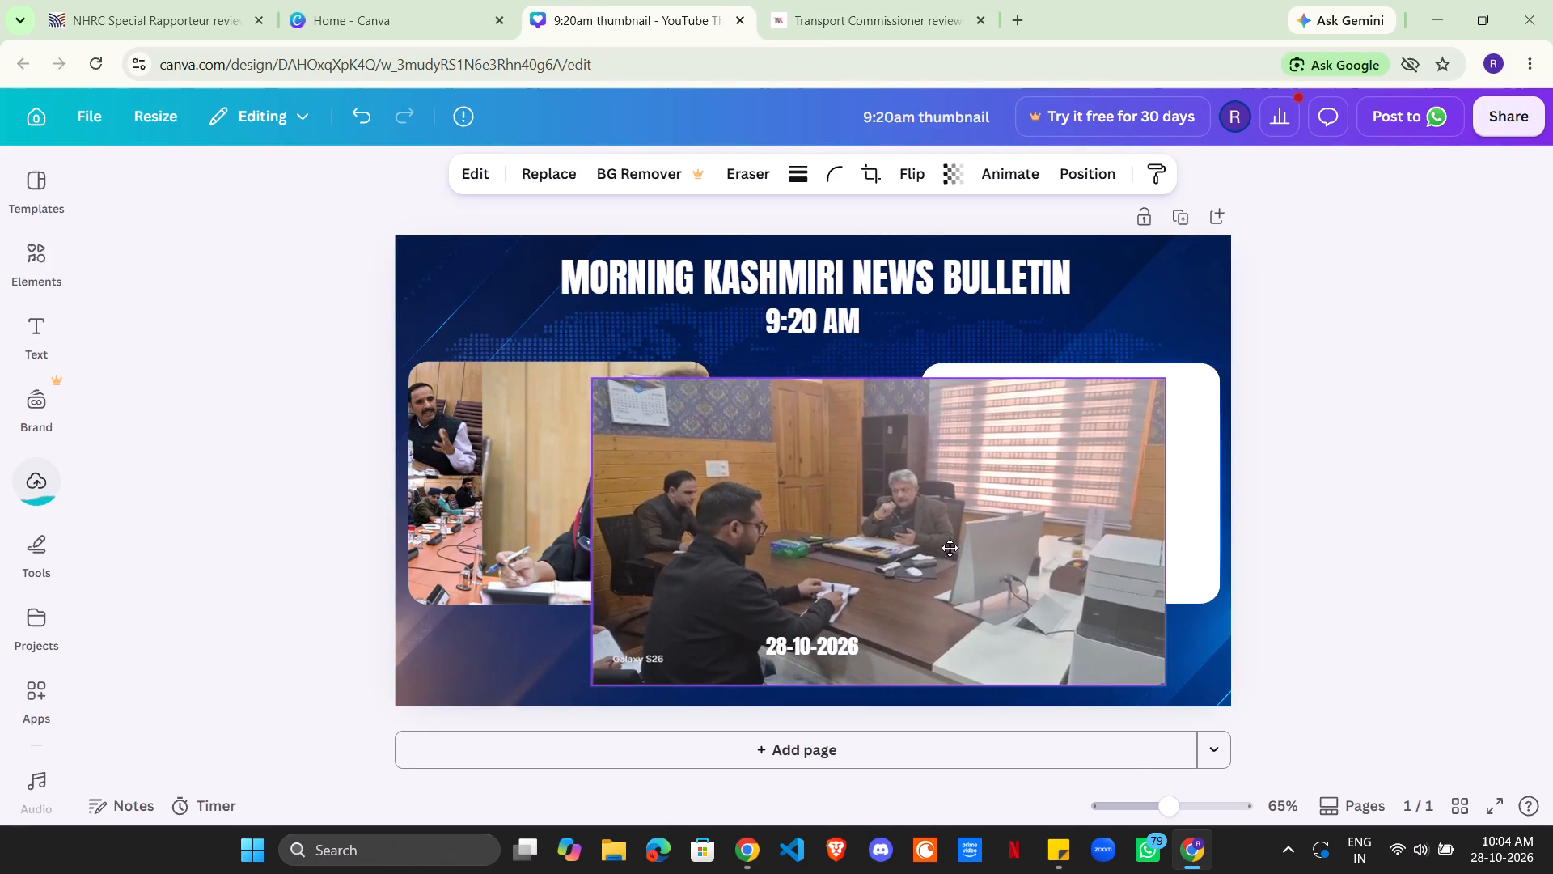
{"action": "left_click_drag", "start_coordinate": [950, 548], "coordinate": [992, 537]}
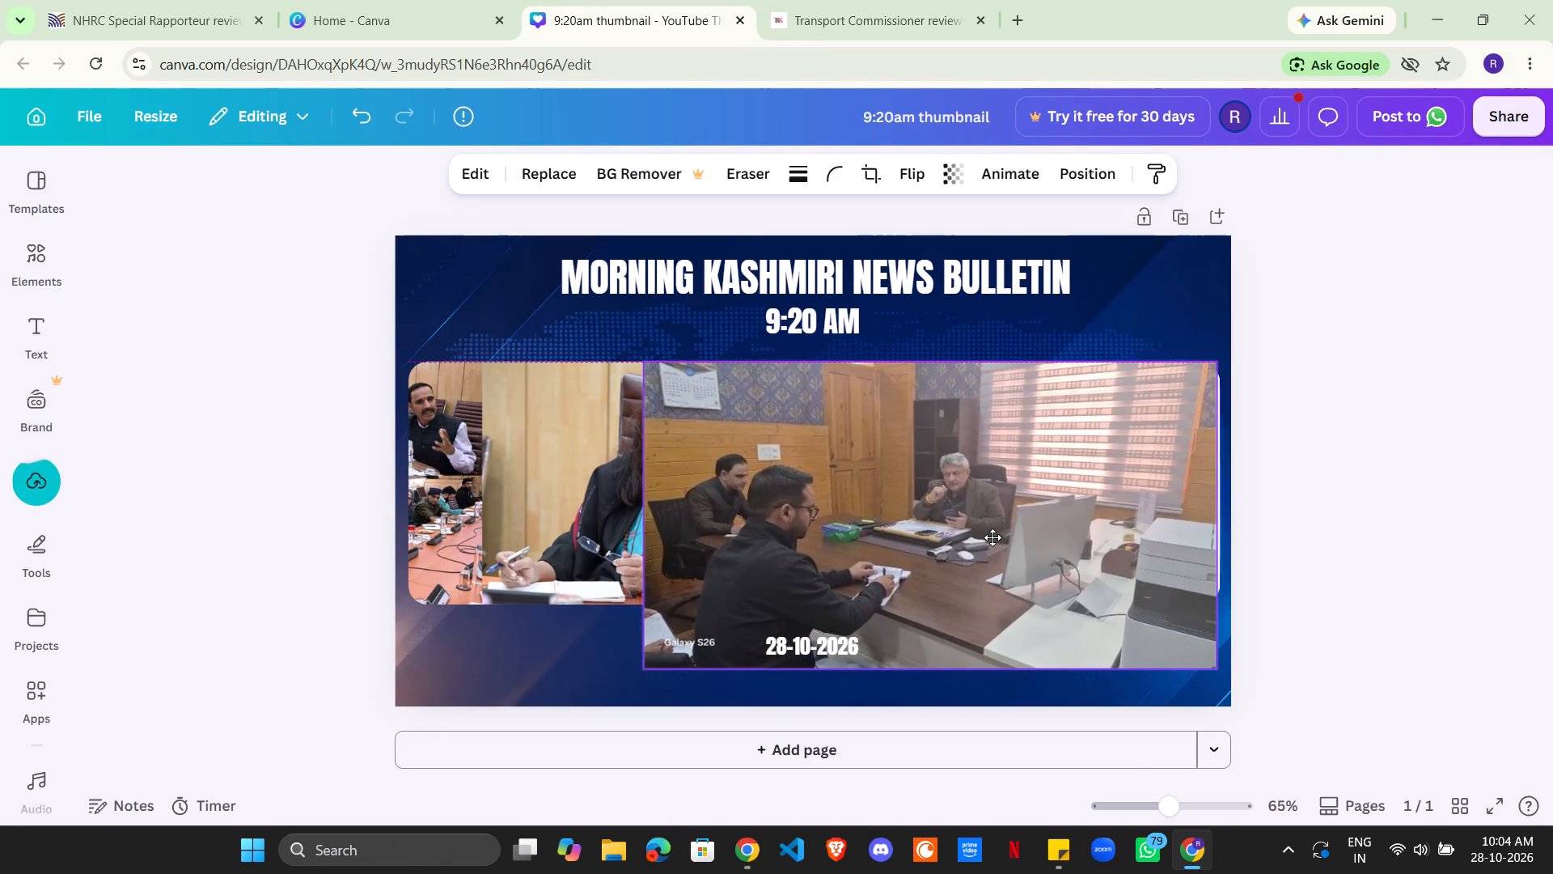
{"action": "left_click_drag", "start_coordinate": [992, 537], "coordinate": [993, 537]}
{"action": "left_click_drag", "start_coordinate": [642, 672], "coordinate": [746, 623]}
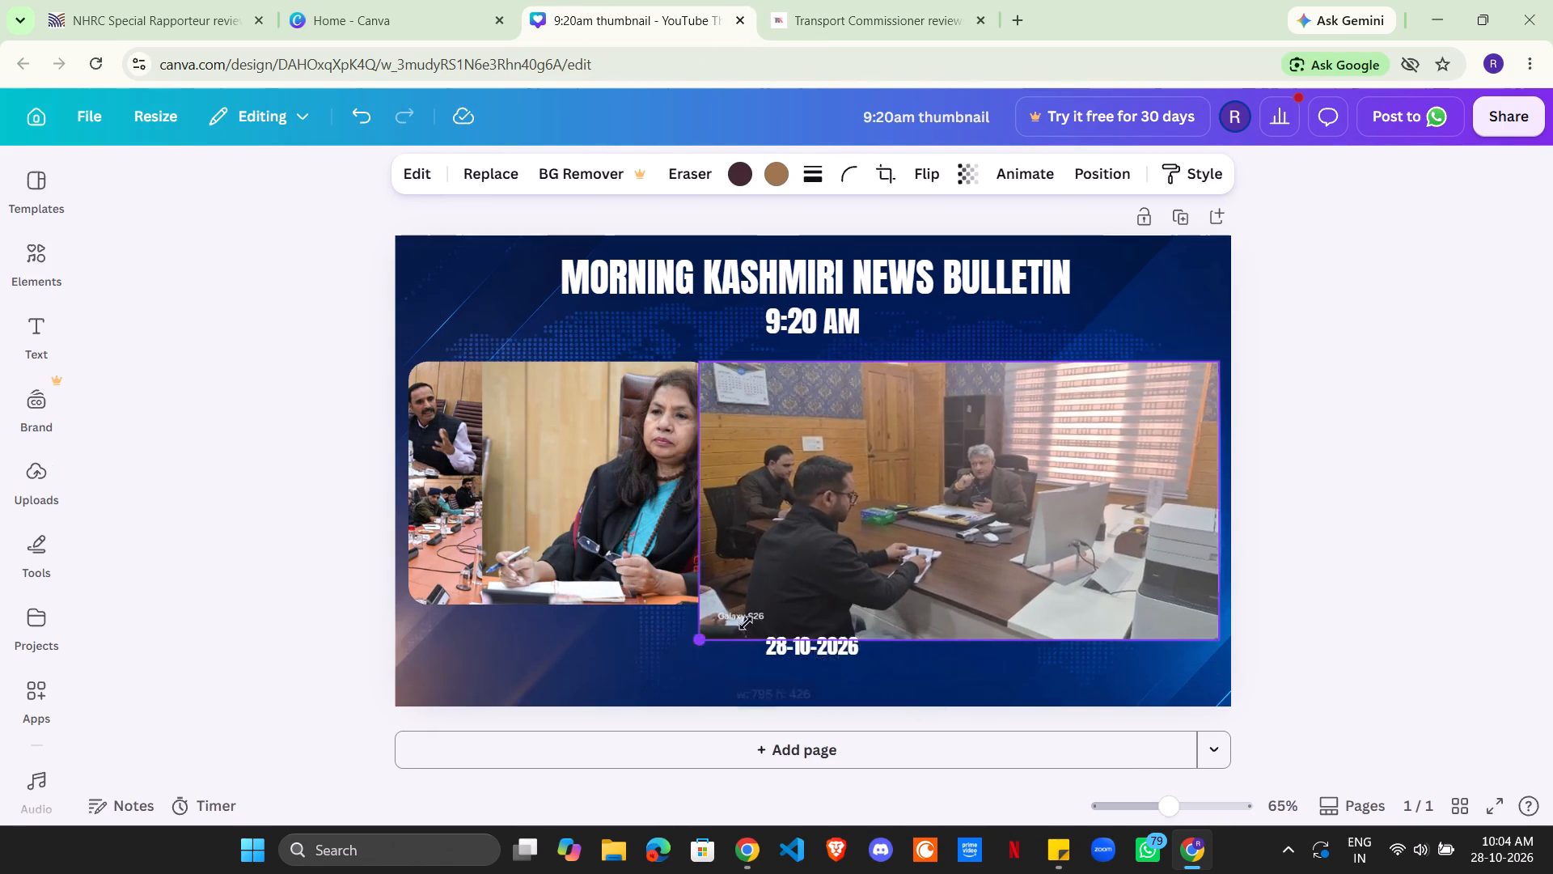
{"action": "left_click_drag", "start_coordinate": [746, 623], "coordinate": [942, 568]}
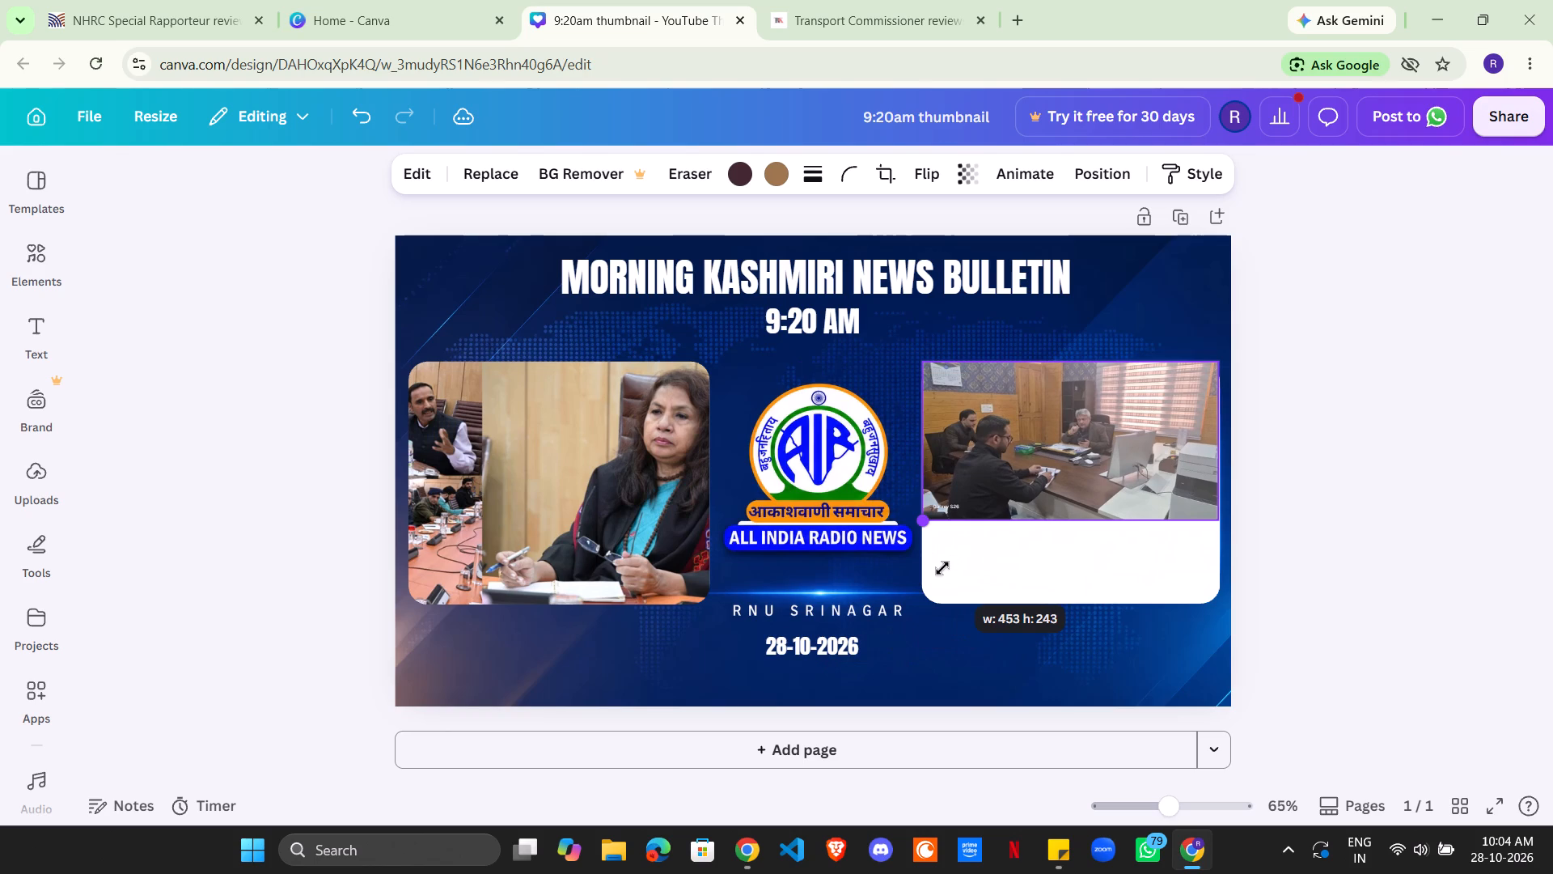
{"action": "left_click_drag", "start_coordinate": [942, 568], "coordinate": [942, 568]}
{"action": "left_click_drag", "start_coordinate": [1073, 525], "coordinate": [1077, 575]}
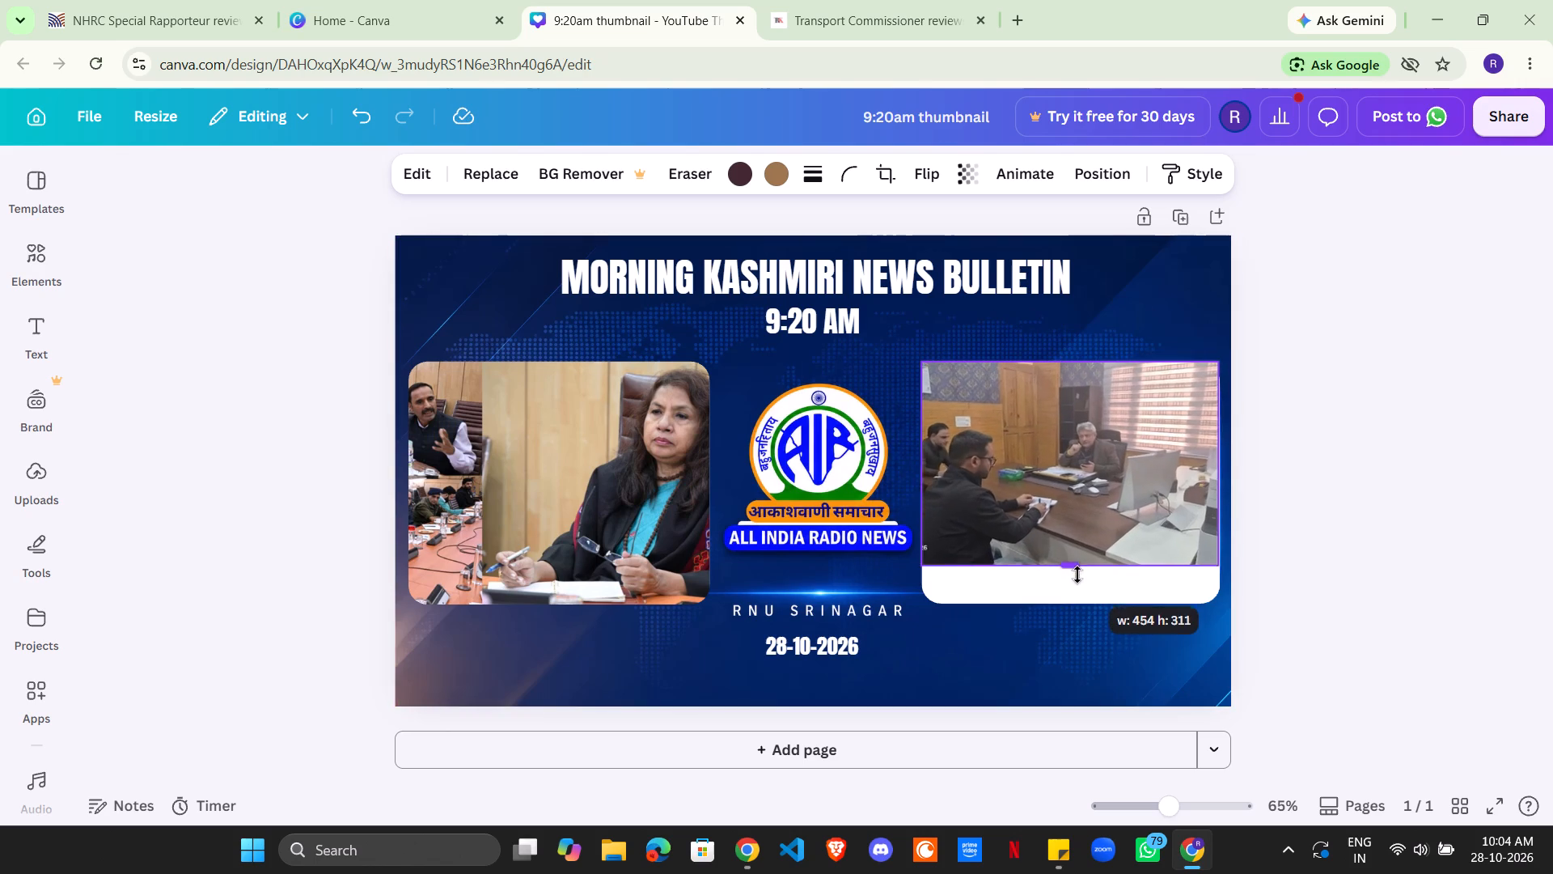
{"action": "left_click_drag", "start_coordinate": [1077, 575], "coordinate": [1076, 605]}
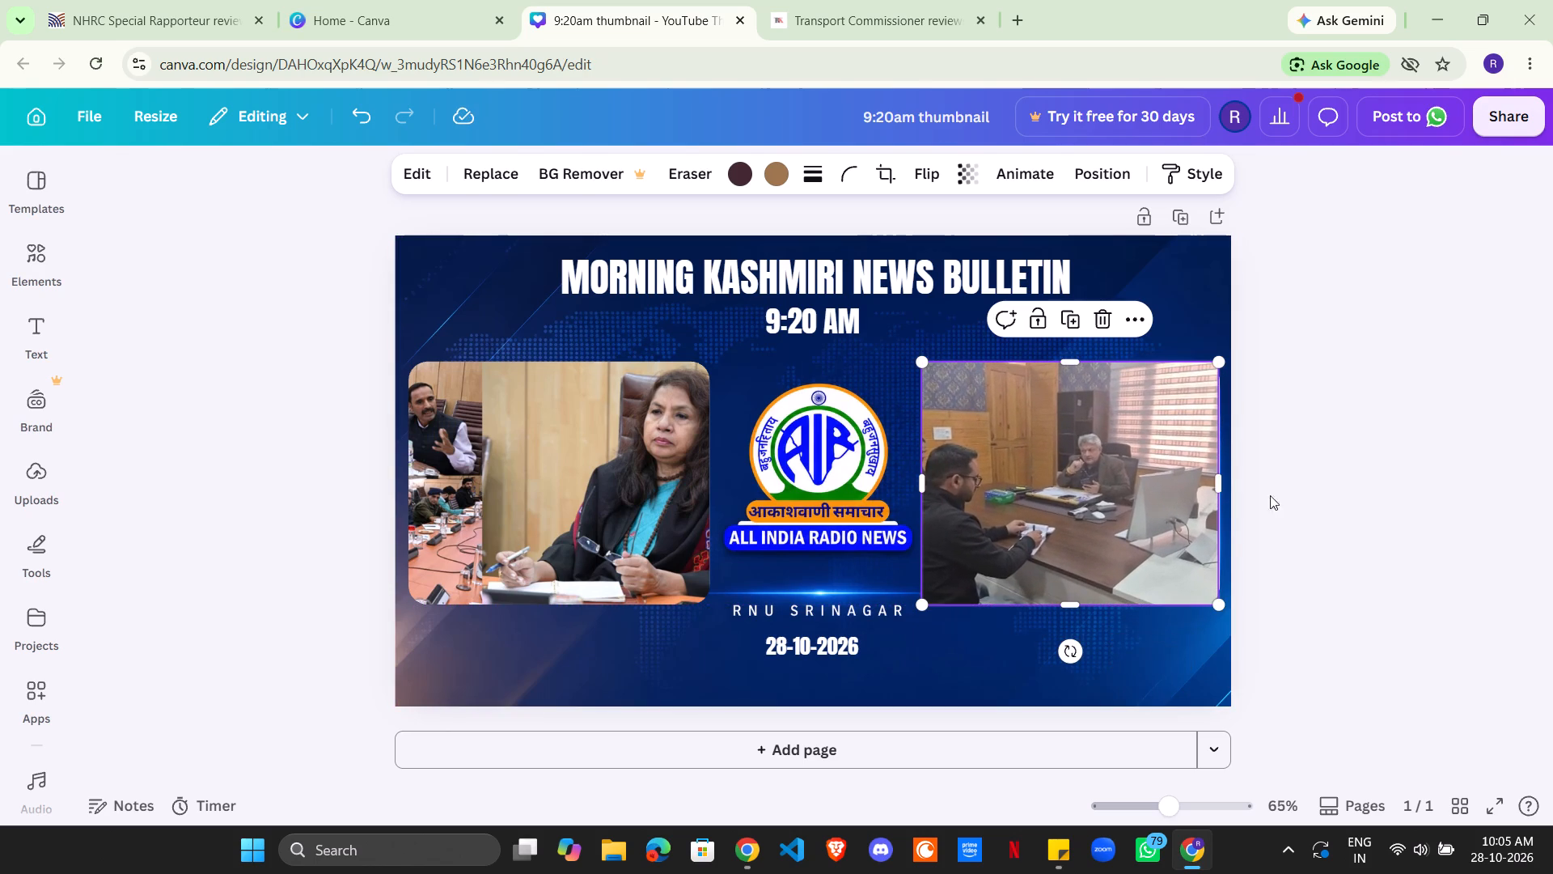
{"action": "left_click", "coordinate": [1220, 487]}
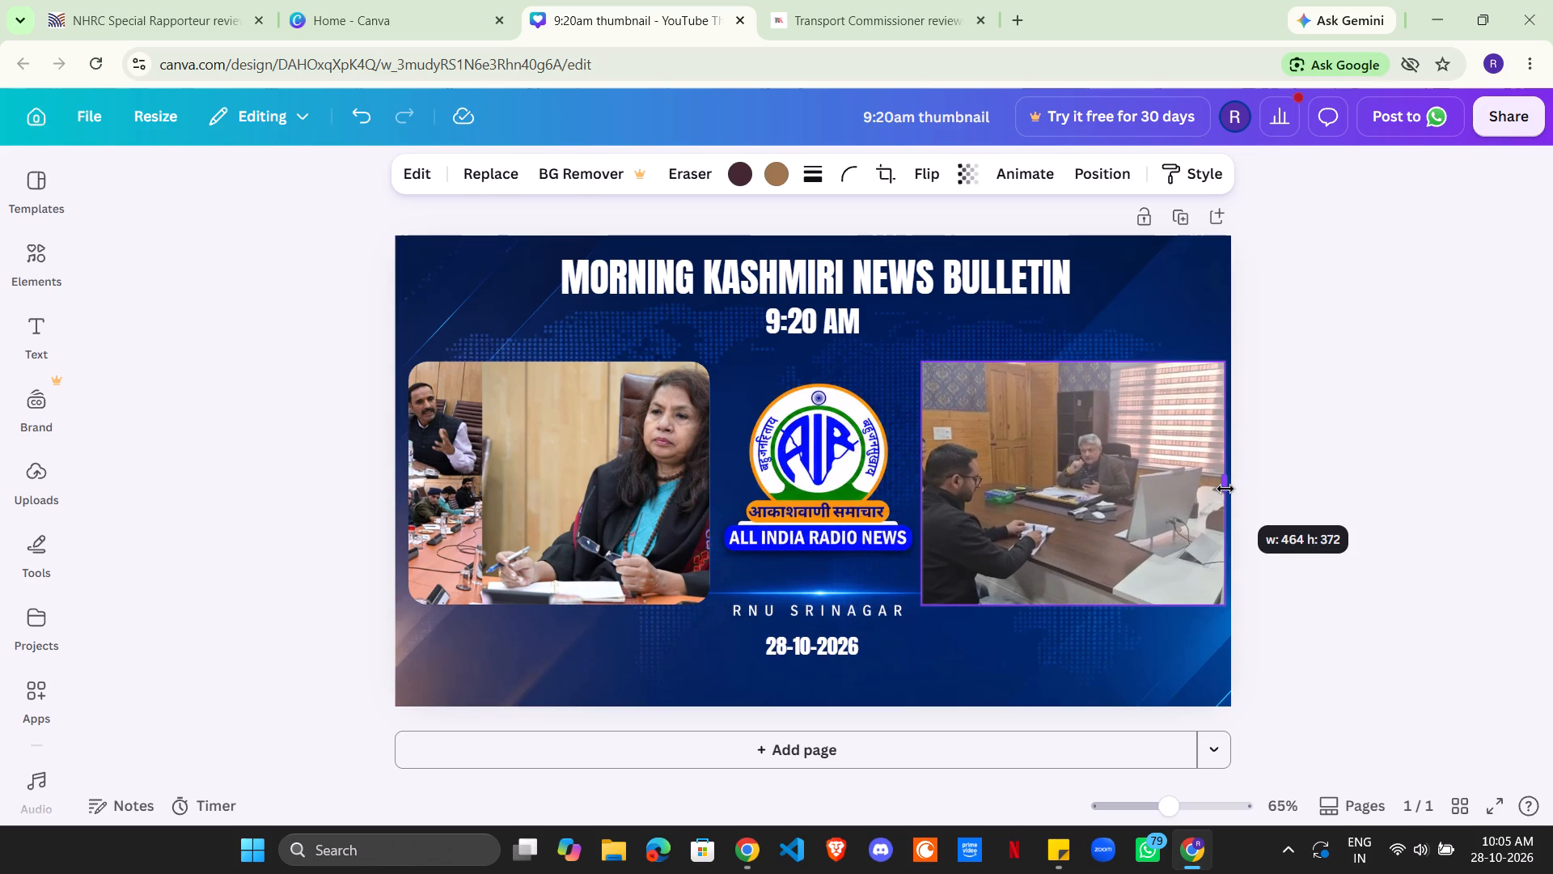
Set the office photo's corner rounding to about 29.
{"action": "left_click", "coordinate": [846, 177]}
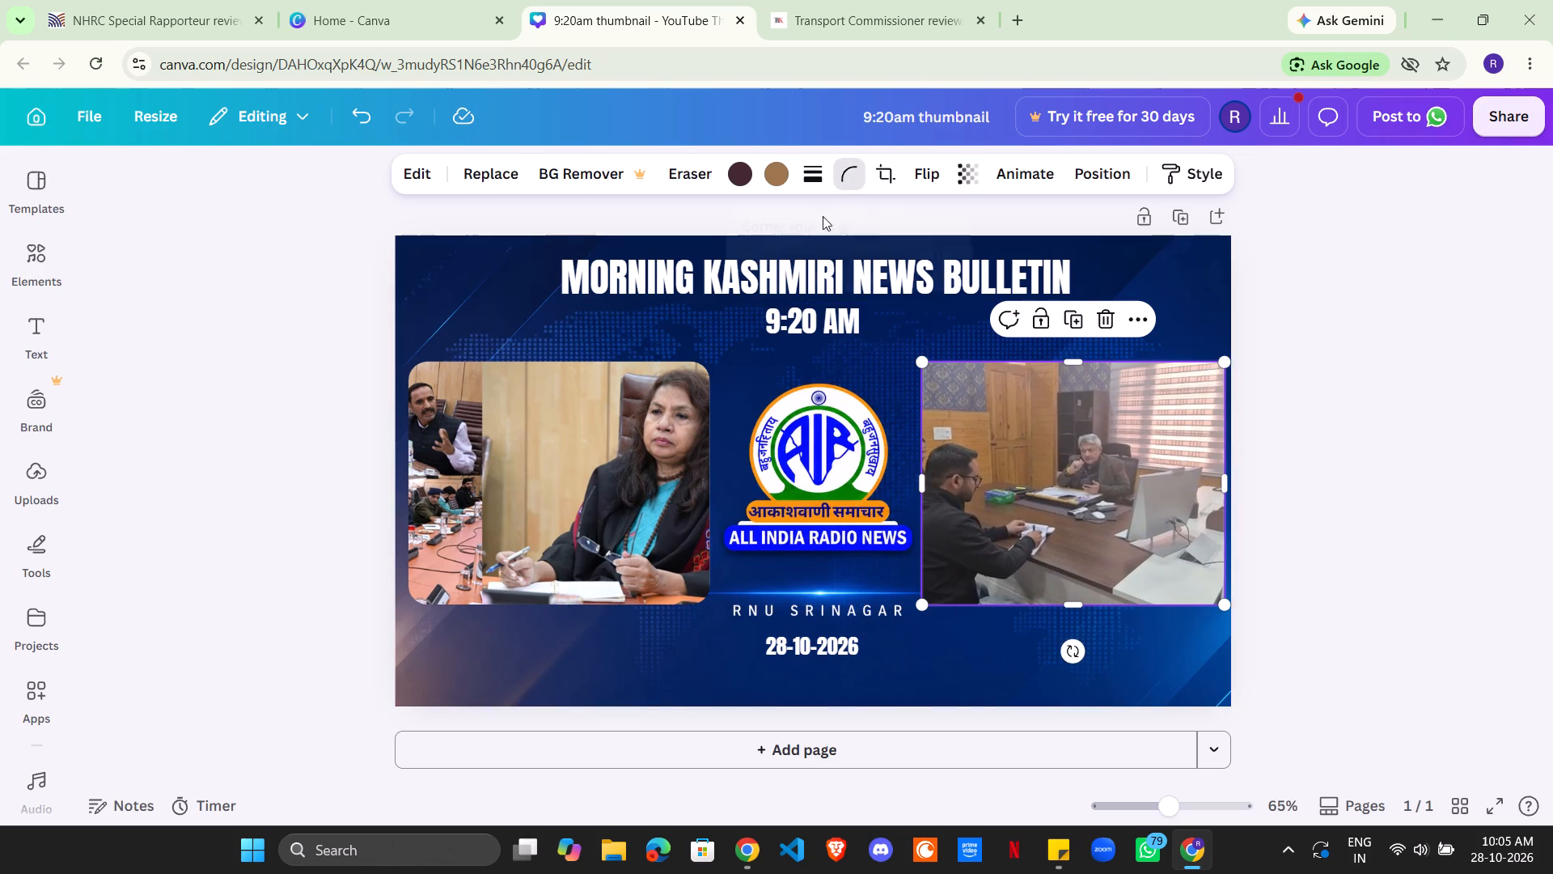
{"action": "left_click_drag", "start_coordinate": [775, 262], "coordinate": [789, 266]}
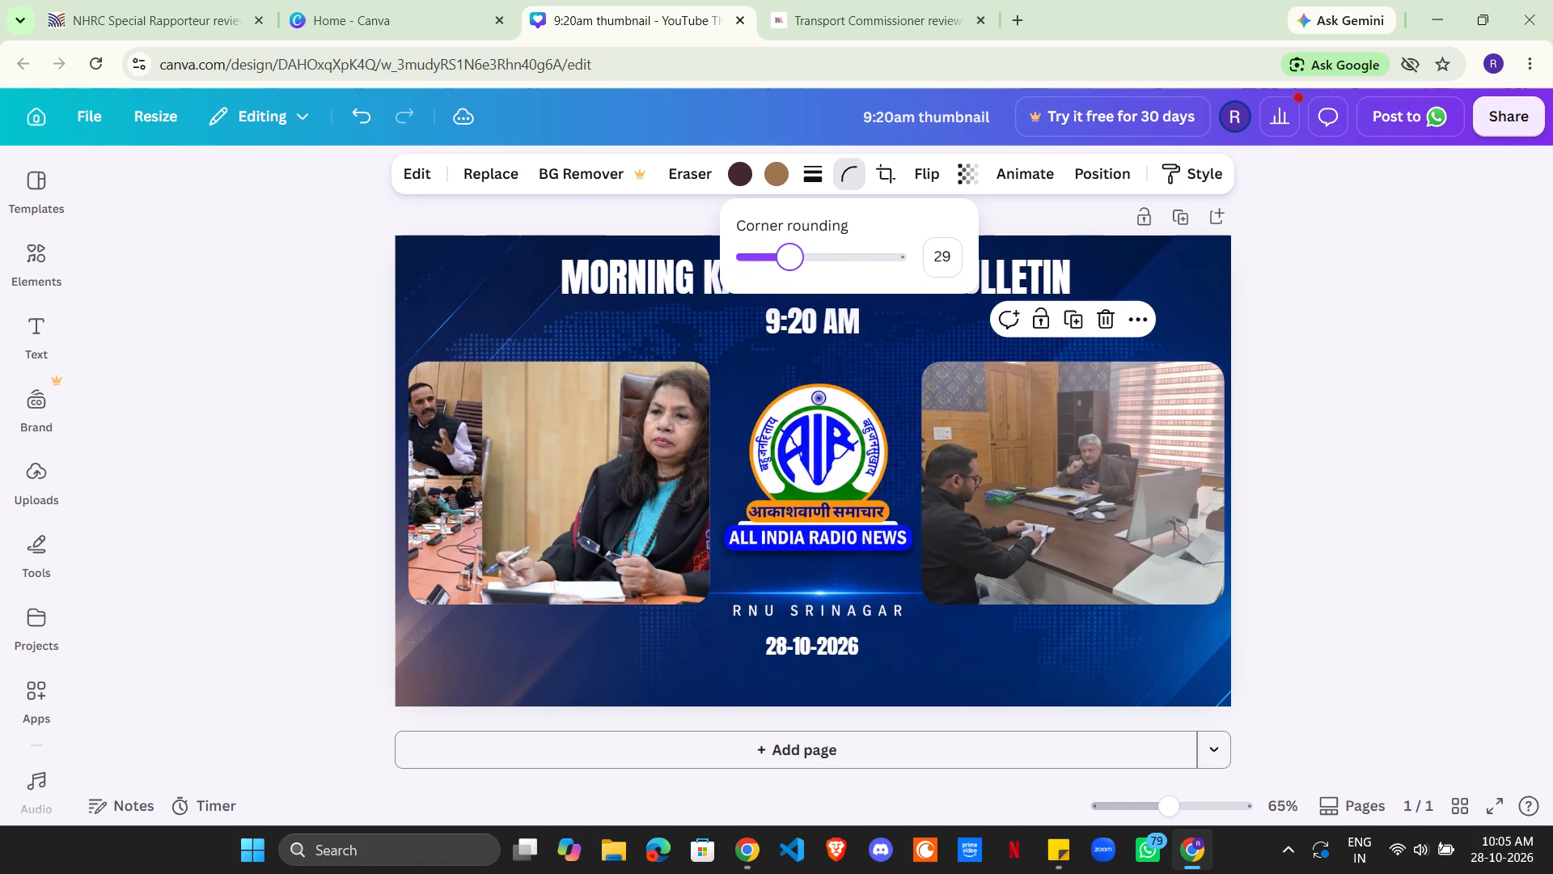
{"action": "left_click_drag", "start_coordinate": [789, 266], "coordinate": [785, 267]}
{"action": "left_click", "coordinate": [1354, 453]}
{"action": "left_click", "coordinate": [1348, 446]}
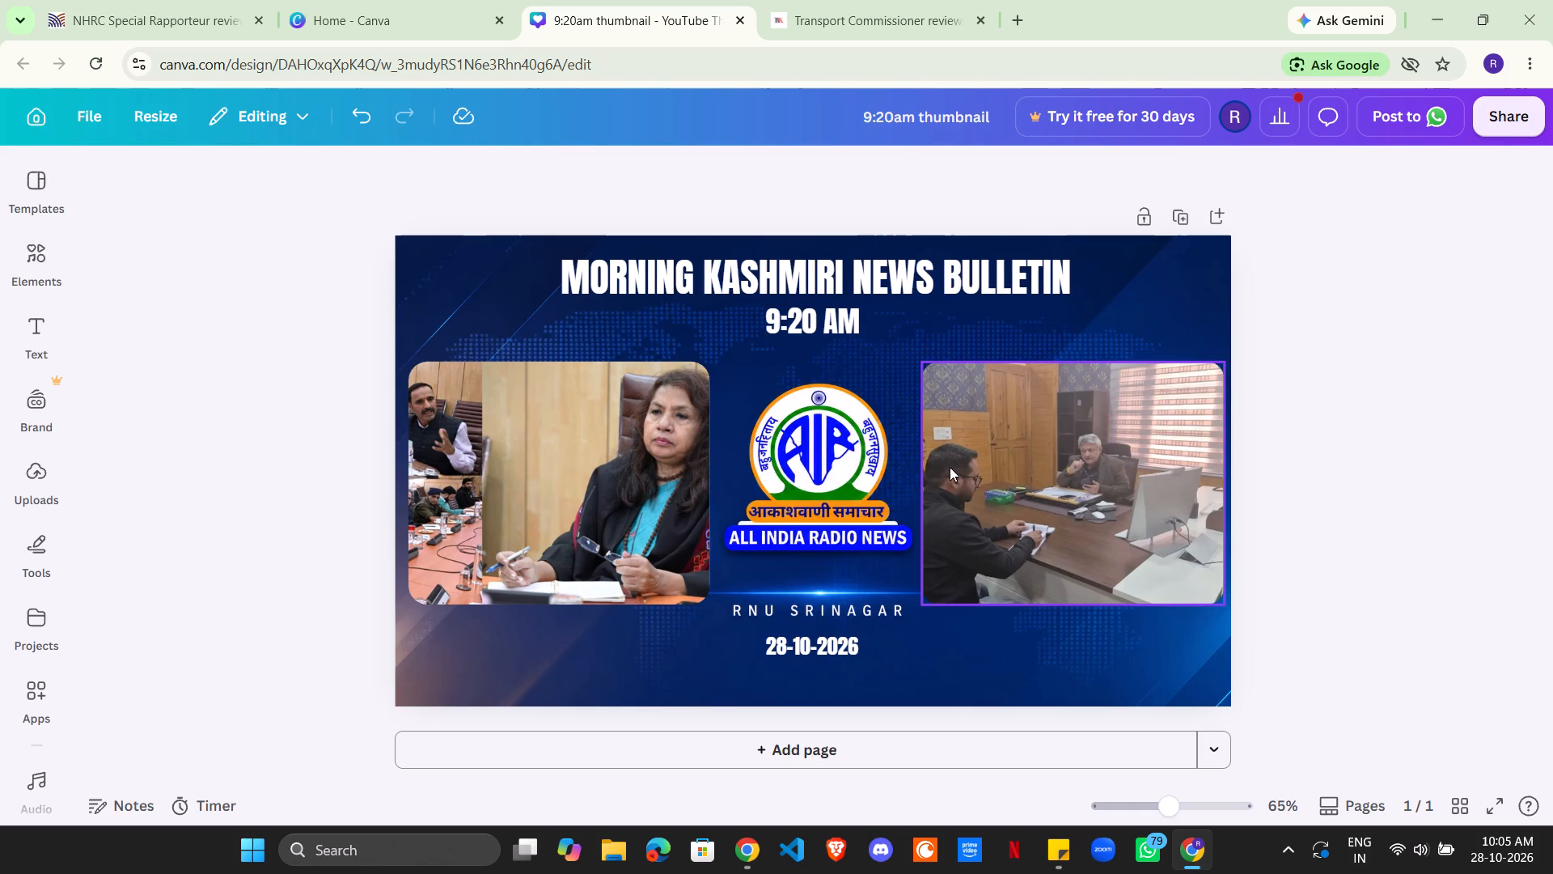
Calculate 60*160 in a new browser tab, then close that tab.
{"action": "left_click", "coordinate": [1005, 18]}
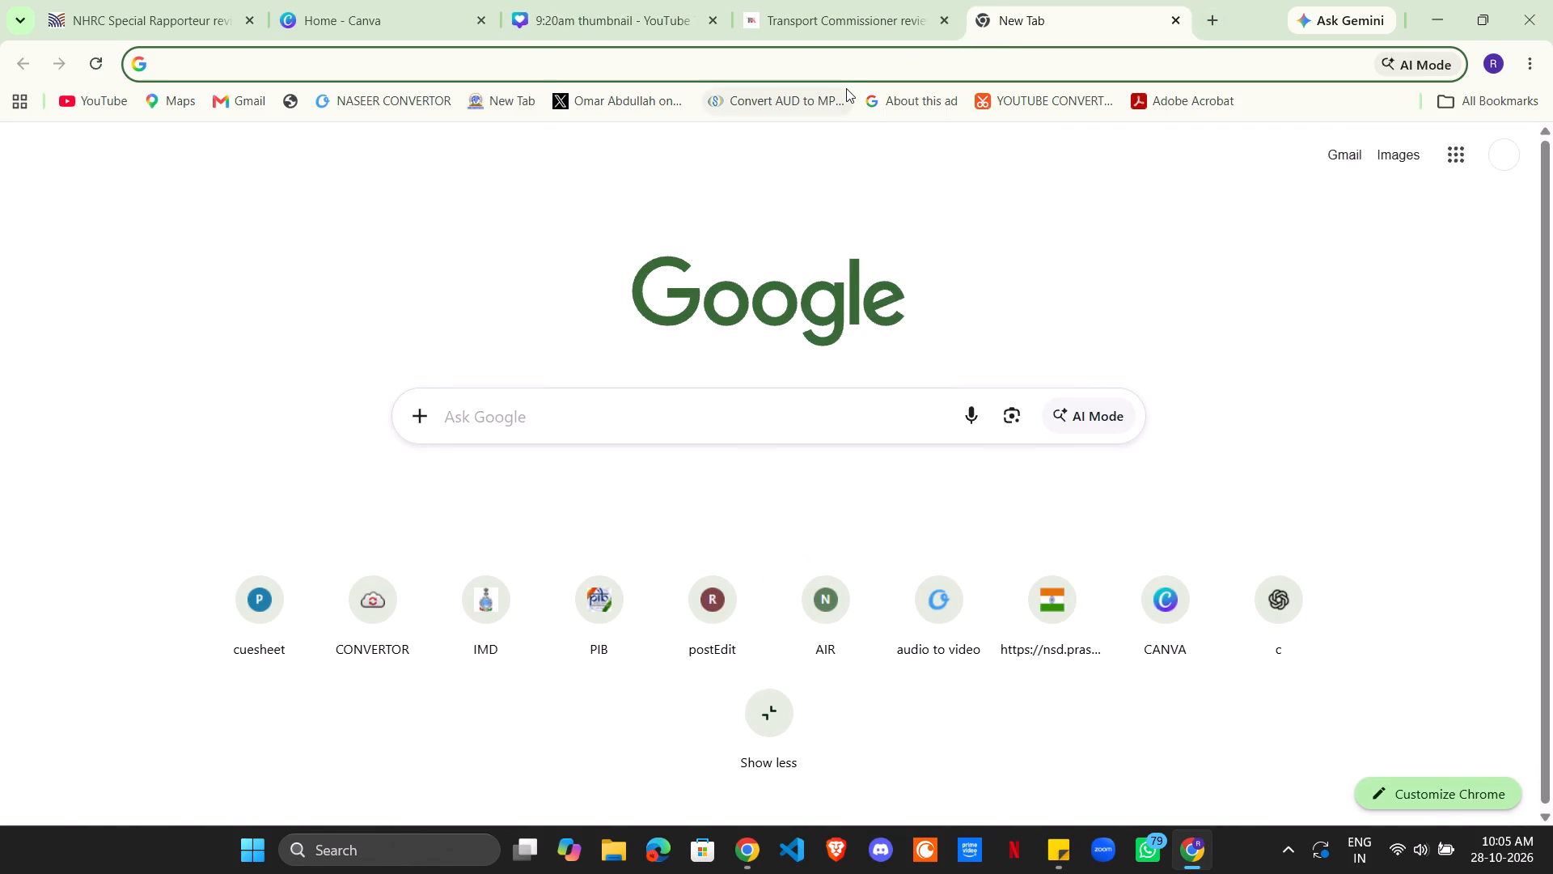
{"action": "type", "text": "60"}
{"action": "key", "text": "asterisk"}
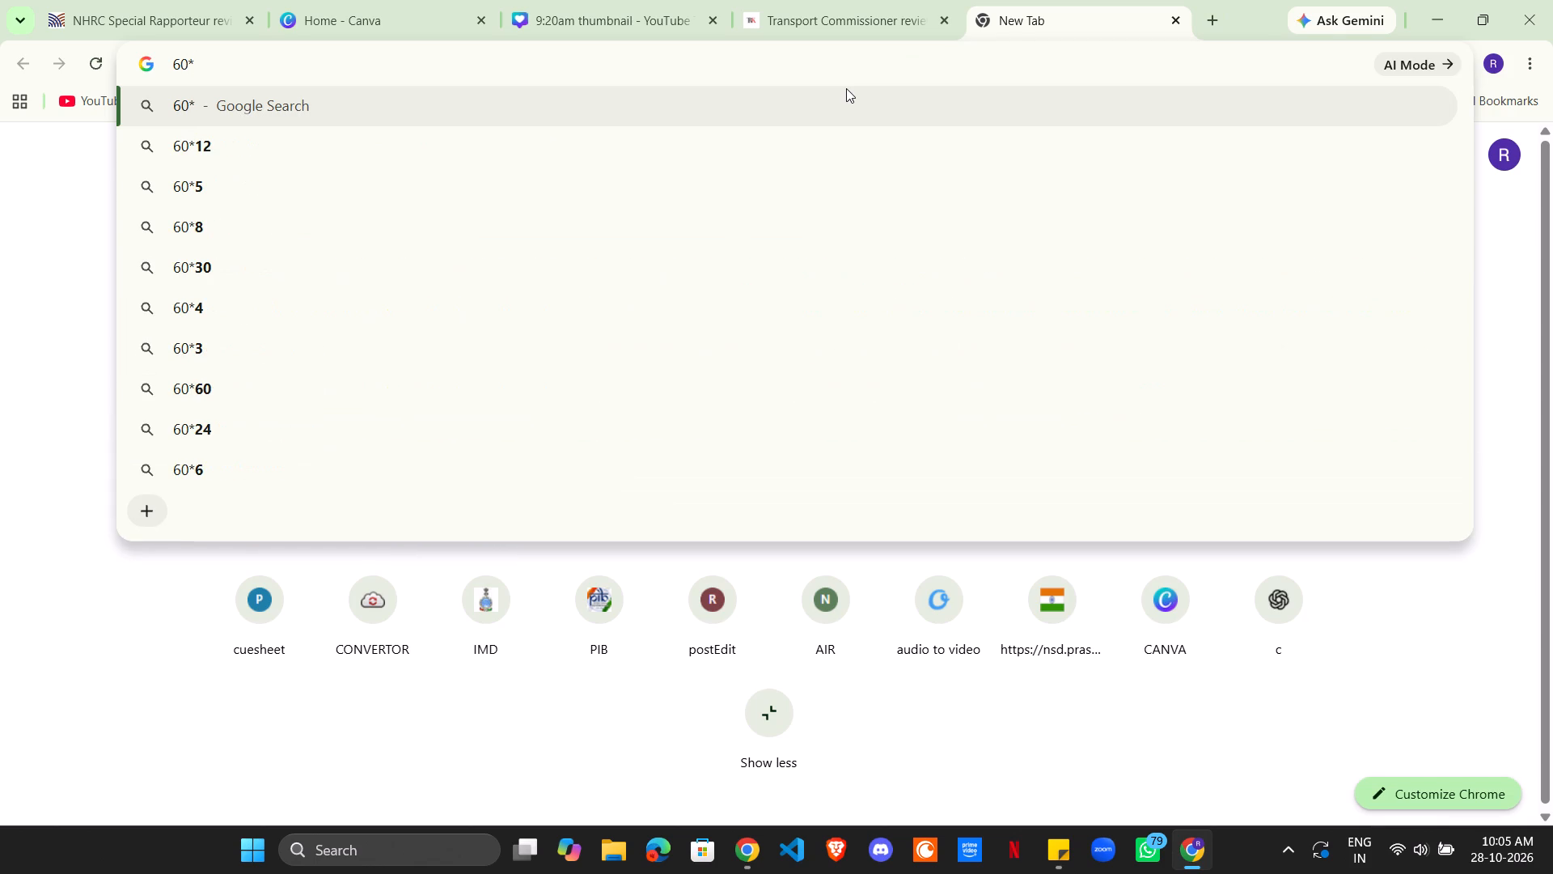
{"action": "type", "text": "160"}
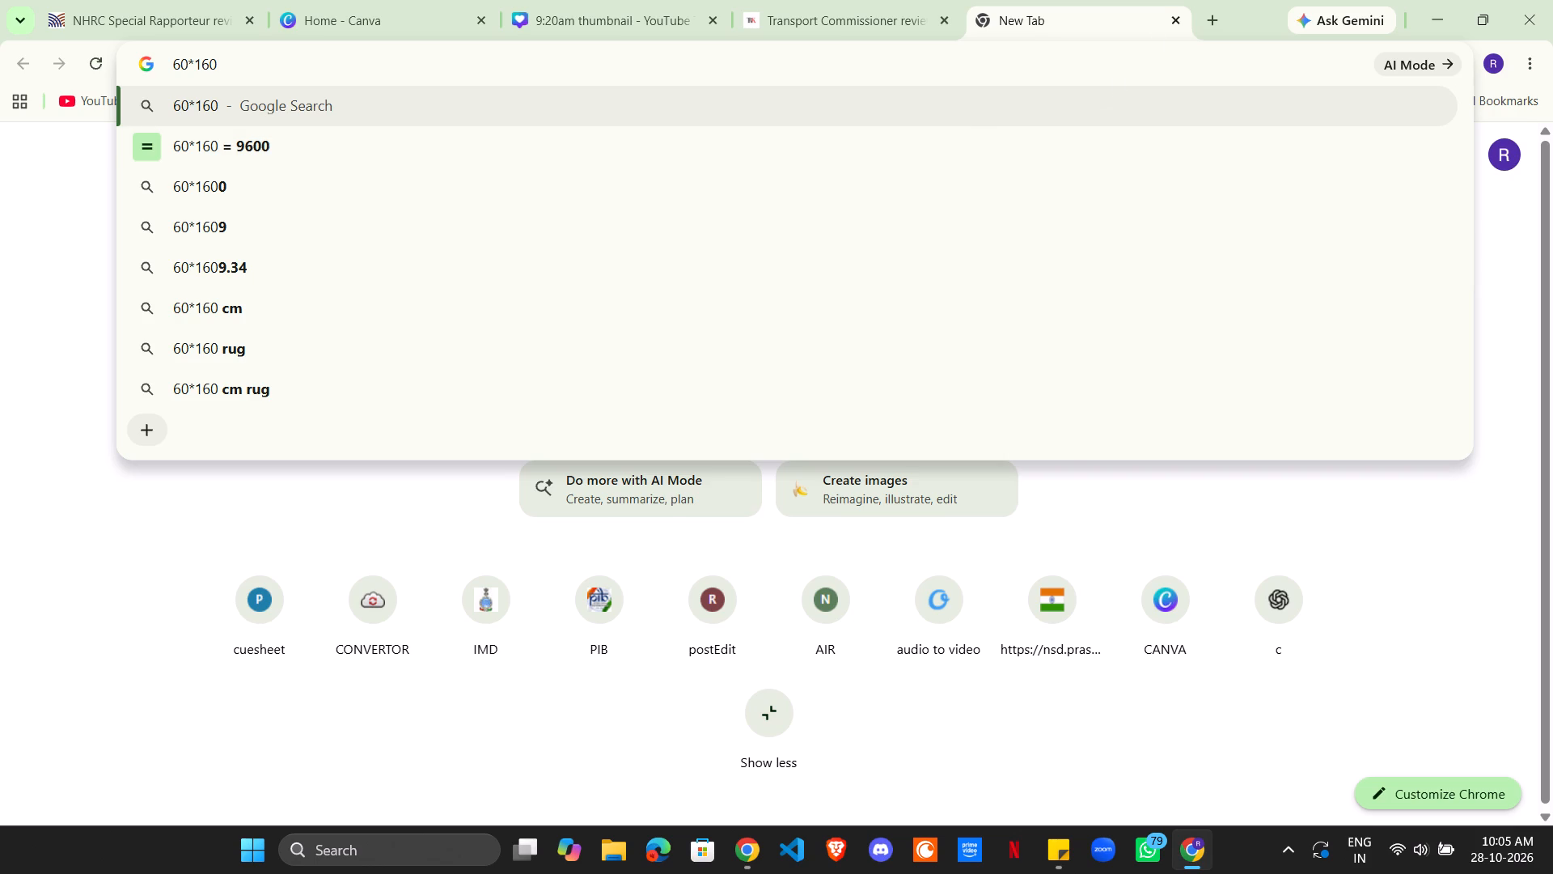
{"action": "left_click", "coordinate": [1170, 20]}
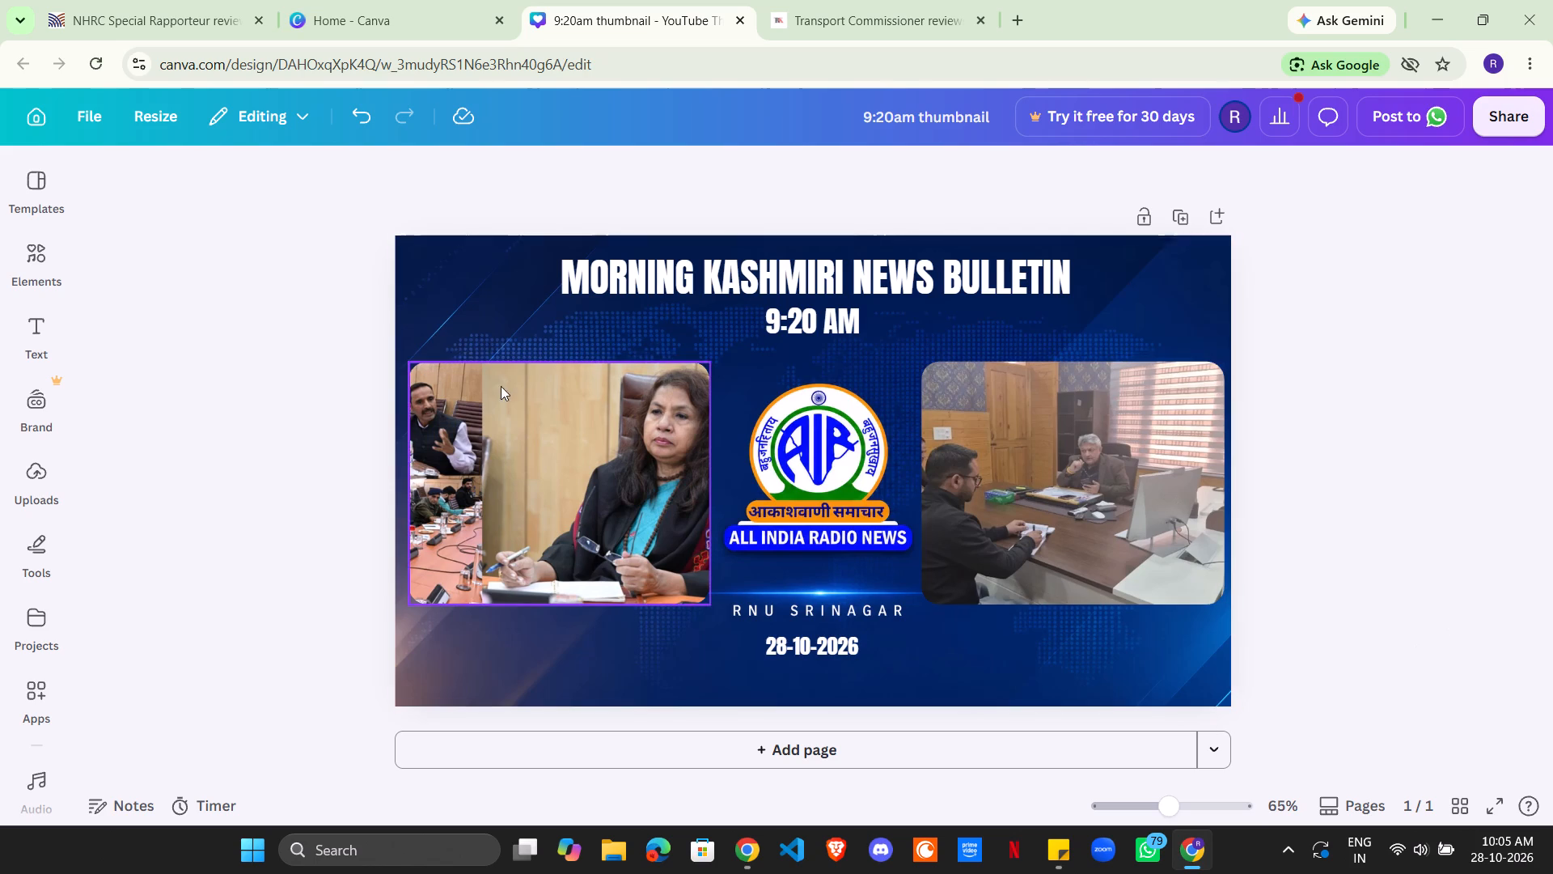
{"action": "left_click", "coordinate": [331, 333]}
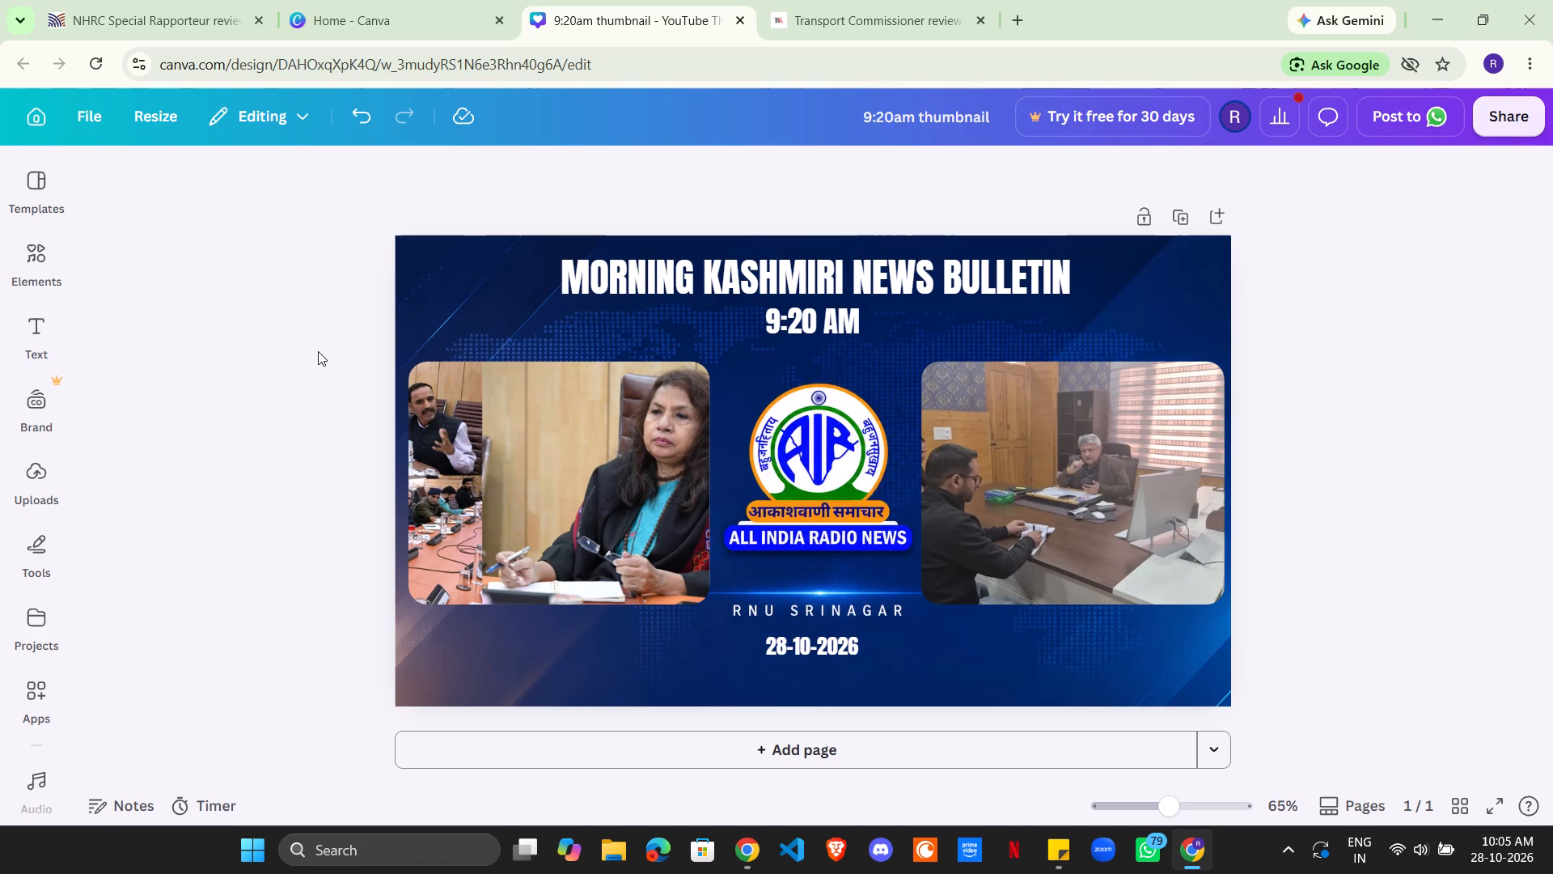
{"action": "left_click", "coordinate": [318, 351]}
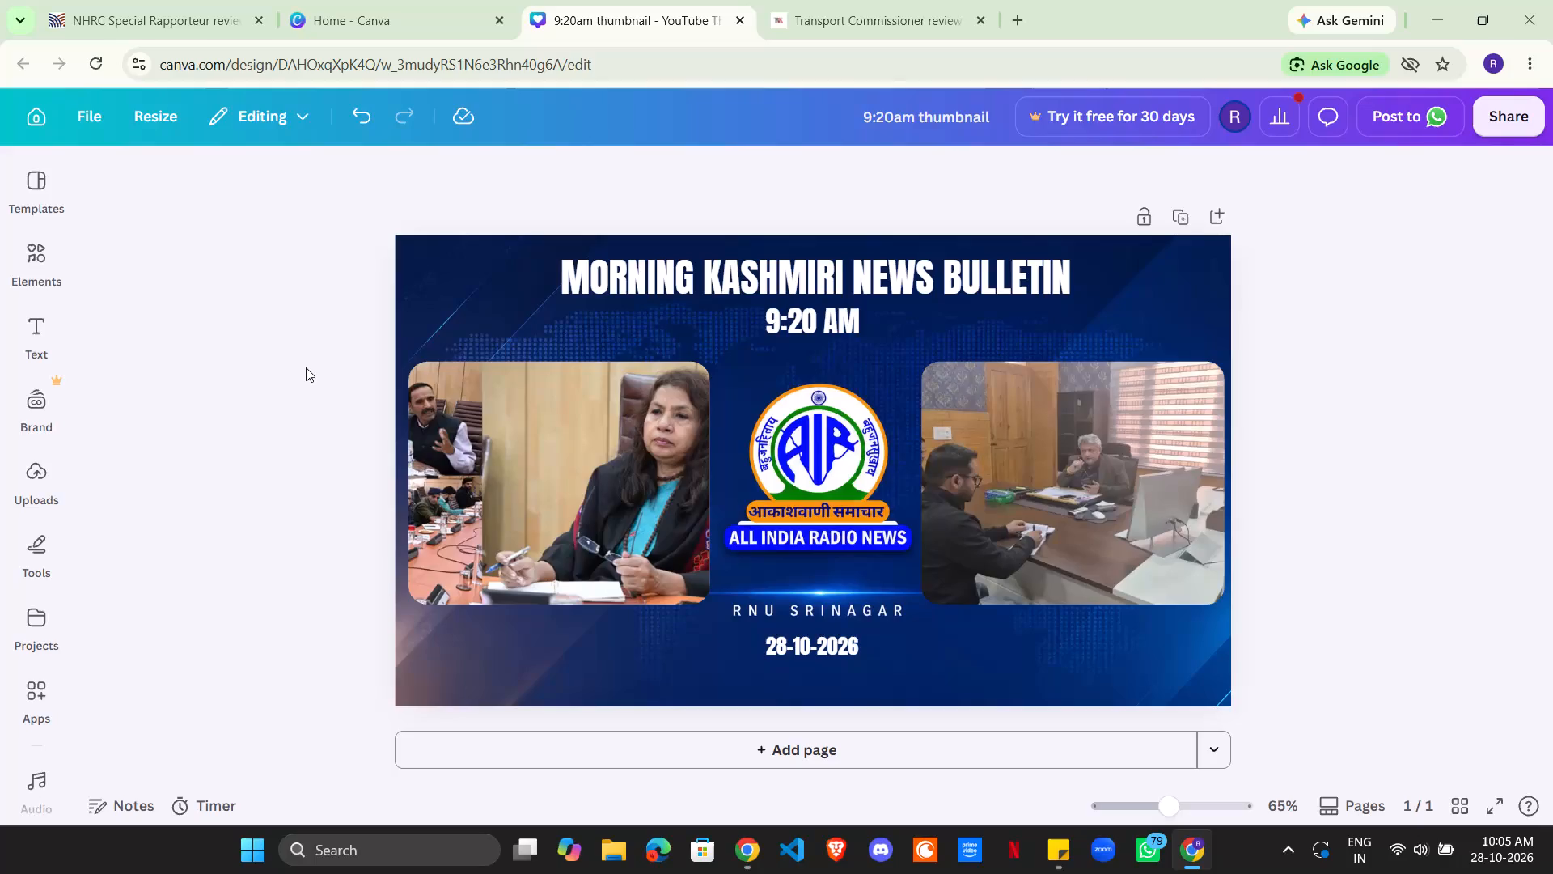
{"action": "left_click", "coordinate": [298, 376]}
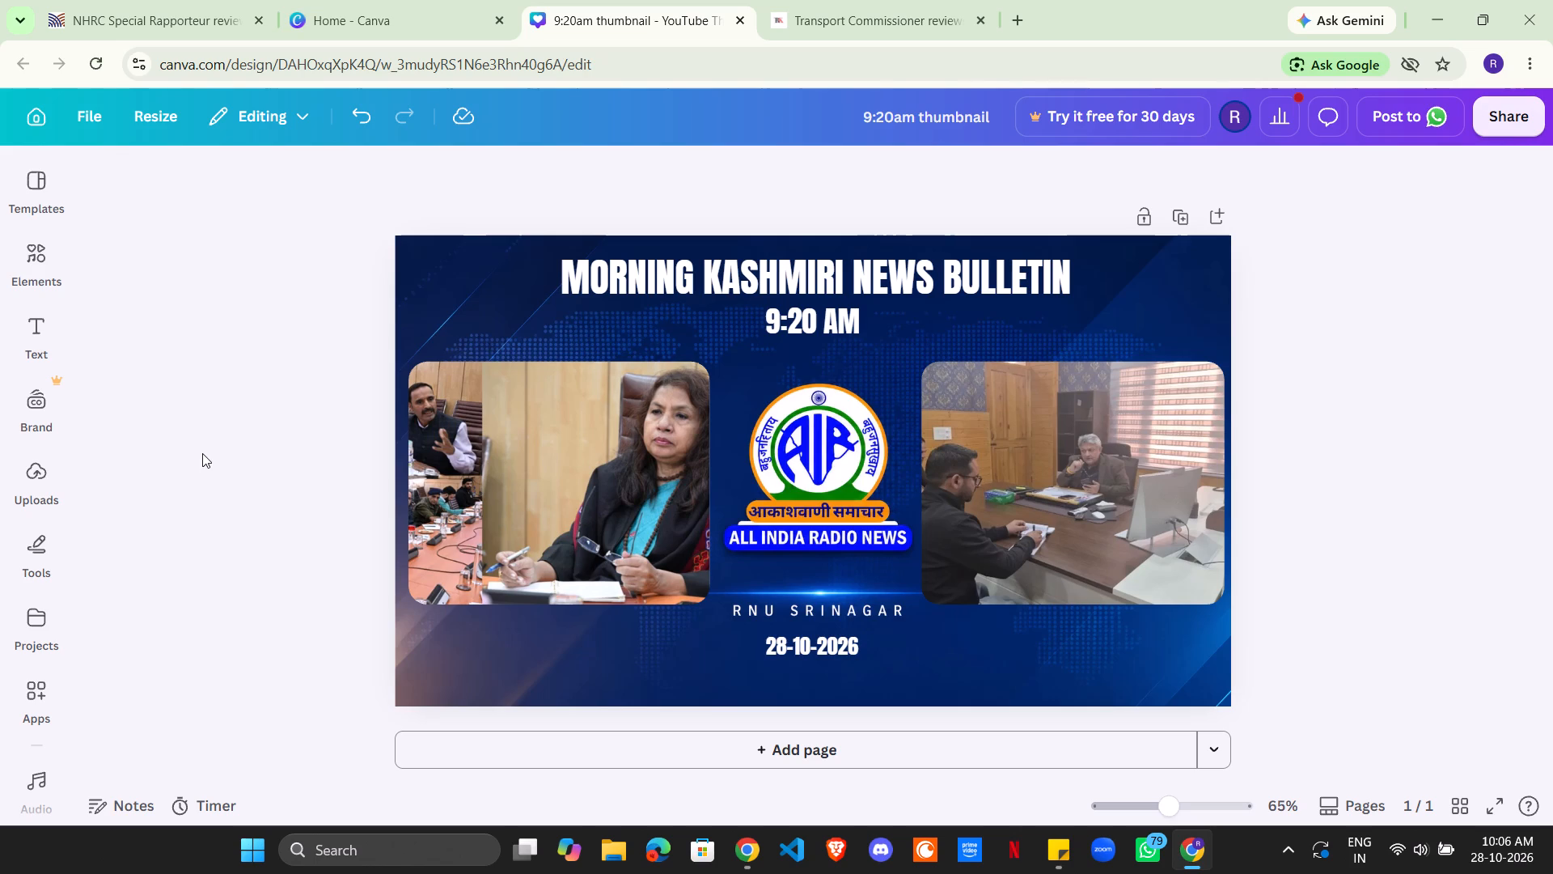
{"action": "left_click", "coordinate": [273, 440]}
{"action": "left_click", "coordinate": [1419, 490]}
Download the thumbnail as a PNG and save it to the Desktop as 9_20am thumbnail.png.
{"action": "left_click", "coordinate": [1516, 120]}
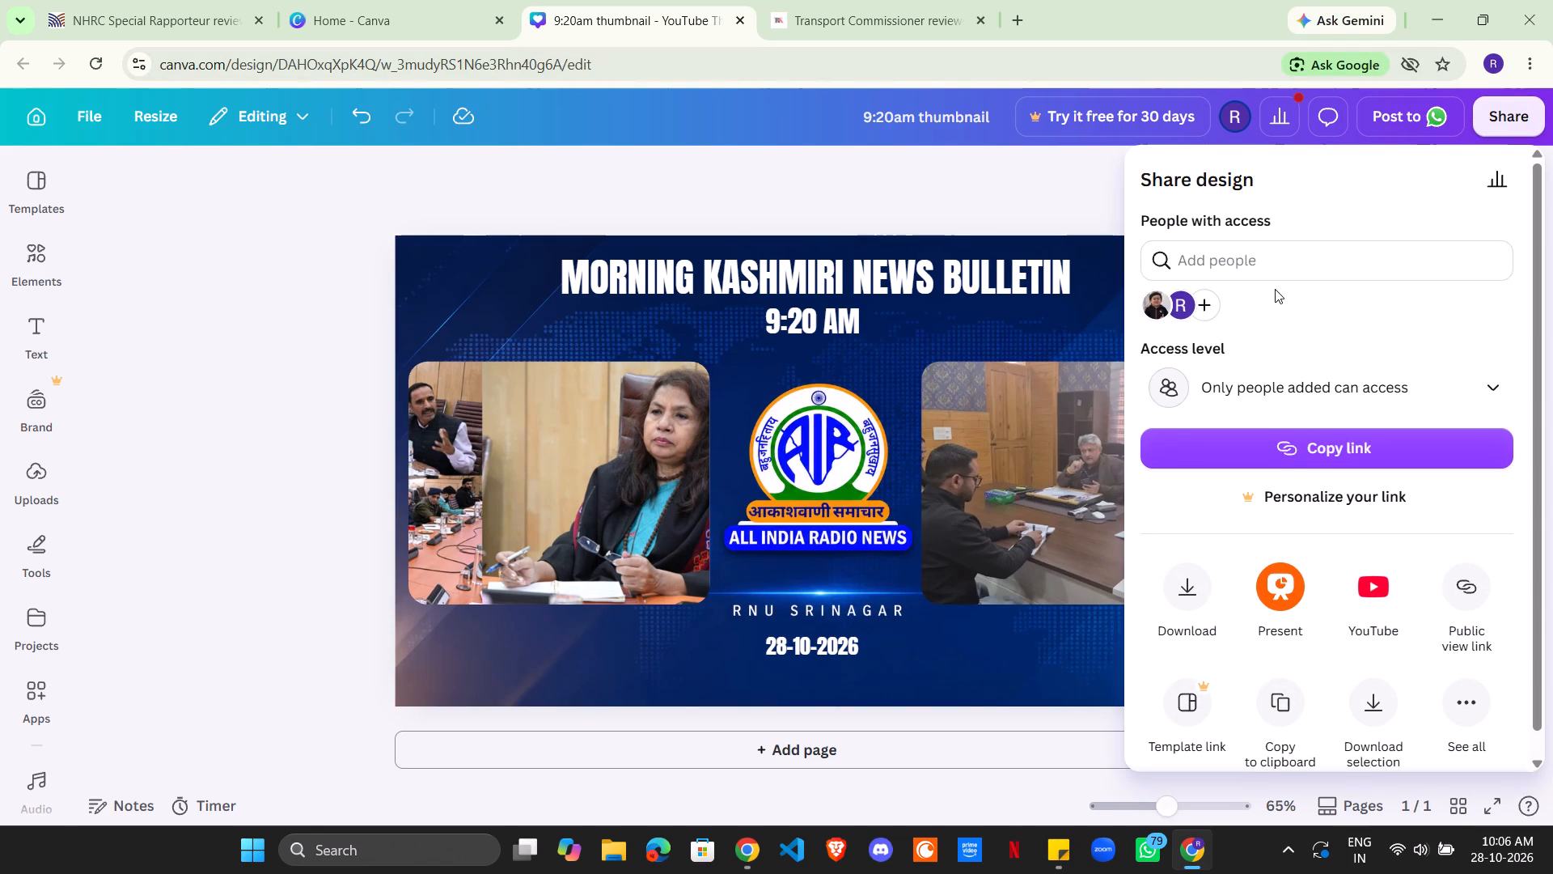
{"action": "left_click", "coordinate": [1194, 579]}
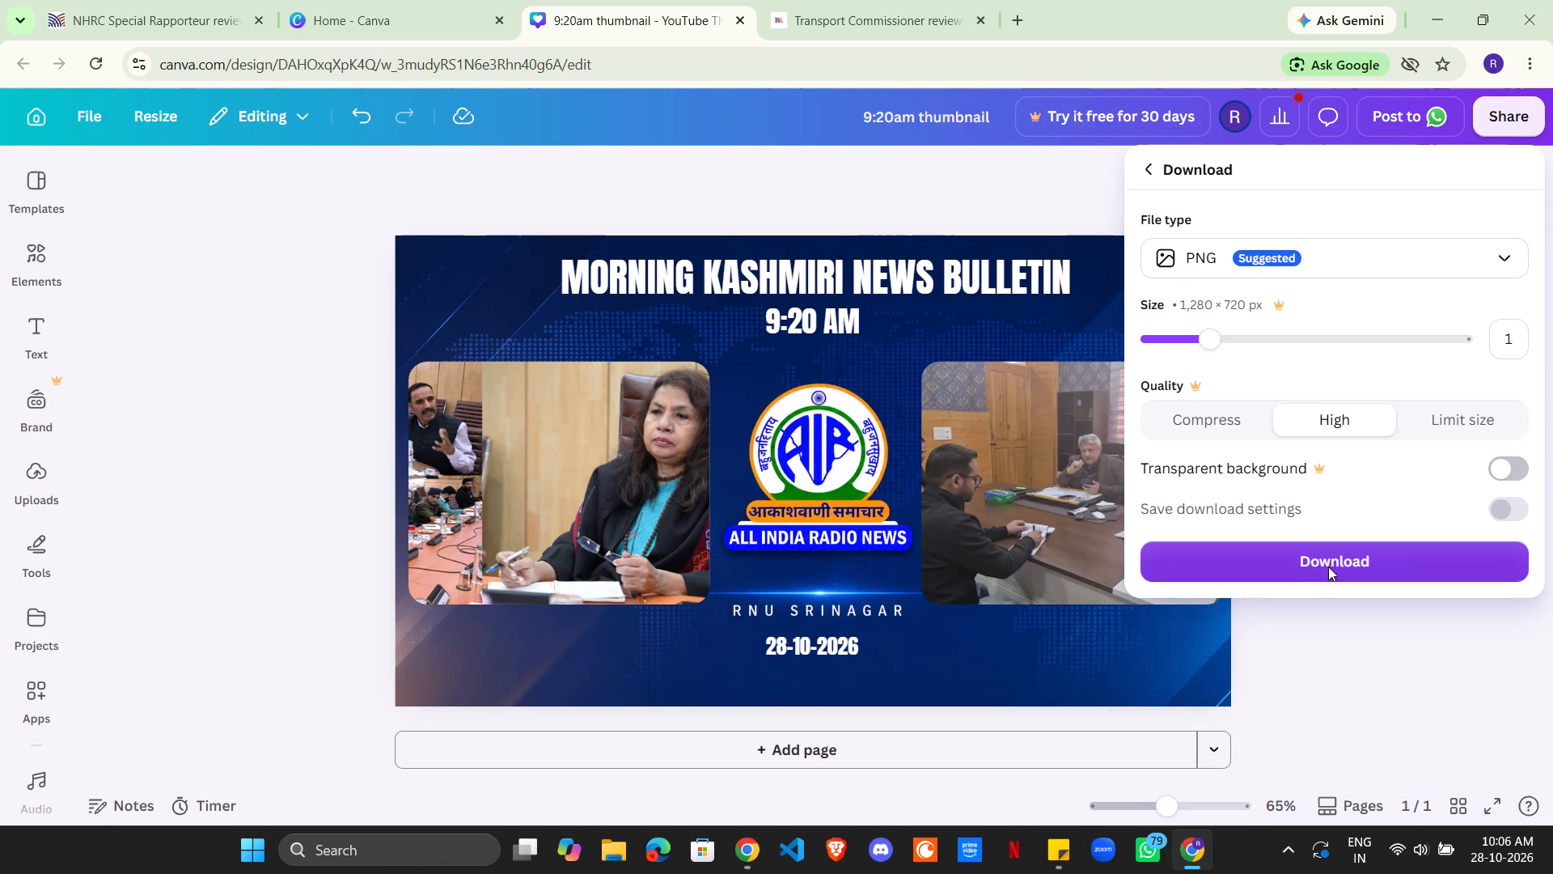
{"action": "left_click", "coordinate": [1328, 566]}
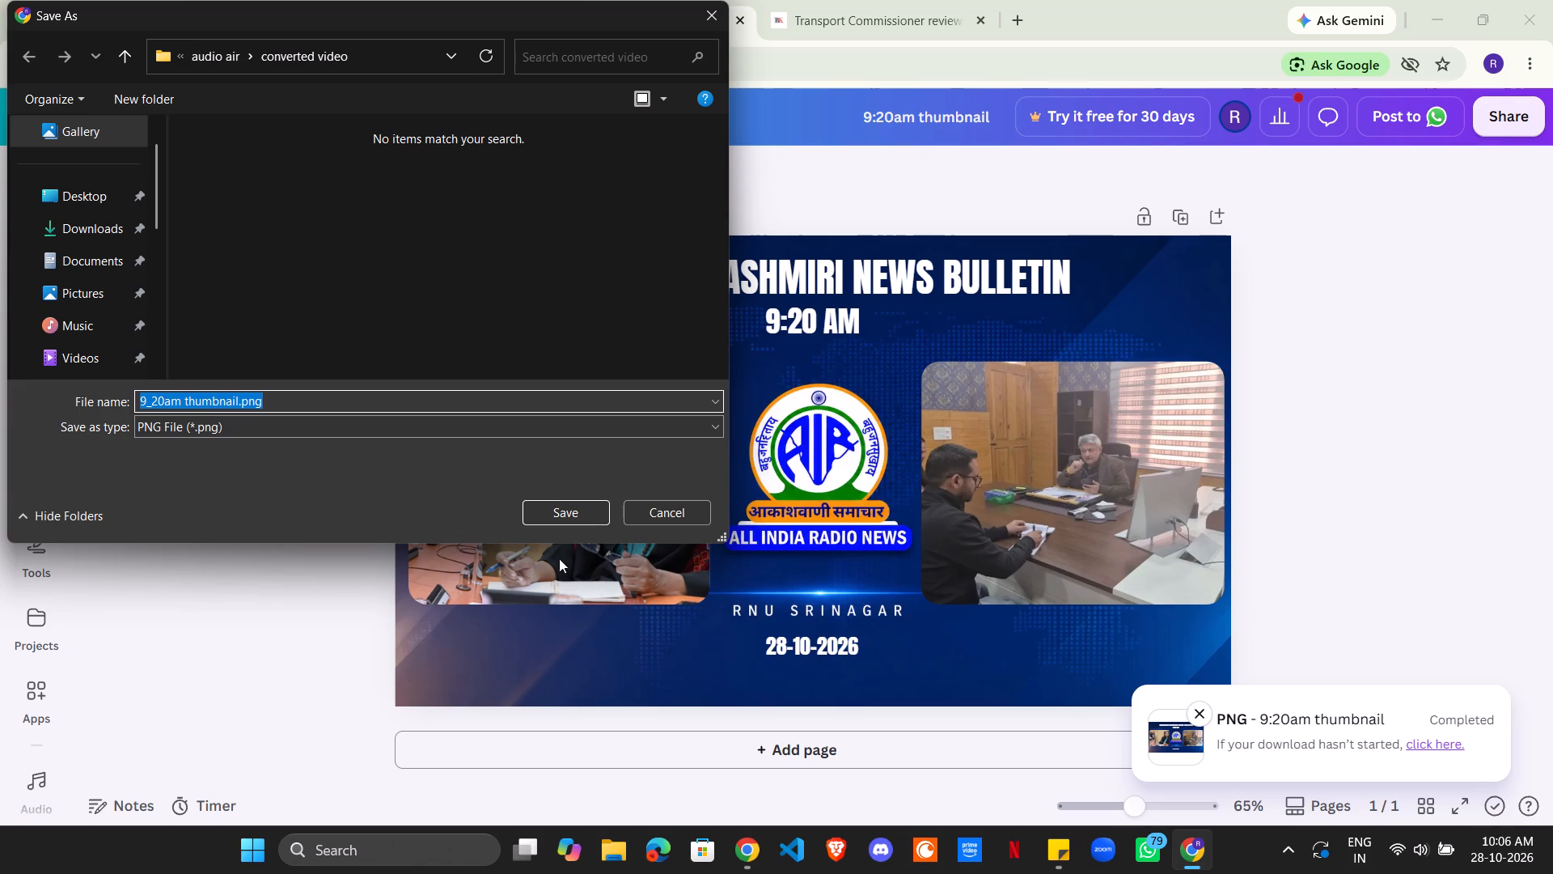
{"action": "left_click", "coordinate": [73, 180]}
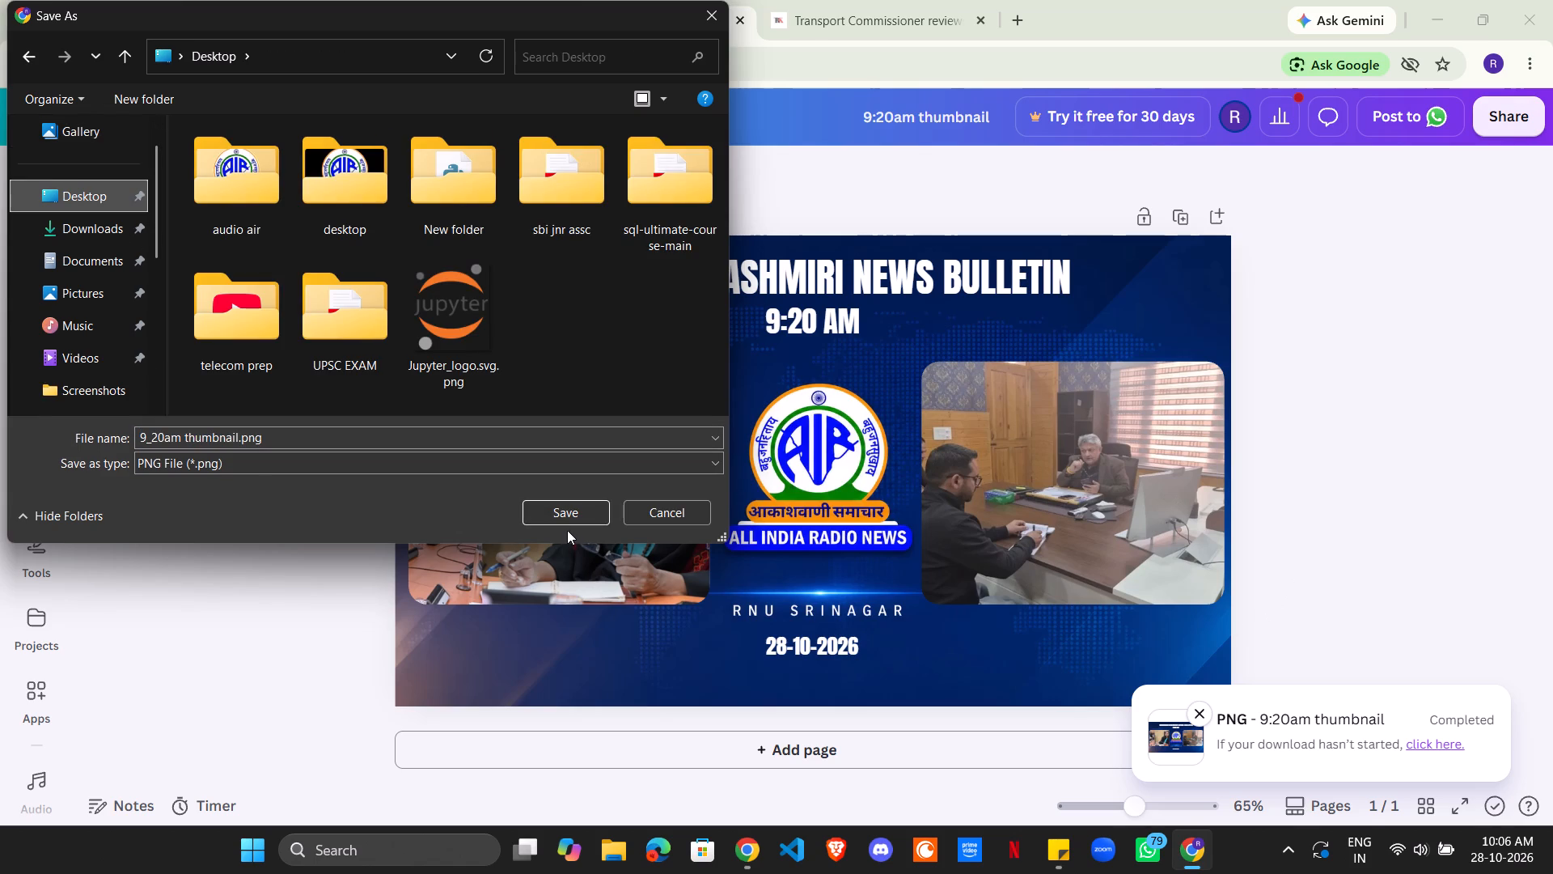
{"action": "left_click", "coordinate": [565, 512]}
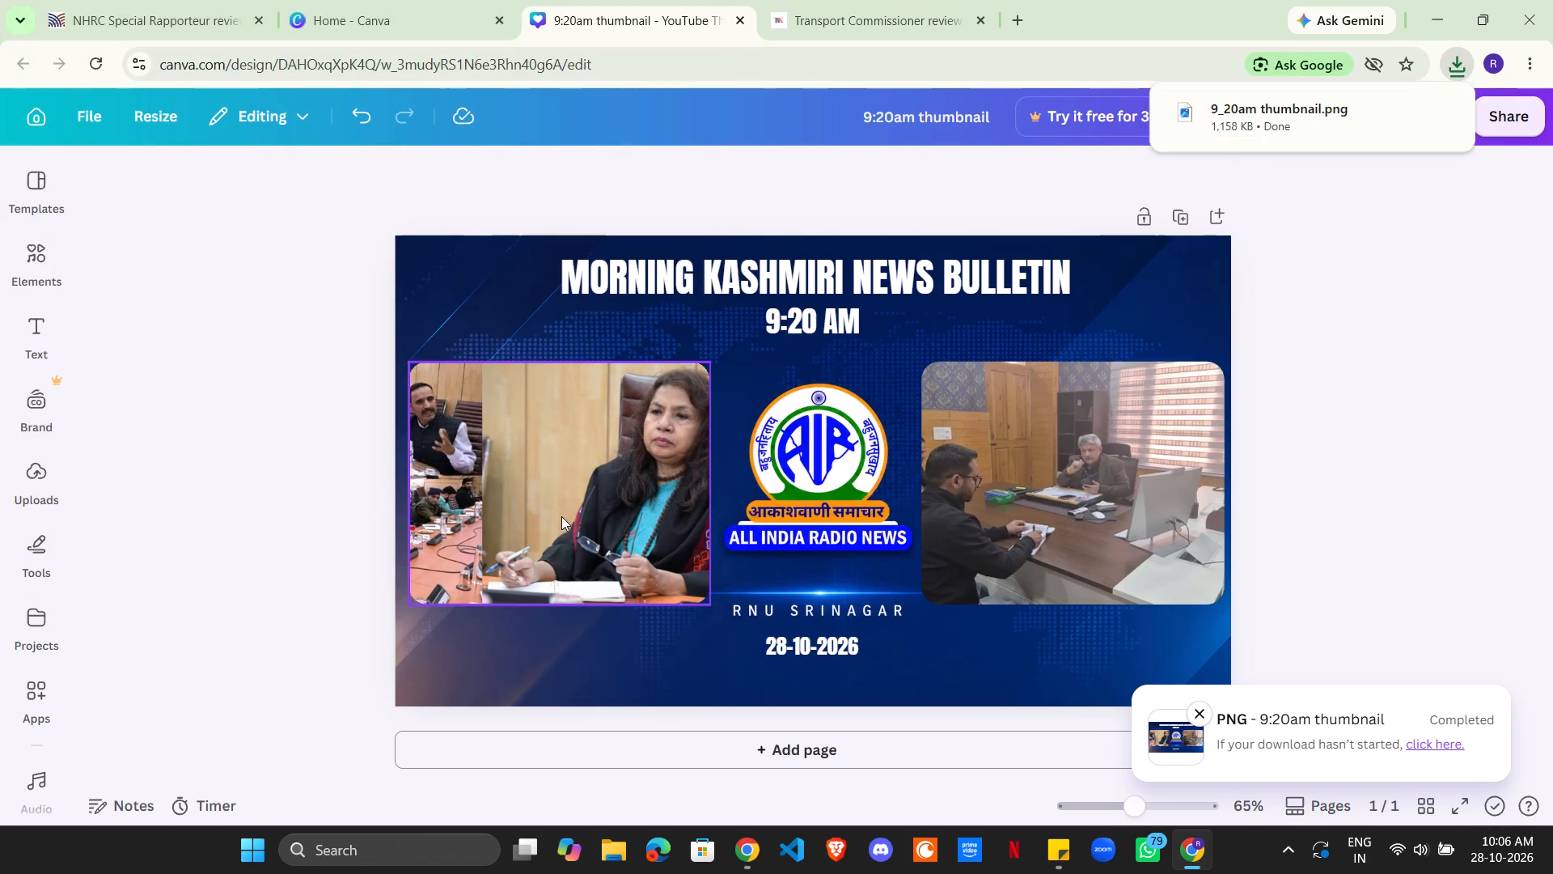
{"action": "left_click", "coordinate": [1421, 507]}
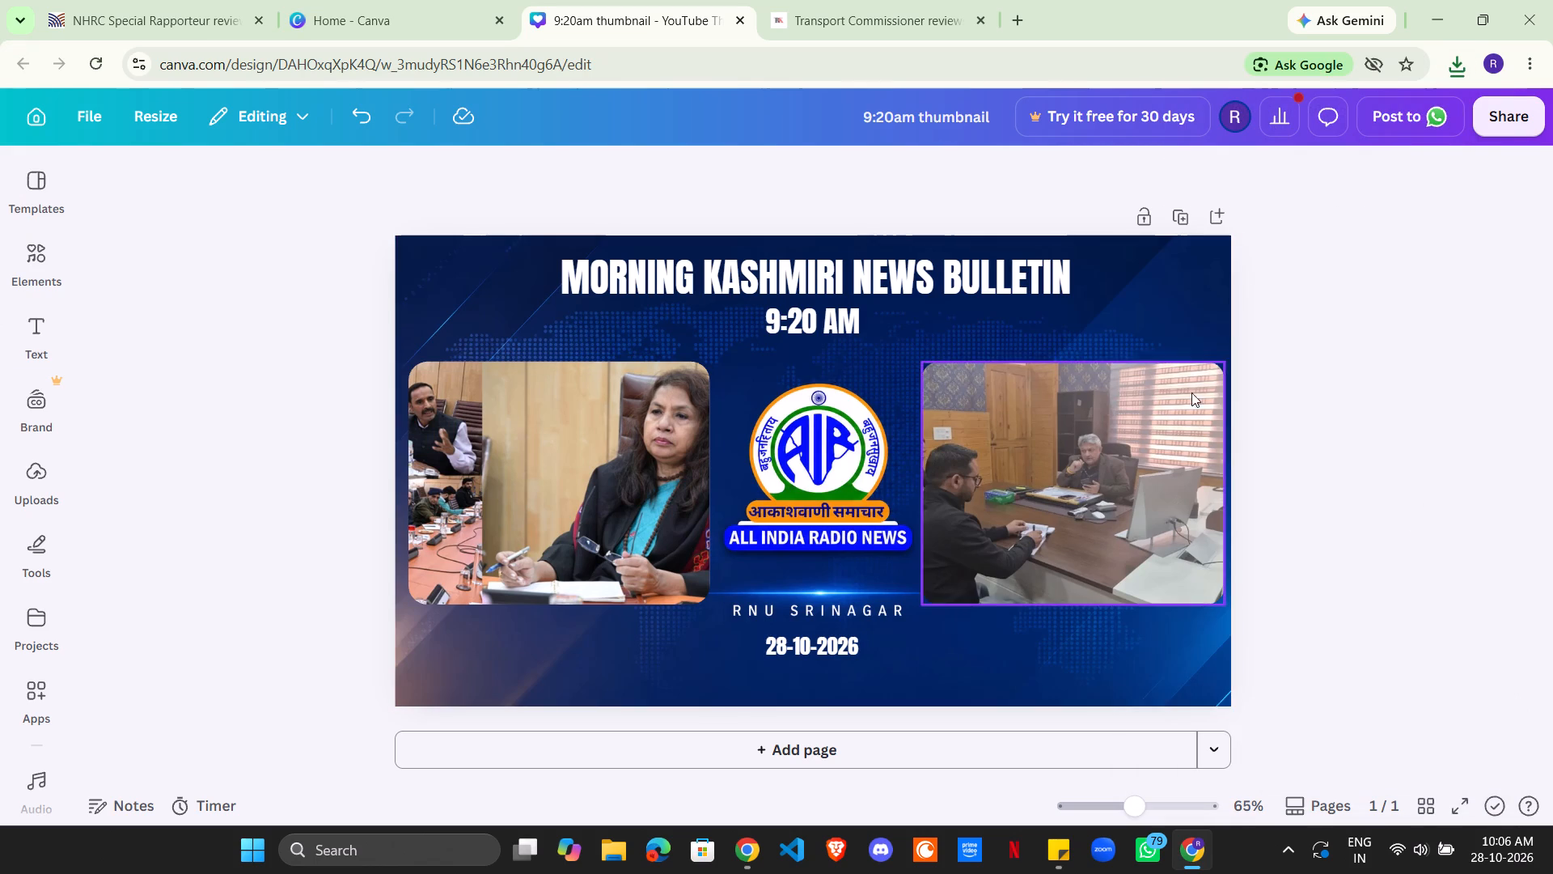
Close the thumbnail design and open the MORNING KASHMIRI and MORNING URDU designs from the Canva home page.
{"action": "left_click", "coordinate": [744, 25]}
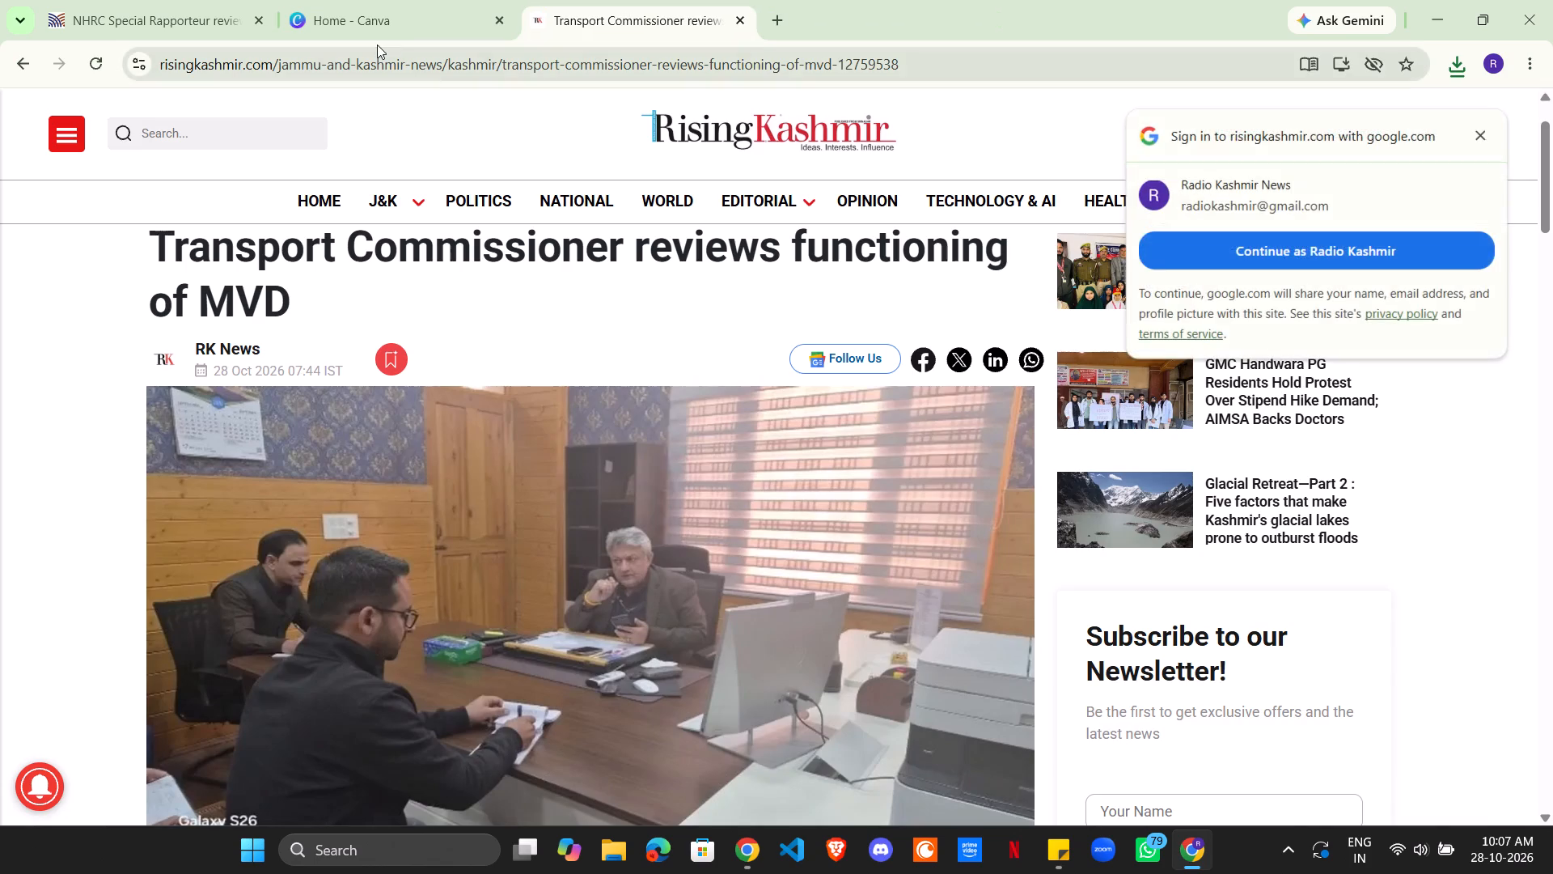
{"action": "left_click", "coordinate": [373, 20]}
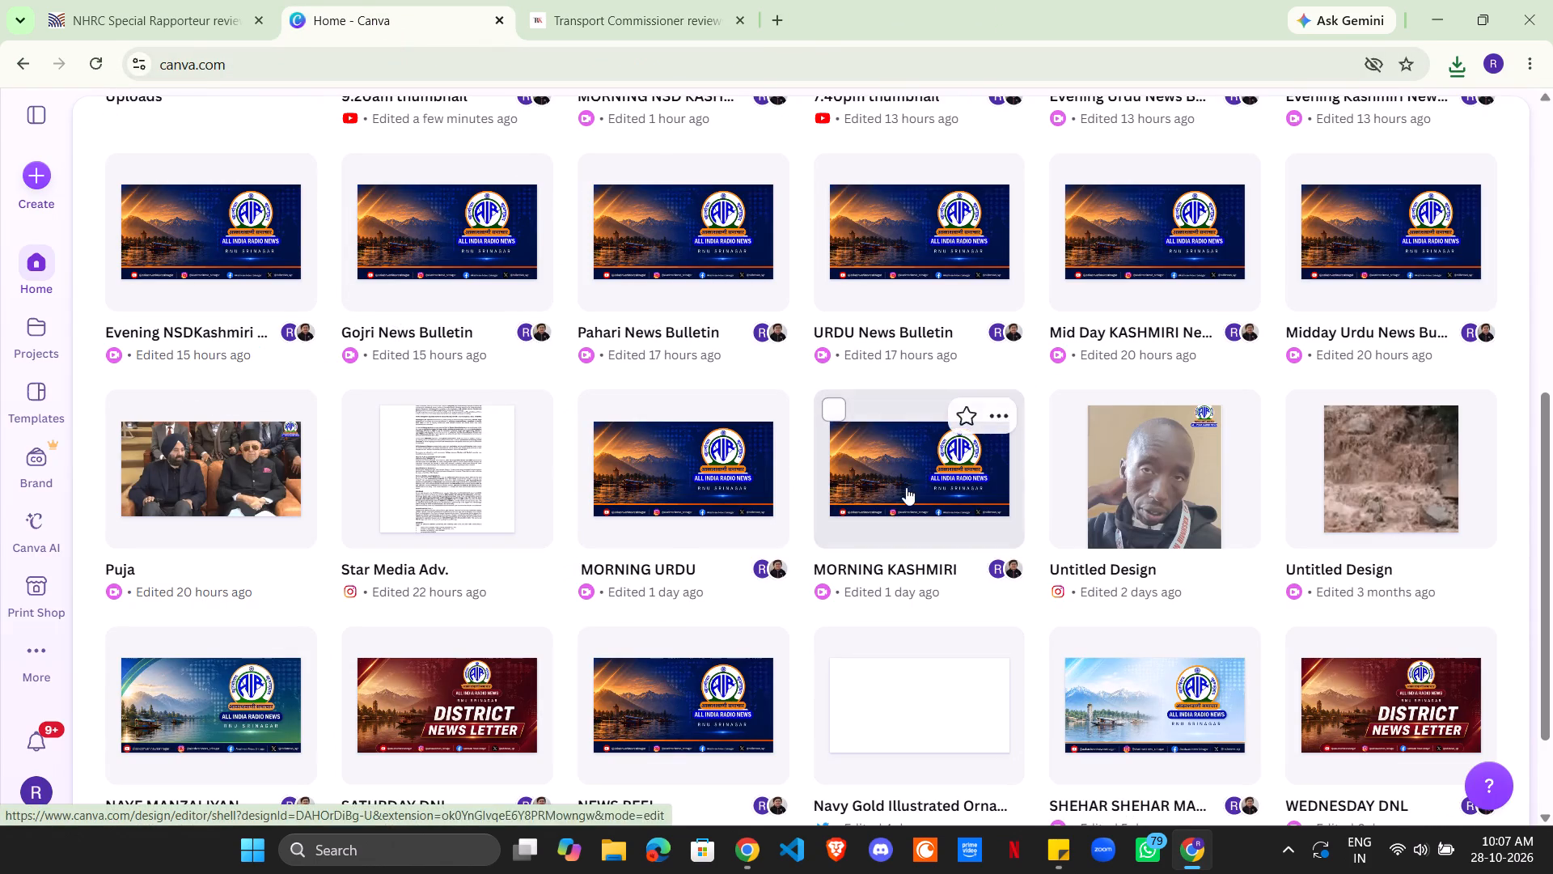
{"action": "left_click", "coordinate": [906, 487]}
{"action": "left_click", "coordinate": [403, 0]}
{"action": "left_click", "coordinate": [726, 435]}
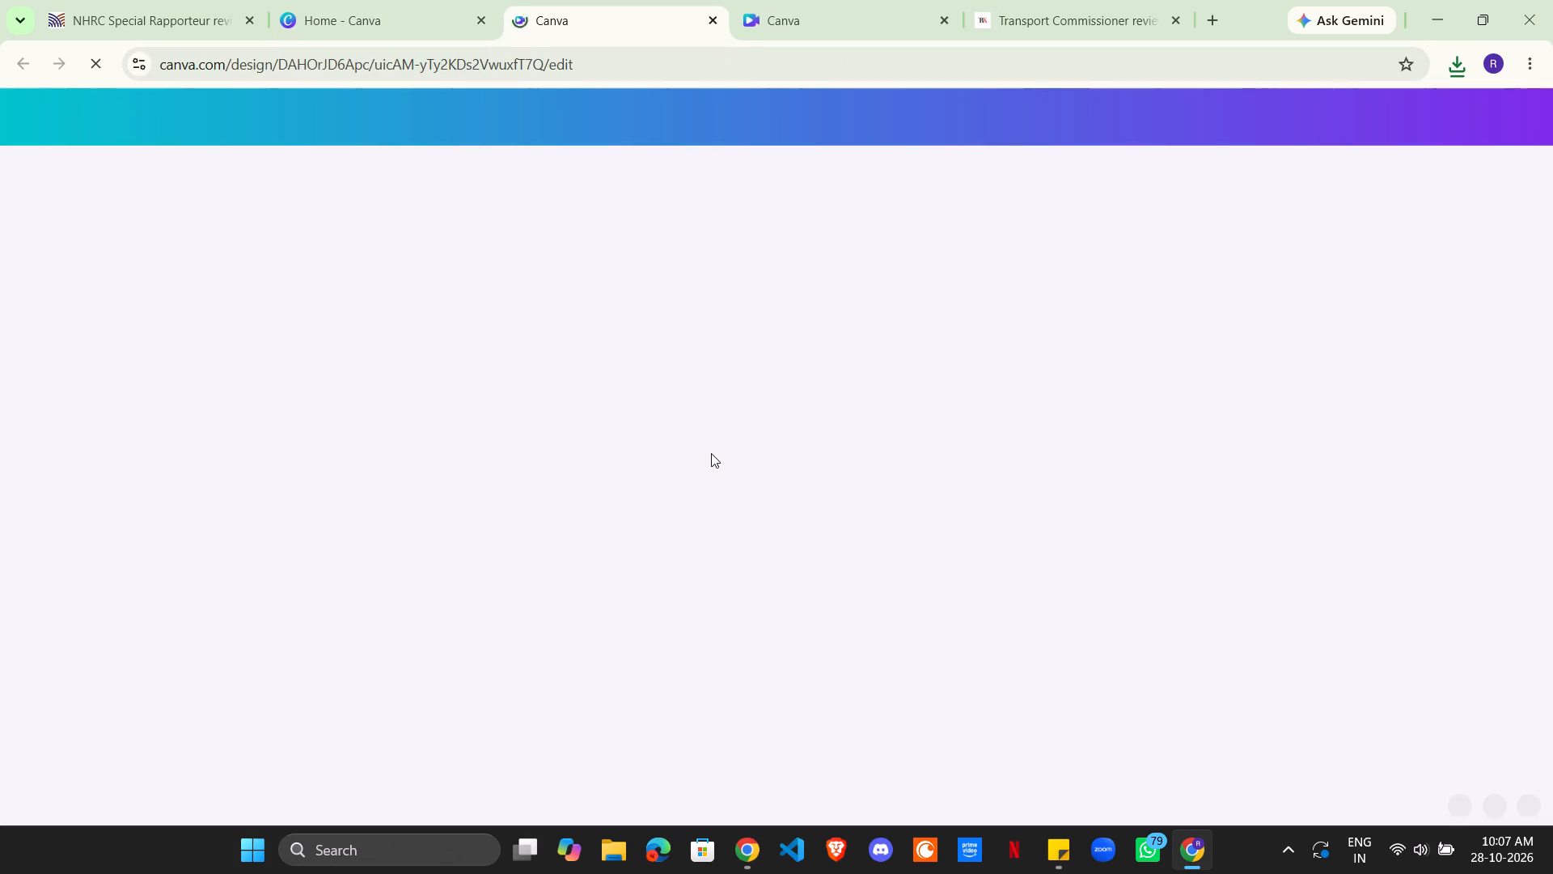
Delete the Morning kashmiri 27-10-2026.mp3 audio track from the MORNING KASHMIRI design and return the playhead to the start.
{"action": "left_click_drag", "start_coordinate": [832, 18], "coordinate": [514, 9]}
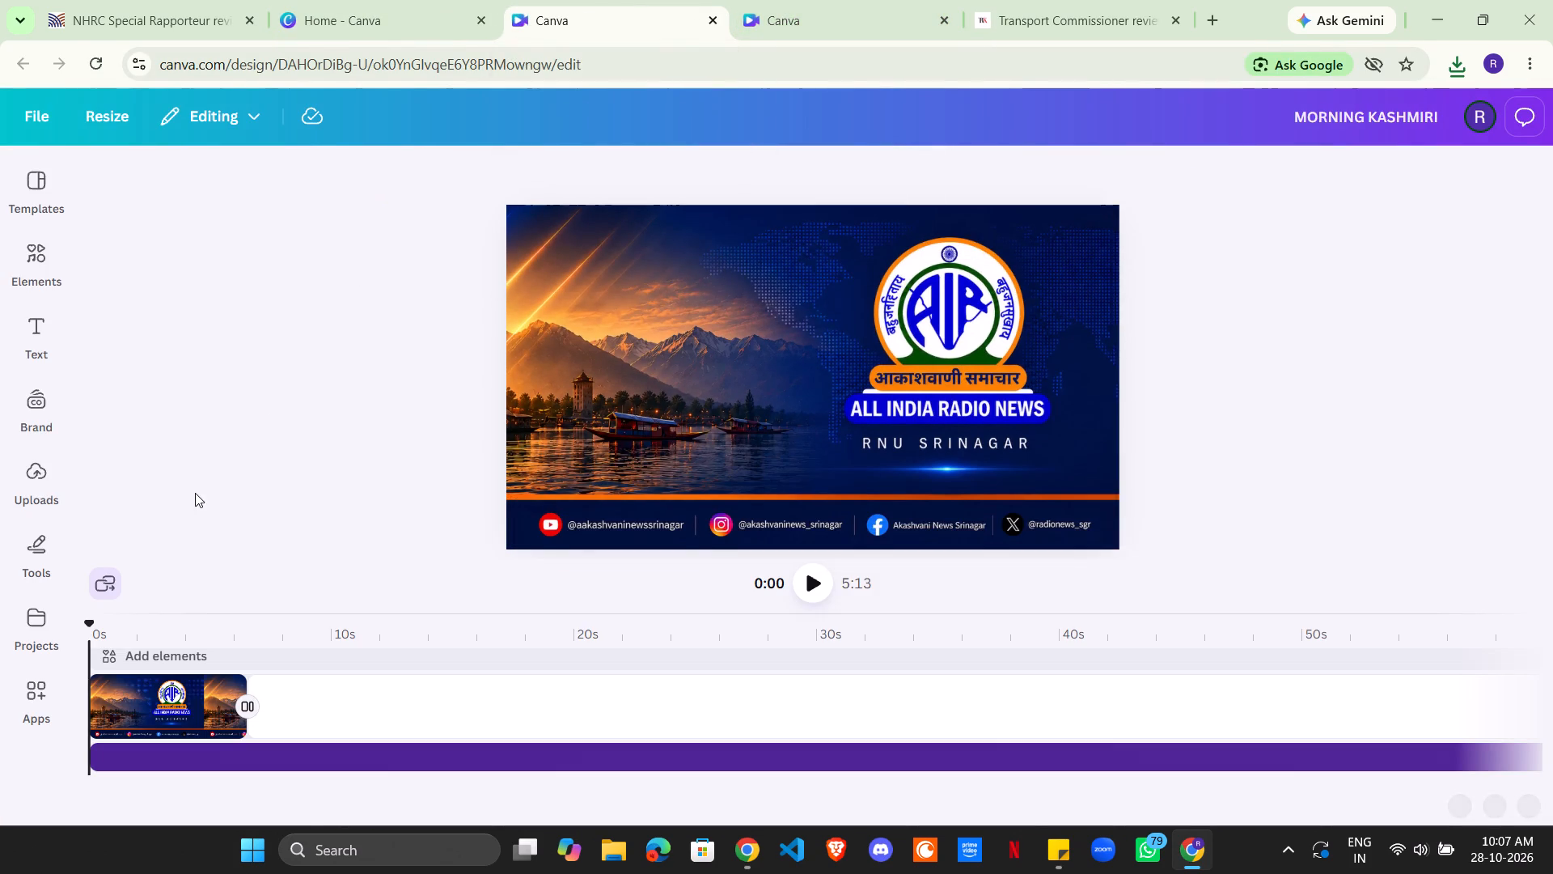
{"action": "left_click", "coordinate": [201, 470]}
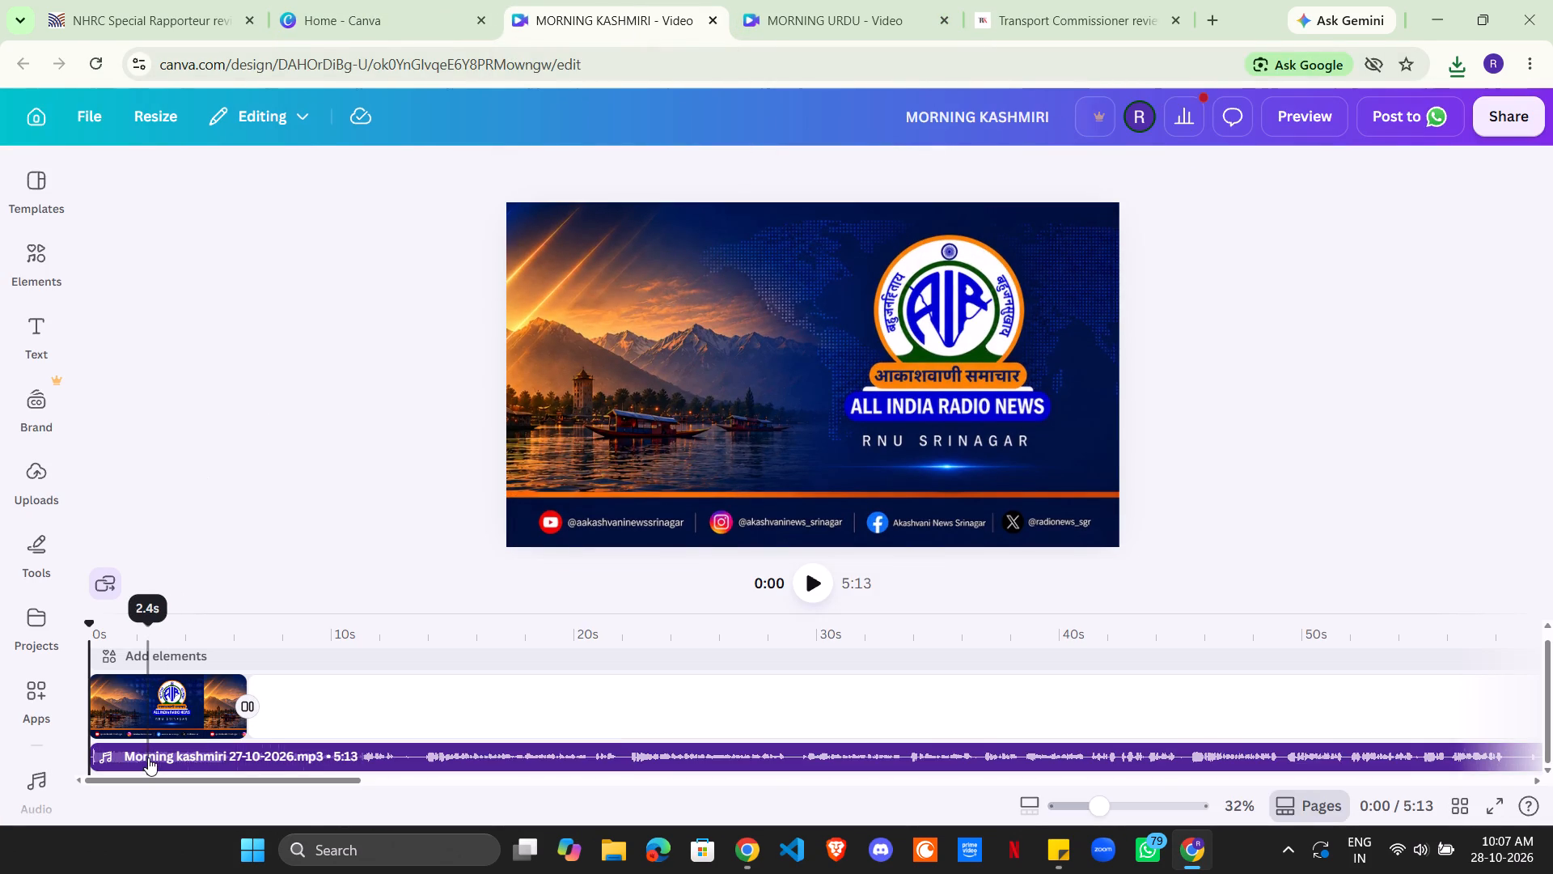
{"action": "left_click", "coordinate": [148, 757]}
{"action": "key", "text": "BackSpace"}
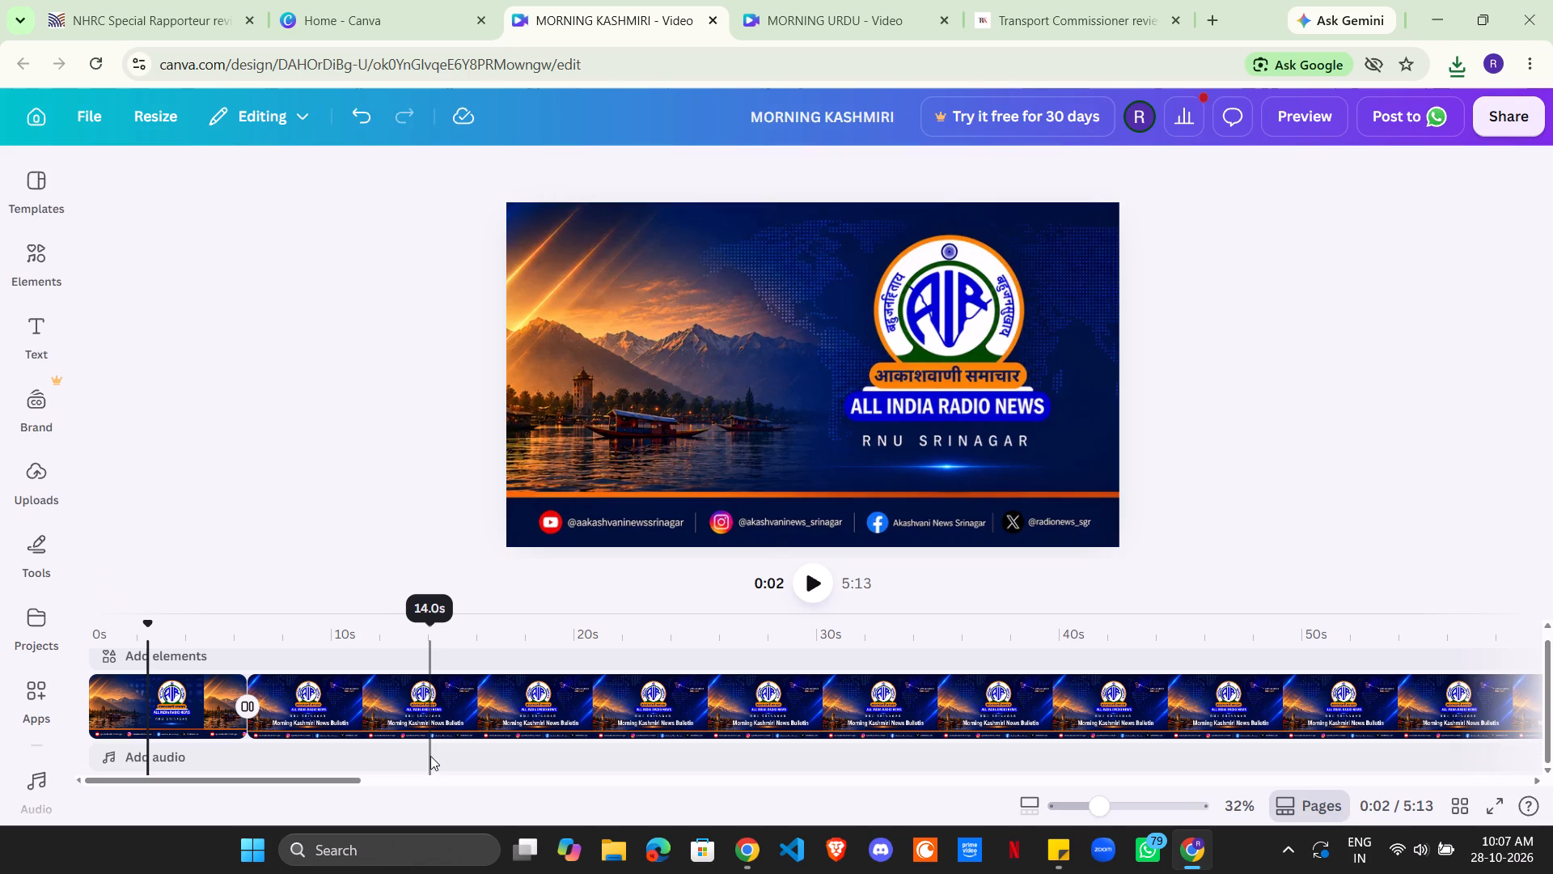
{"action": "left_click_drag", "start_coordinate": [145, 625], "coordinate": [25, 629]}
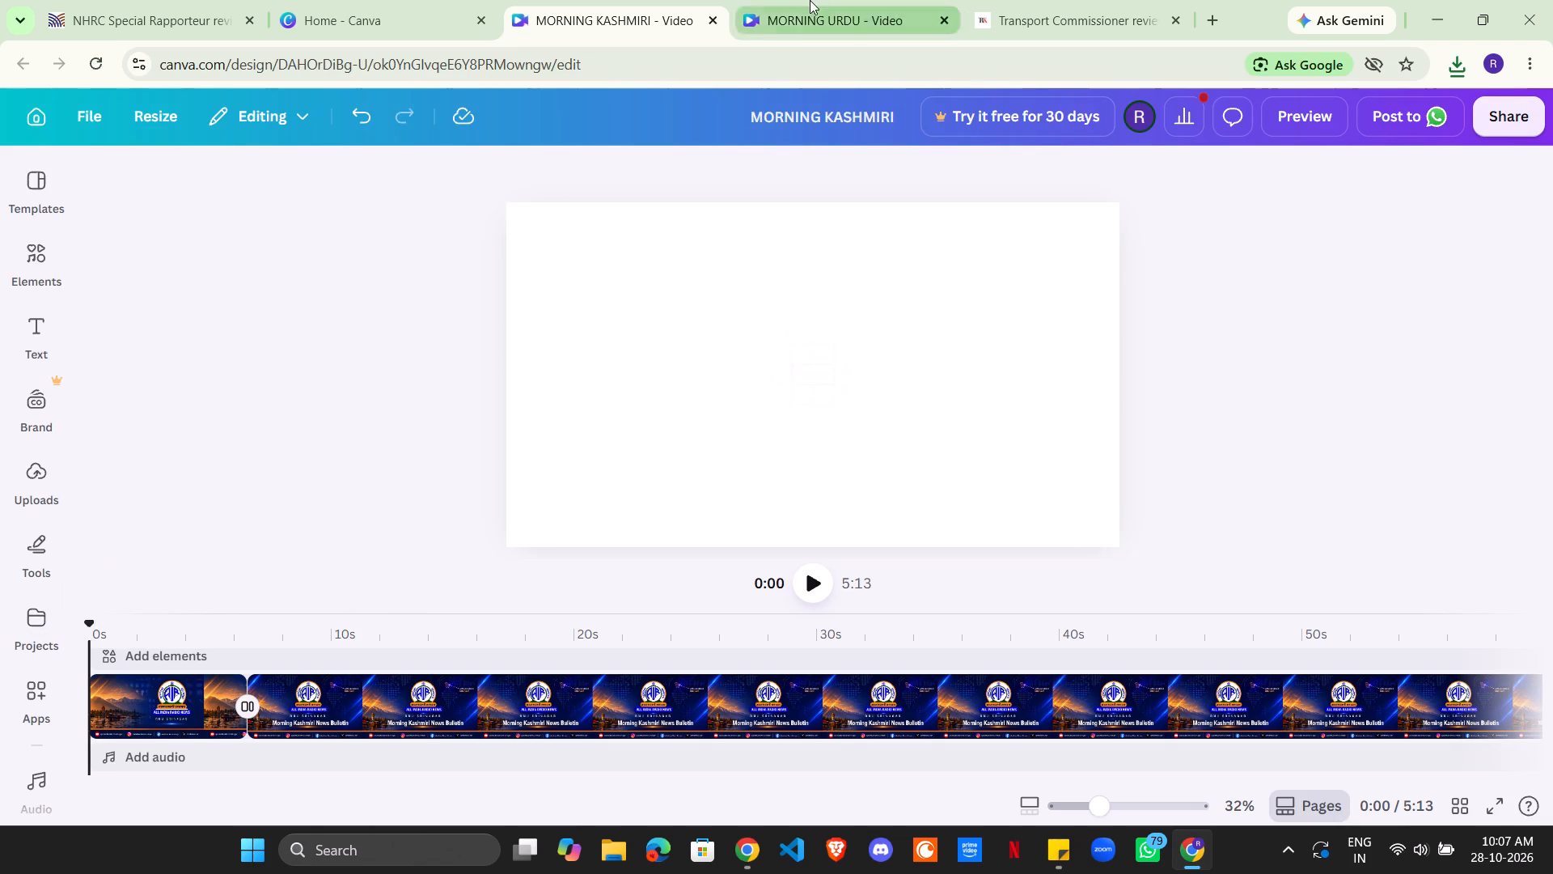
Delete the old audio track from the MORNING URDU design and return the playhead to the start.
{"action": "left_click", "coordinate": [810, 0]}
{"action": "left_click", "coordinate": [154, 758]}
{"action": "key", "text": "BackSpace"}
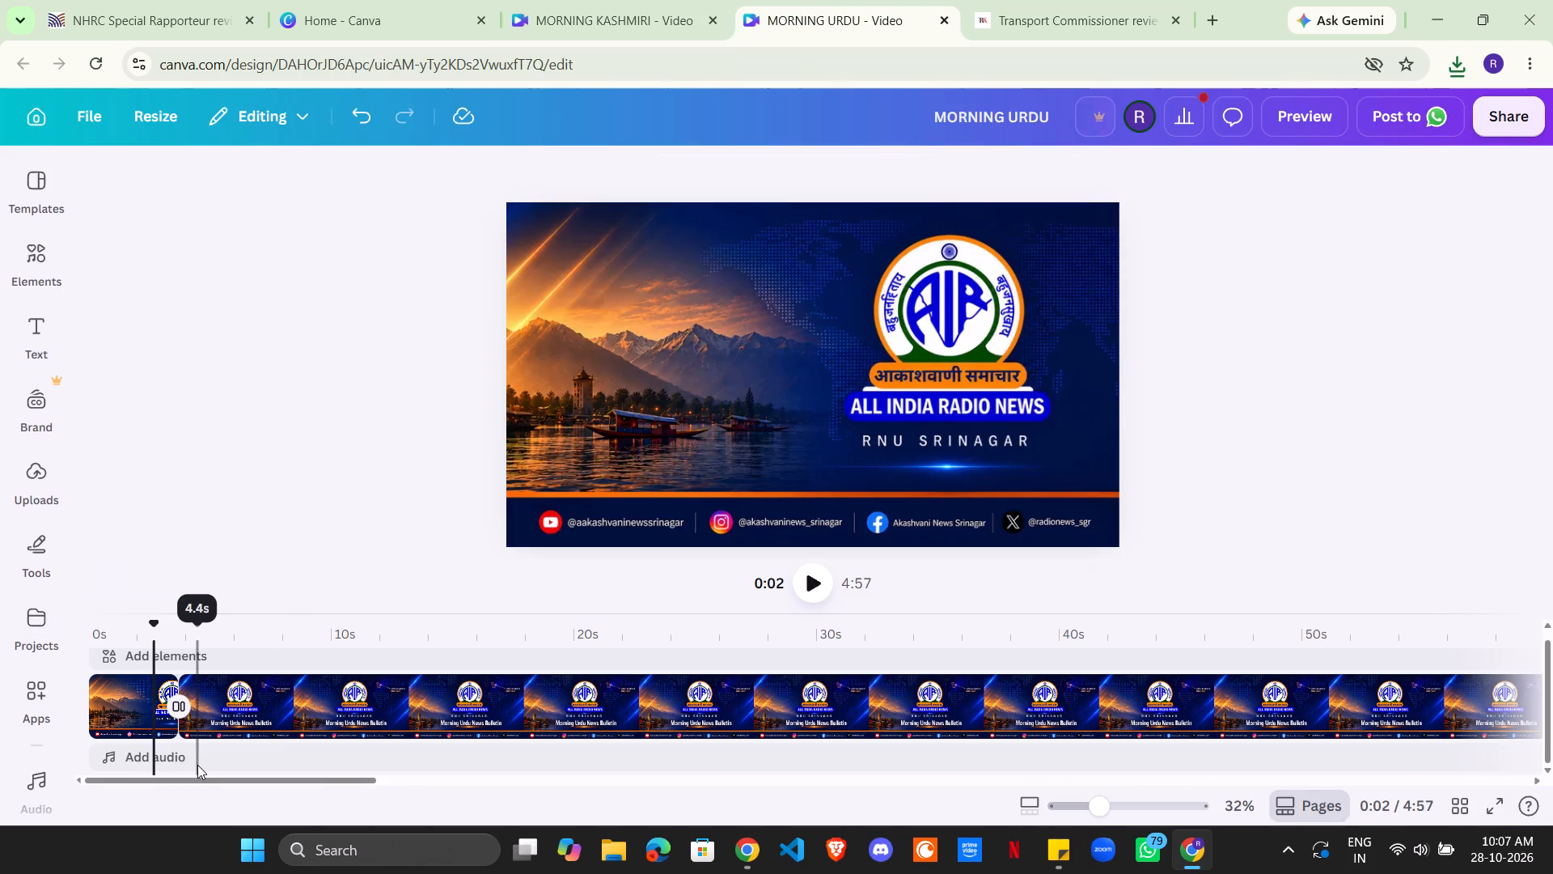
{"action": "left_click_drag", "start_coordinate": [154, 630], "coordinate": [0, 625]}
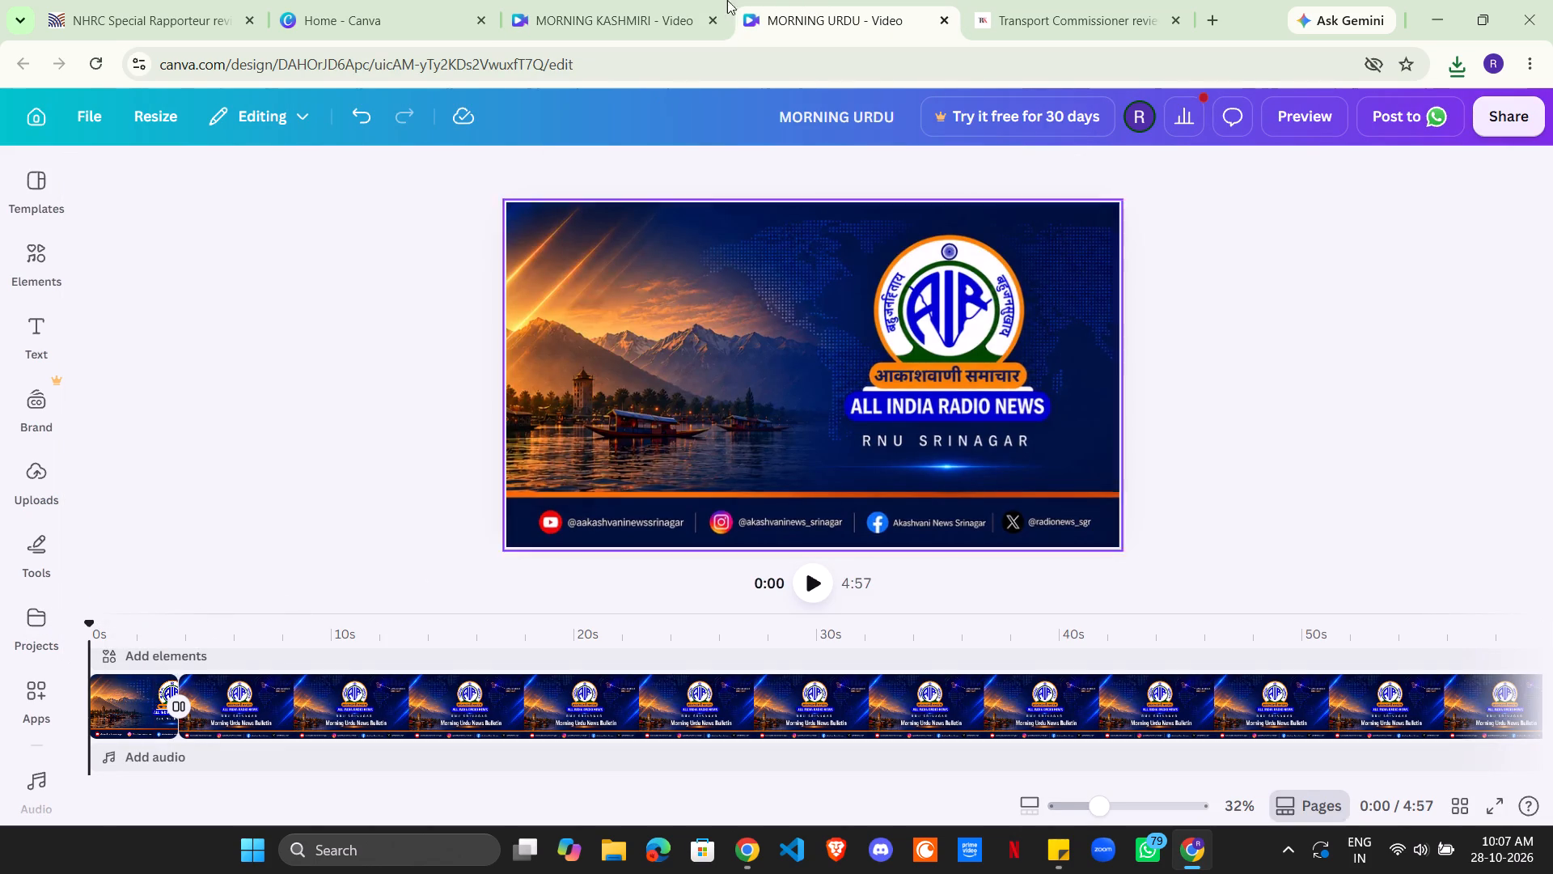
Hide the sticky notes covering the desktop and add the Morning Kashmiri audio file from the desktop to the MORNING KASHMIRI design.
{"action": "left_click", "coordinate": [577, 0]}
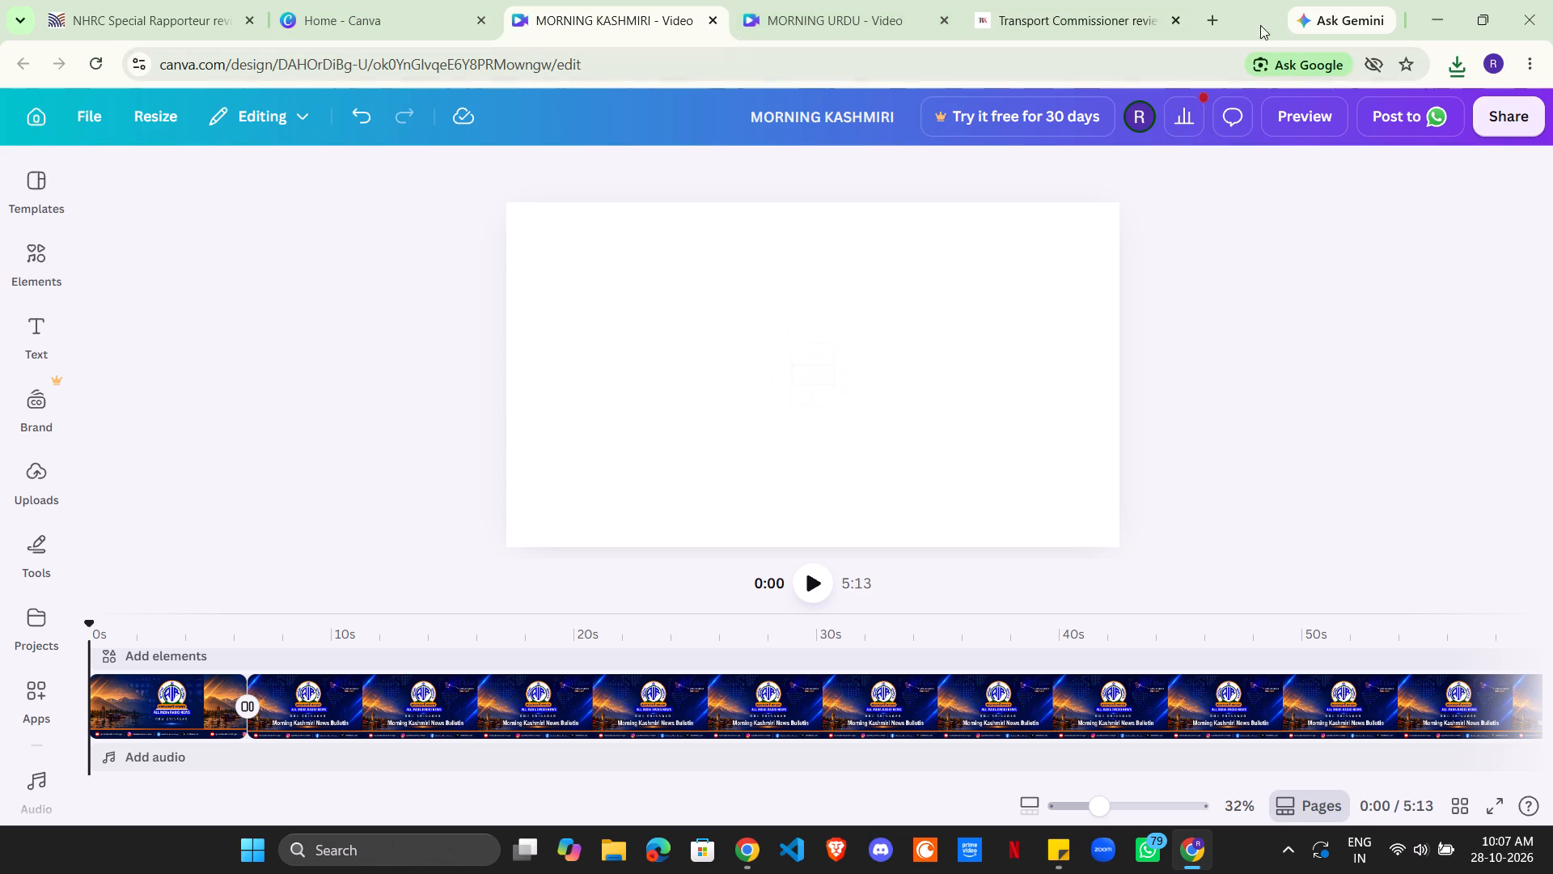
{"action": "left_click_drag", "start_coordinate": [1261, 0], "coordinate": [1297, 31]}
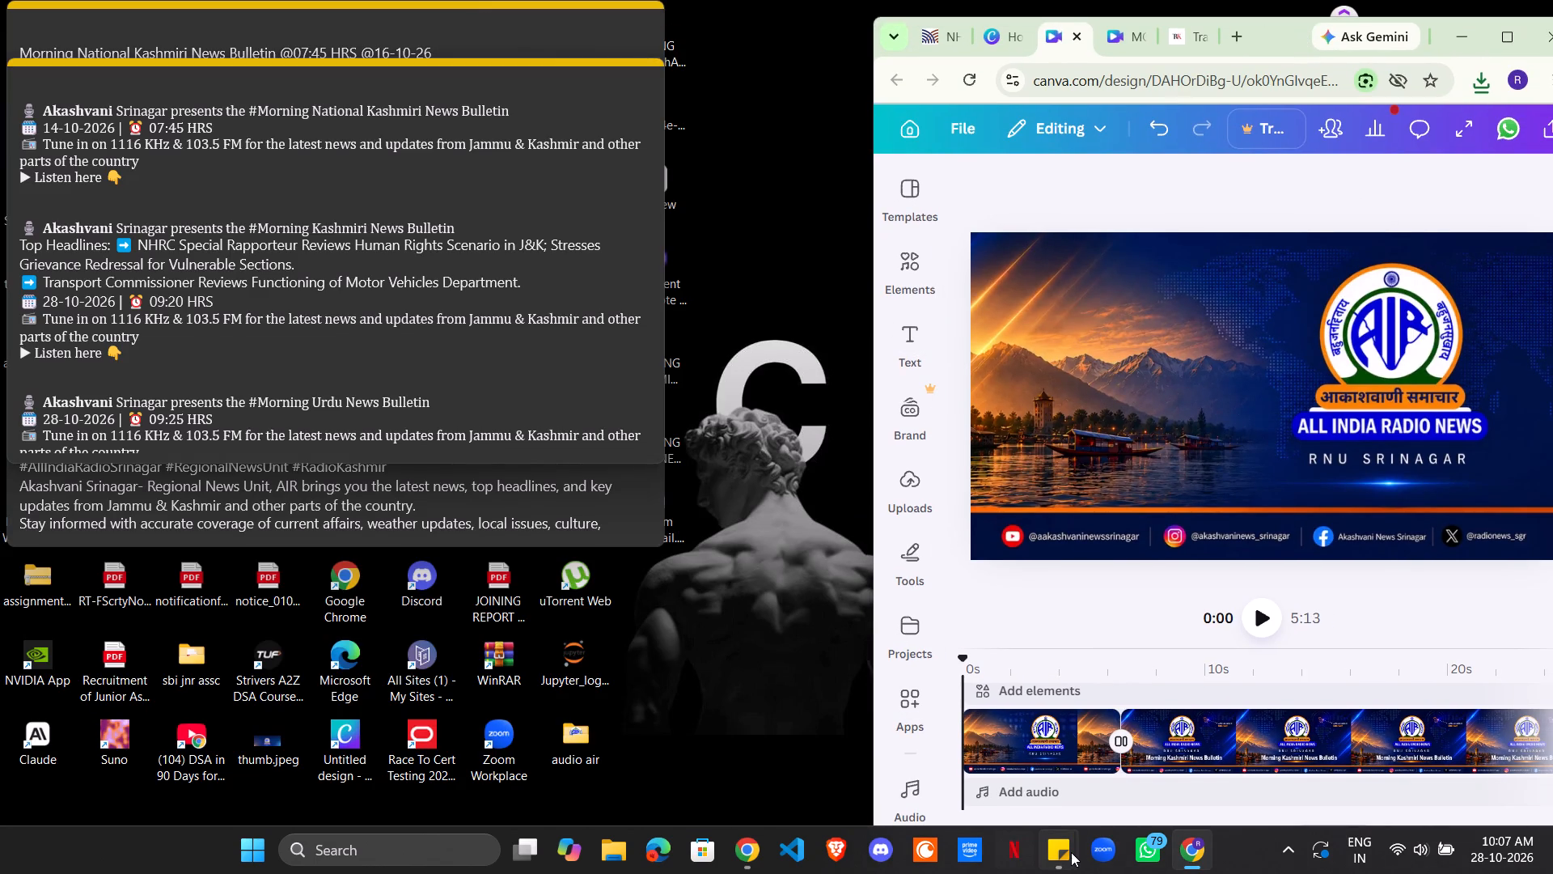
{"action": "right_click", "coordinate": [1070, 852]}
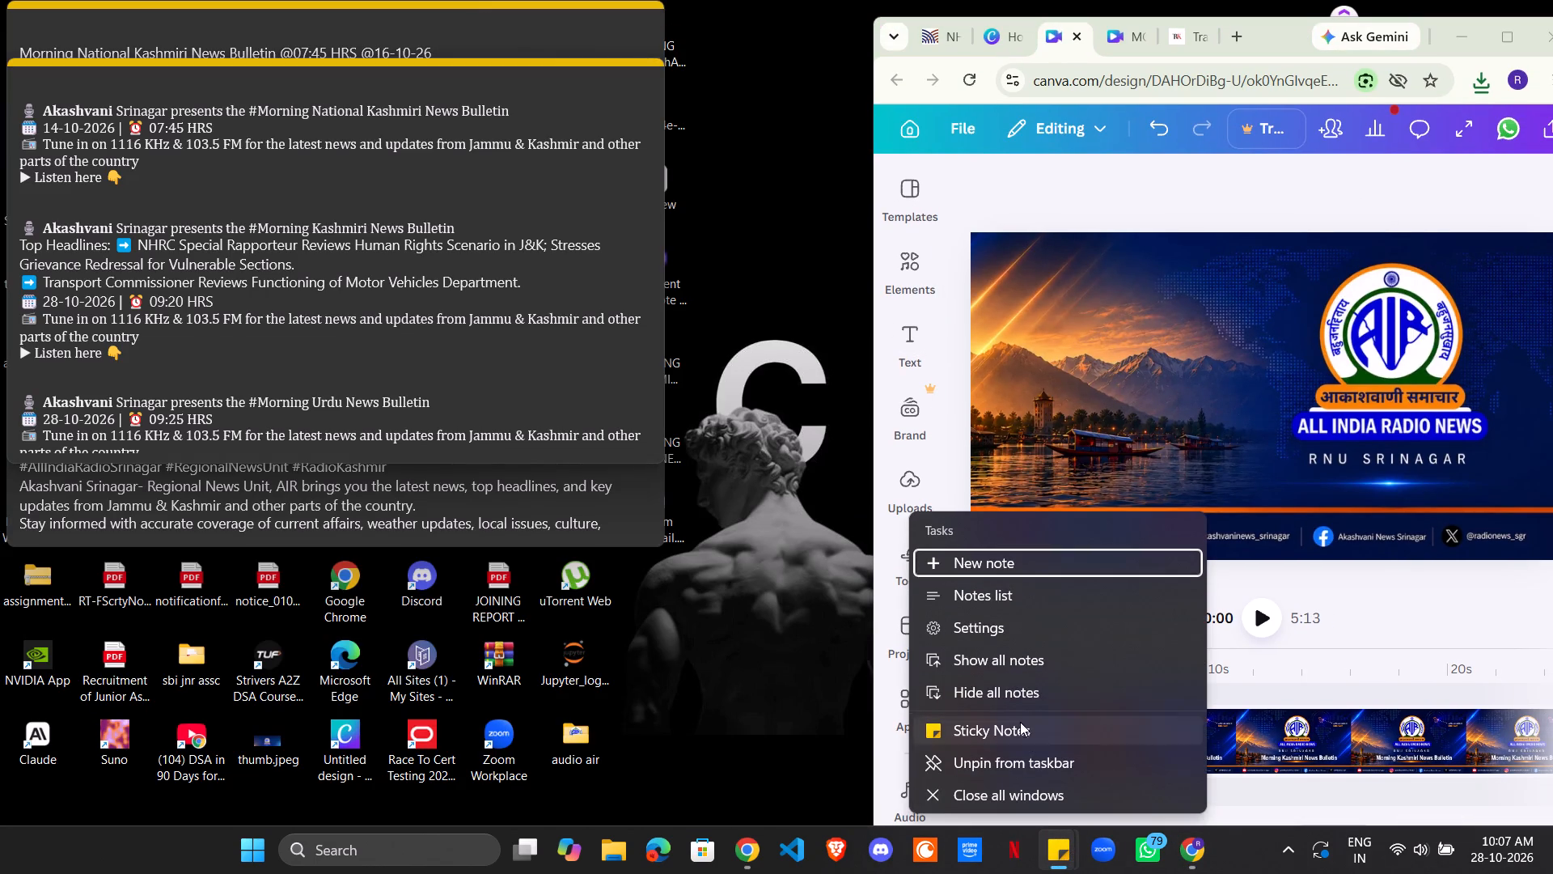
{"action": "left_click", "coordinate": [1018, 693]}
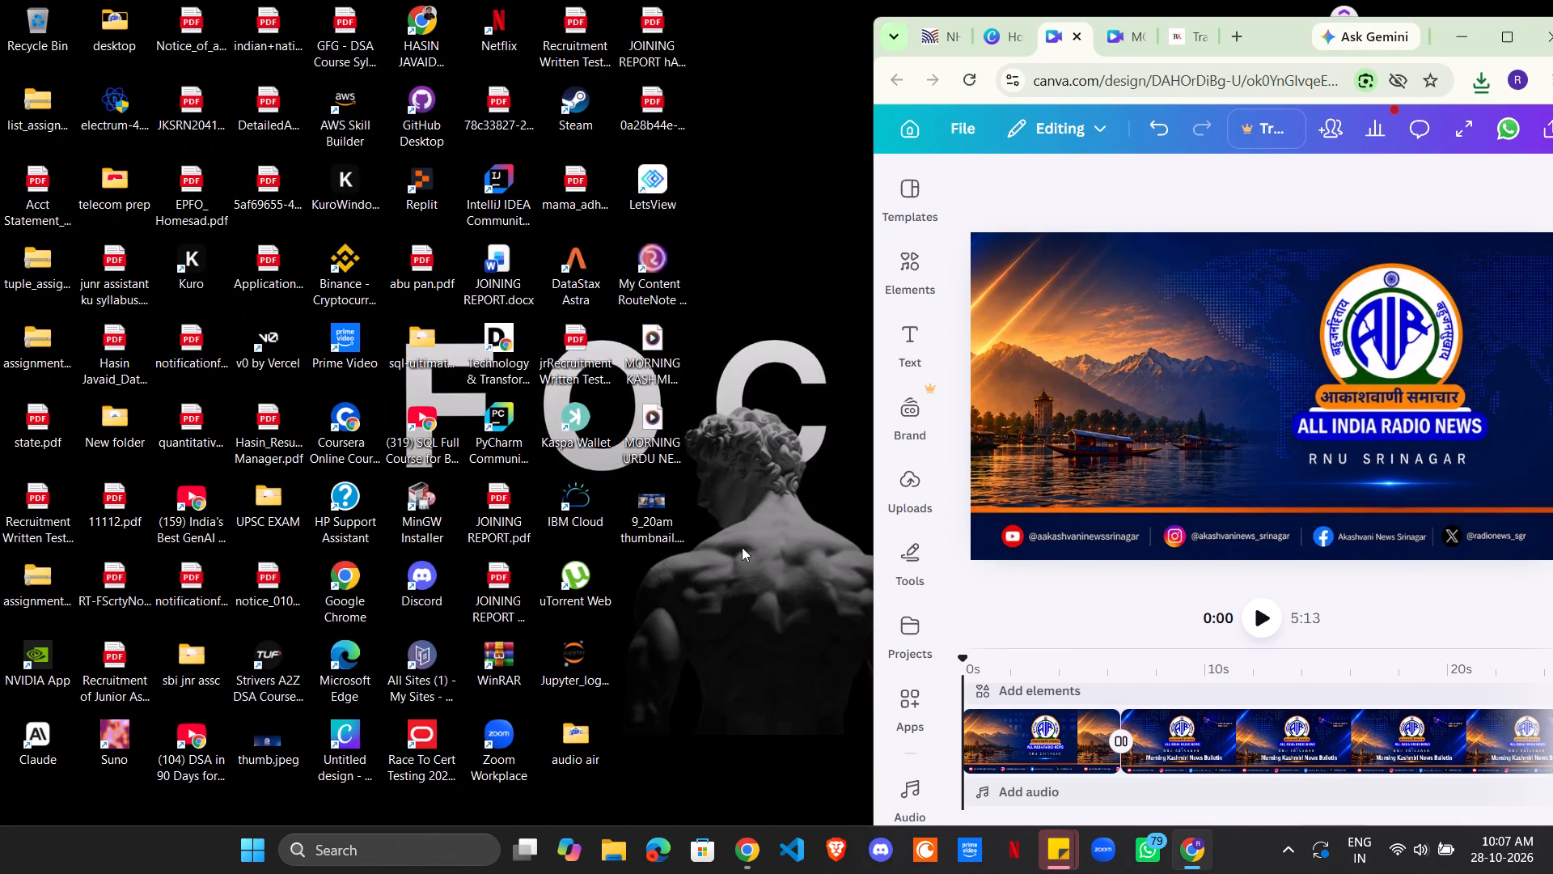
{"action": "left_click", "coordinate": [751, 554]}
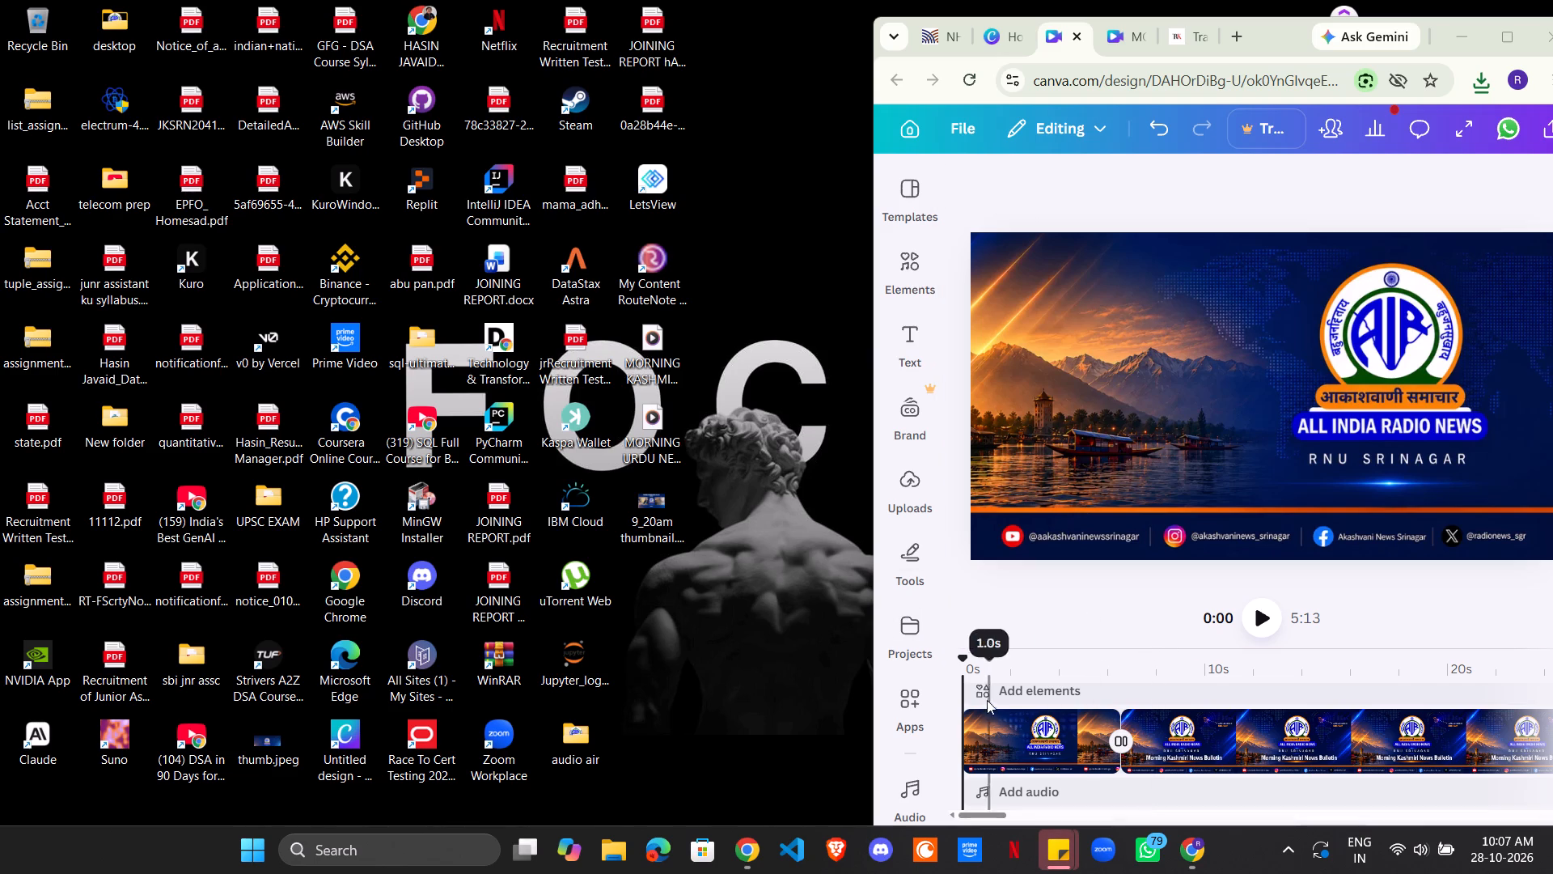
{"action": "left_click_drag", "start_coordinate": [655, 371], "coordinate": [1158, 429]}
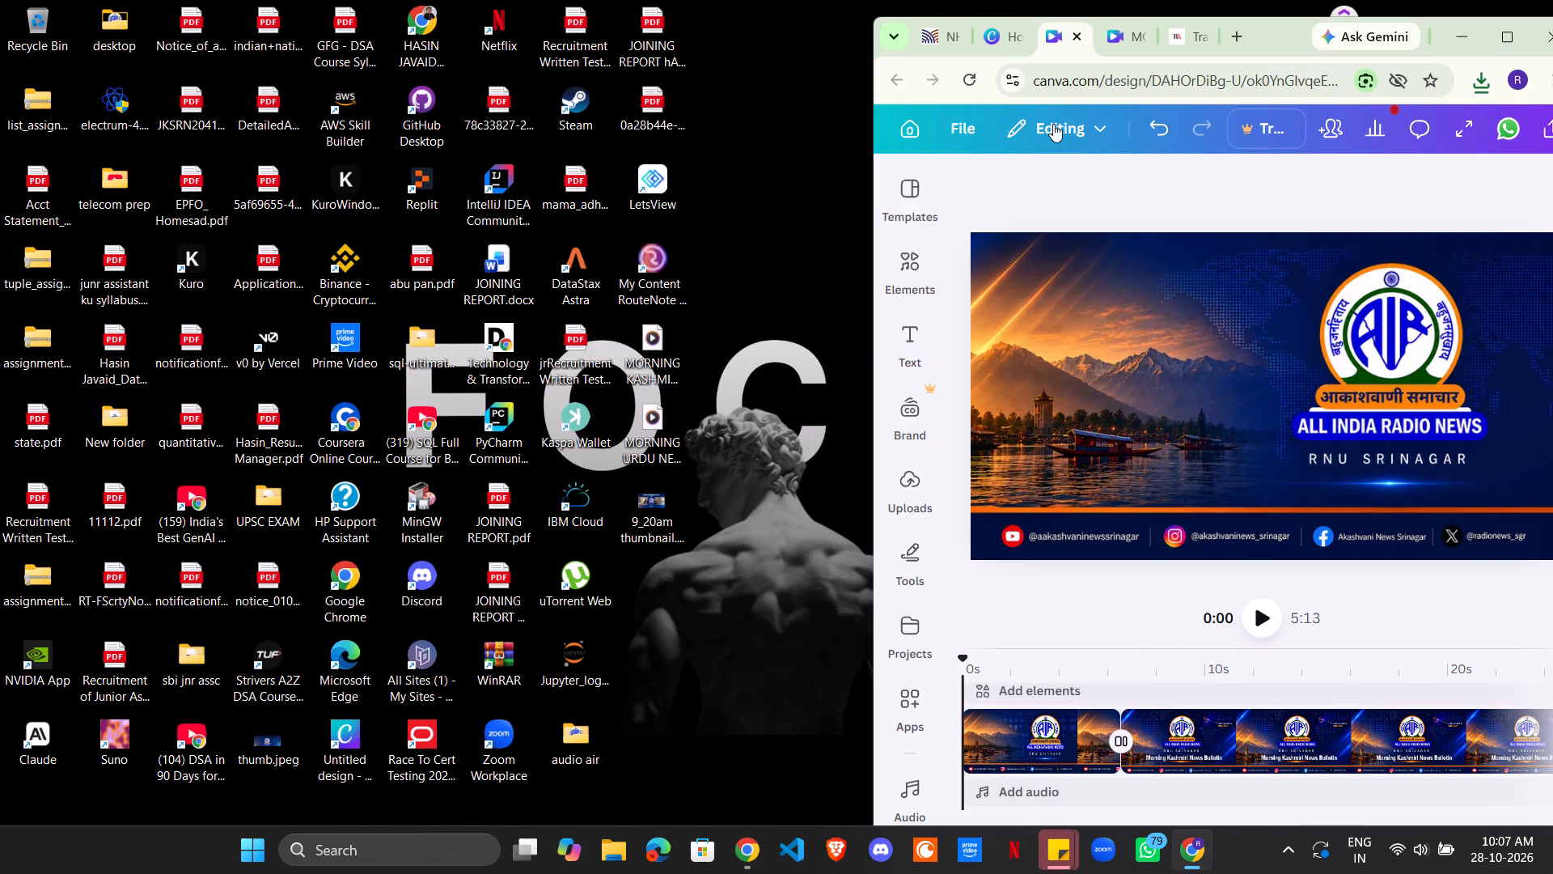
Add the MORNING URDU NEWS 28 OCT.mp3 file from the desktop to the MORNING URDU design and maximize the browser window again.
{"action": "left_click", "coordinate": [1136, 42]}
{"action": "left_click_drag", "start_coordinate": [652, 443], "coordinate": [824, 469]}
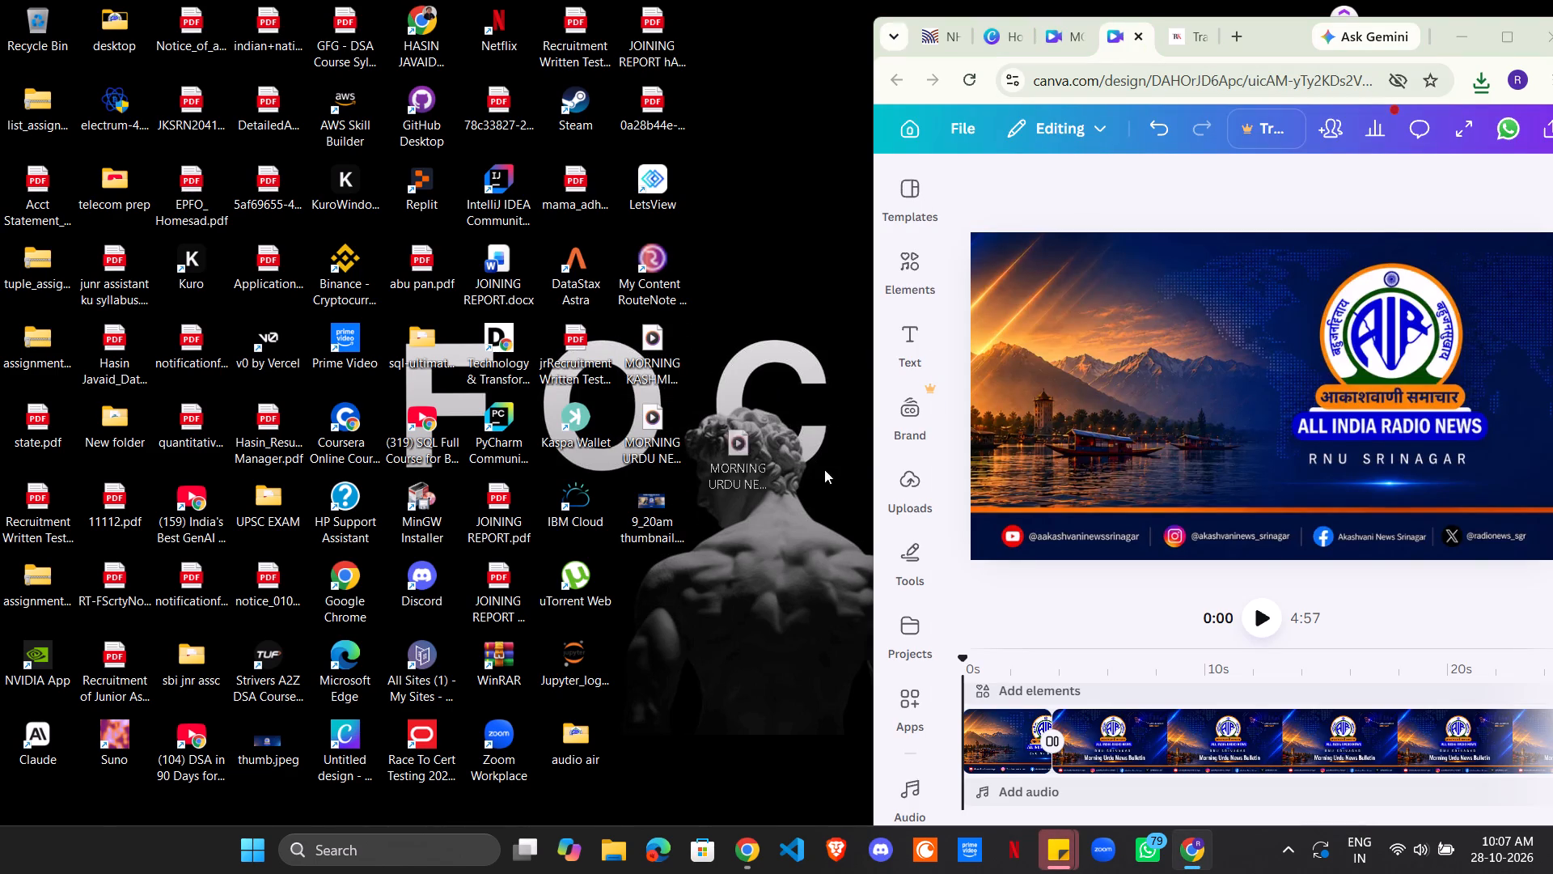
{"action": "left_click_drag", "start_coordinate": [824, 469], "coordinate": [1131, 423]}
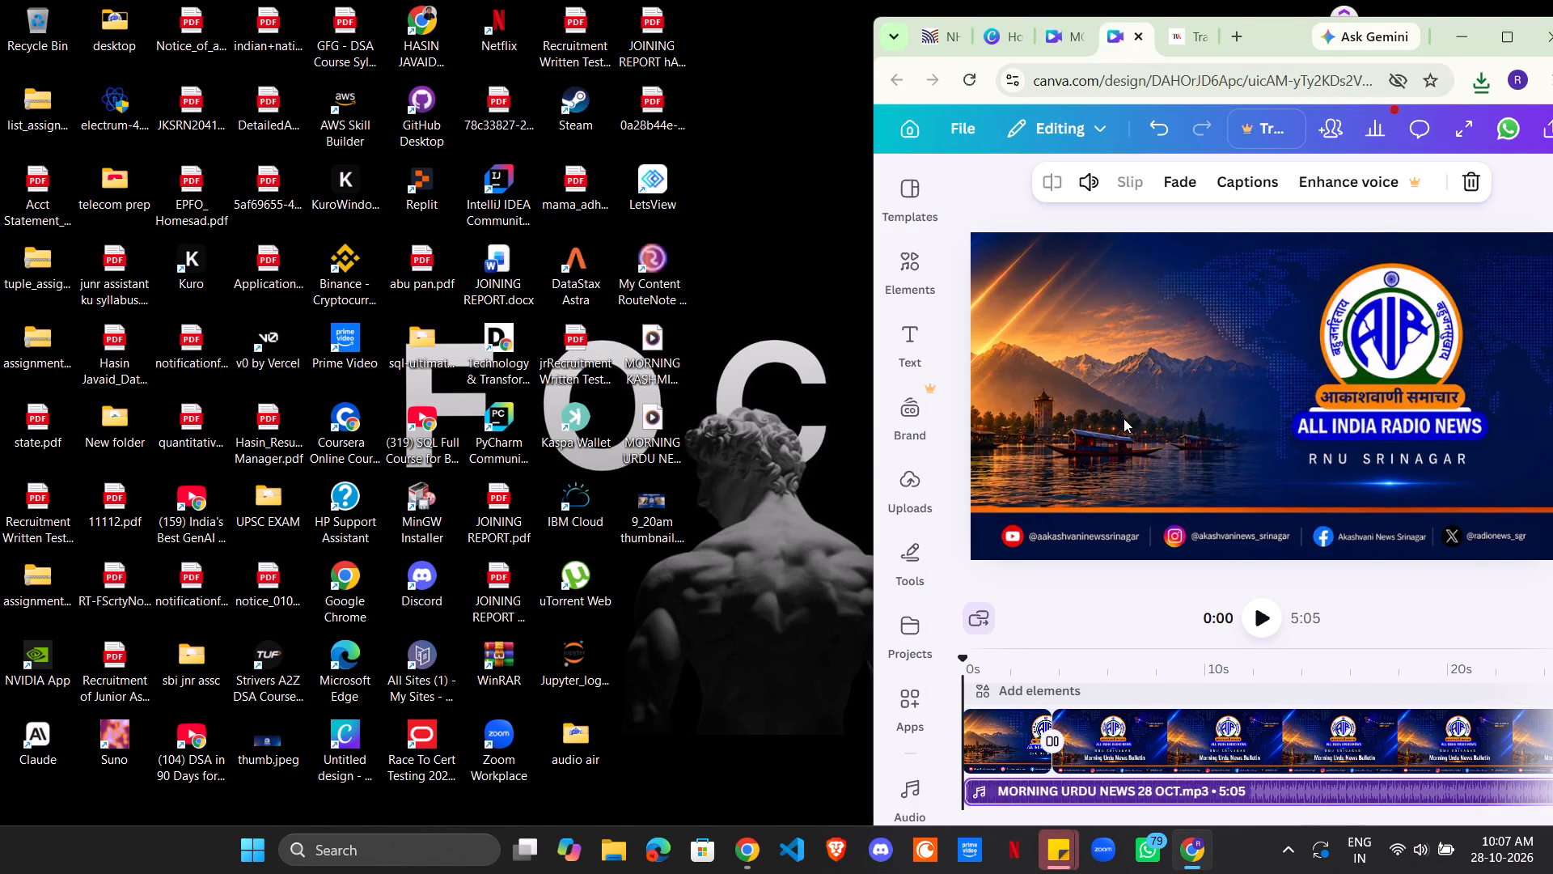
{"action": "left_click_drag", "start_coordinate": [1264, 37], "coordinate": [939, 0]}
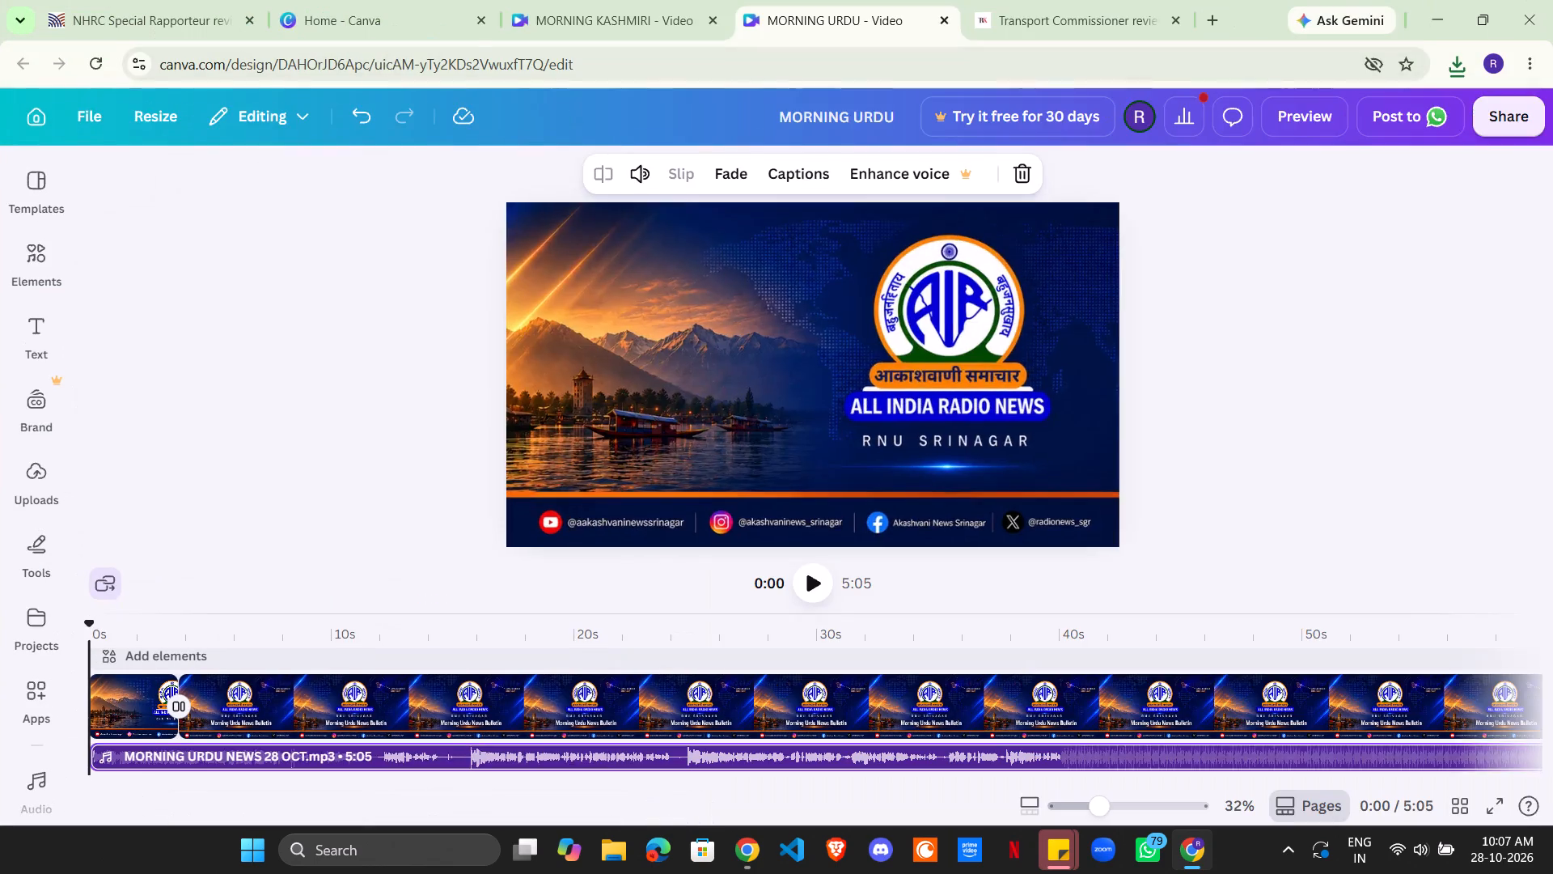
Extend the opening clip of the MORNING KASHMIRI video to 8.4 seconds.
{"action": "left_click", "coordinate": [614, 7]}
{"action": "left_click", "coordinate": [233, 382]}
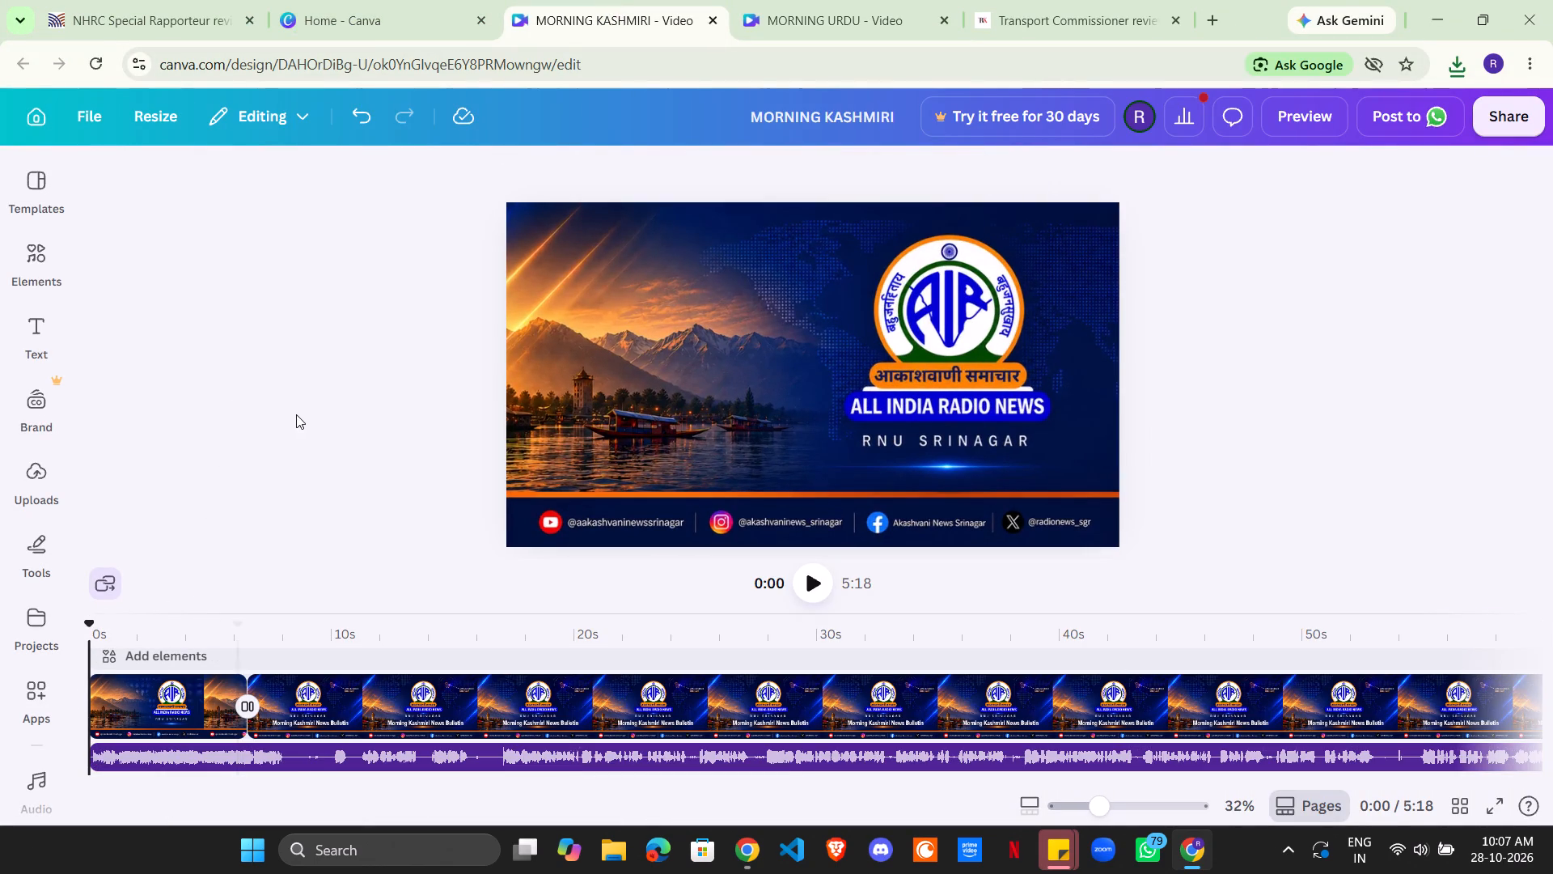
{"action": "left_click", "coordinate": [296, 414]}
{"action": "left_click_drag", "start_coordinate": [238, 723], "coordinate": [288, 782]}
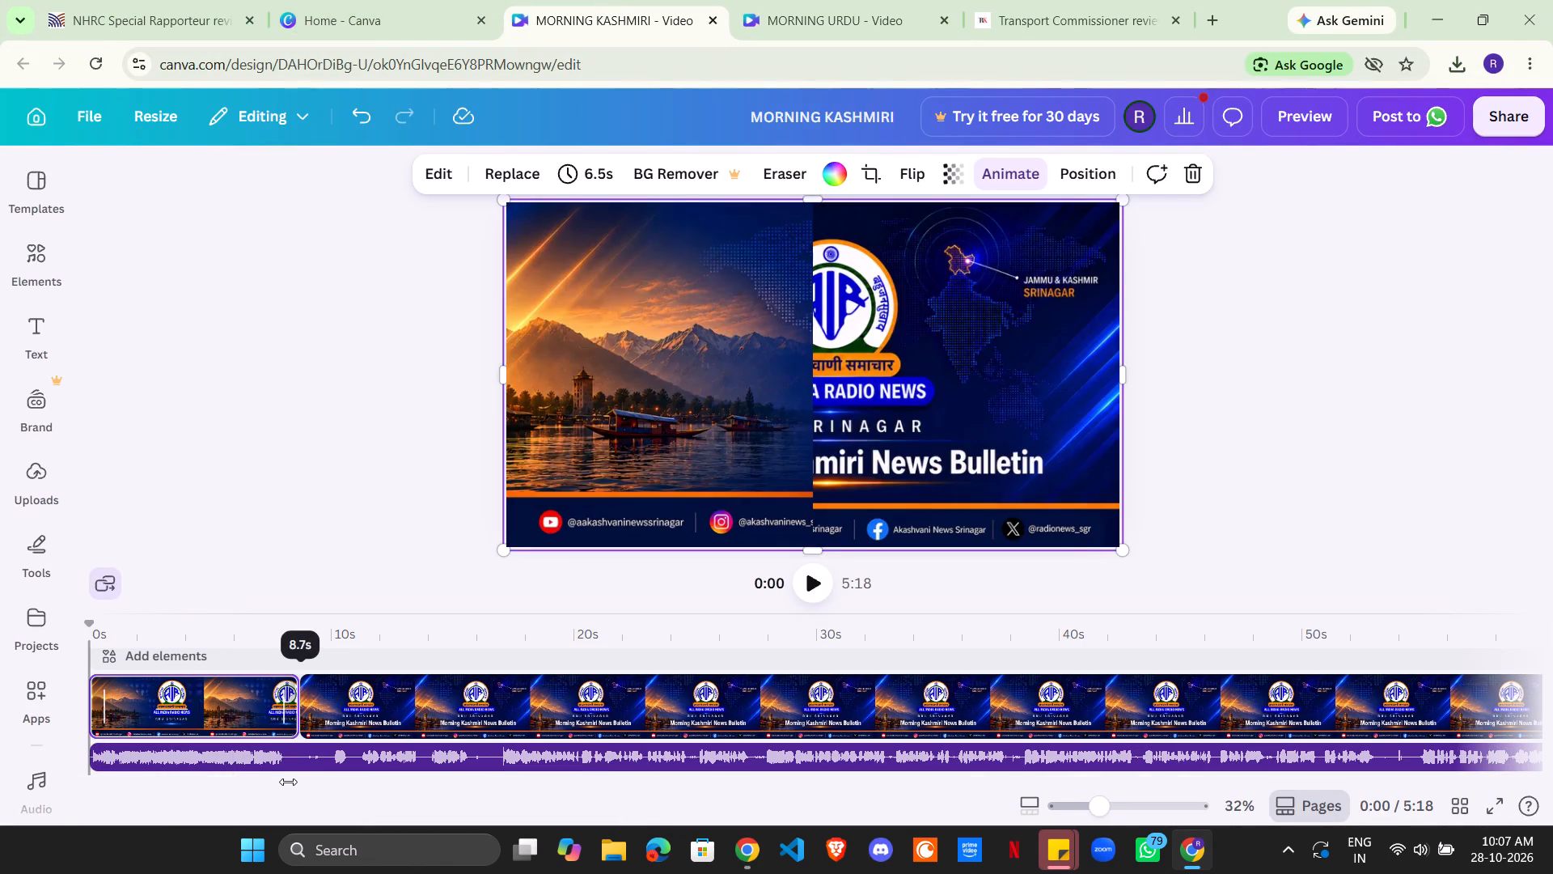
{"action": "left_click_drag", "start_coordinate": [288, 782], "coordinate": [286, 781]}
Extend the main Morning Kashmiri News Bulletin clip to 5:06 on the timeline.
{"action": "left_click_drag", "start_coordinate": [289, 784], "coordinate": [1516, 787]}
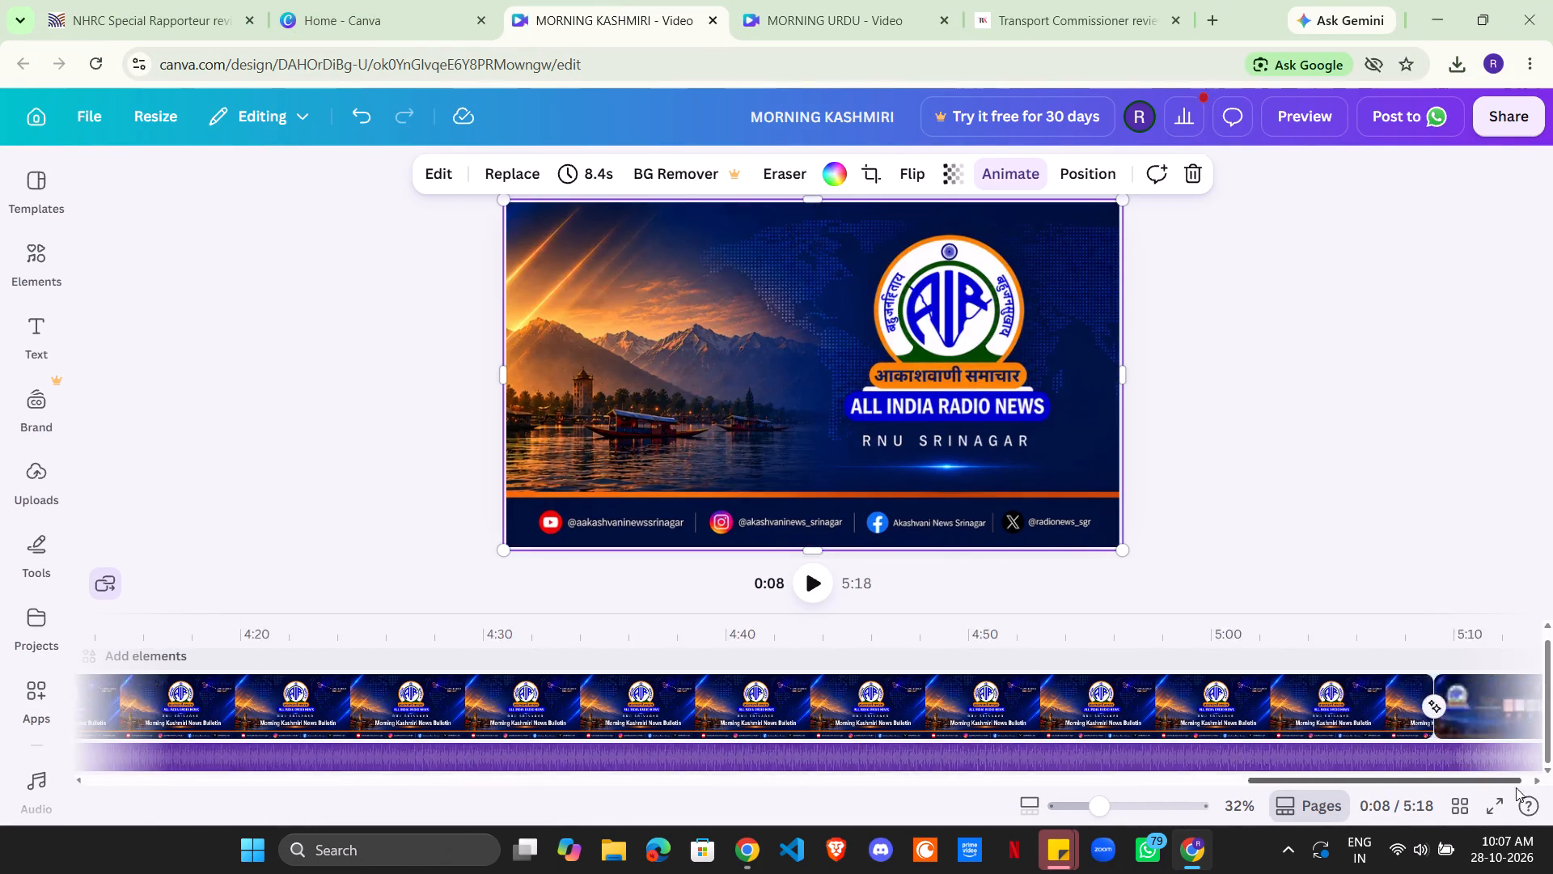
{"action": "left_click_drag", "start_coordinate": [1516, 787], "coordinate": [1526, 790]}
{"action": "left_click_drag", "start_coordinate": [1434, 708], "coordinate": [1511, 713]}
{"action": "left_click_drag", "start_coordinate": [1082, 712], "coordinate": [1212, 775]}
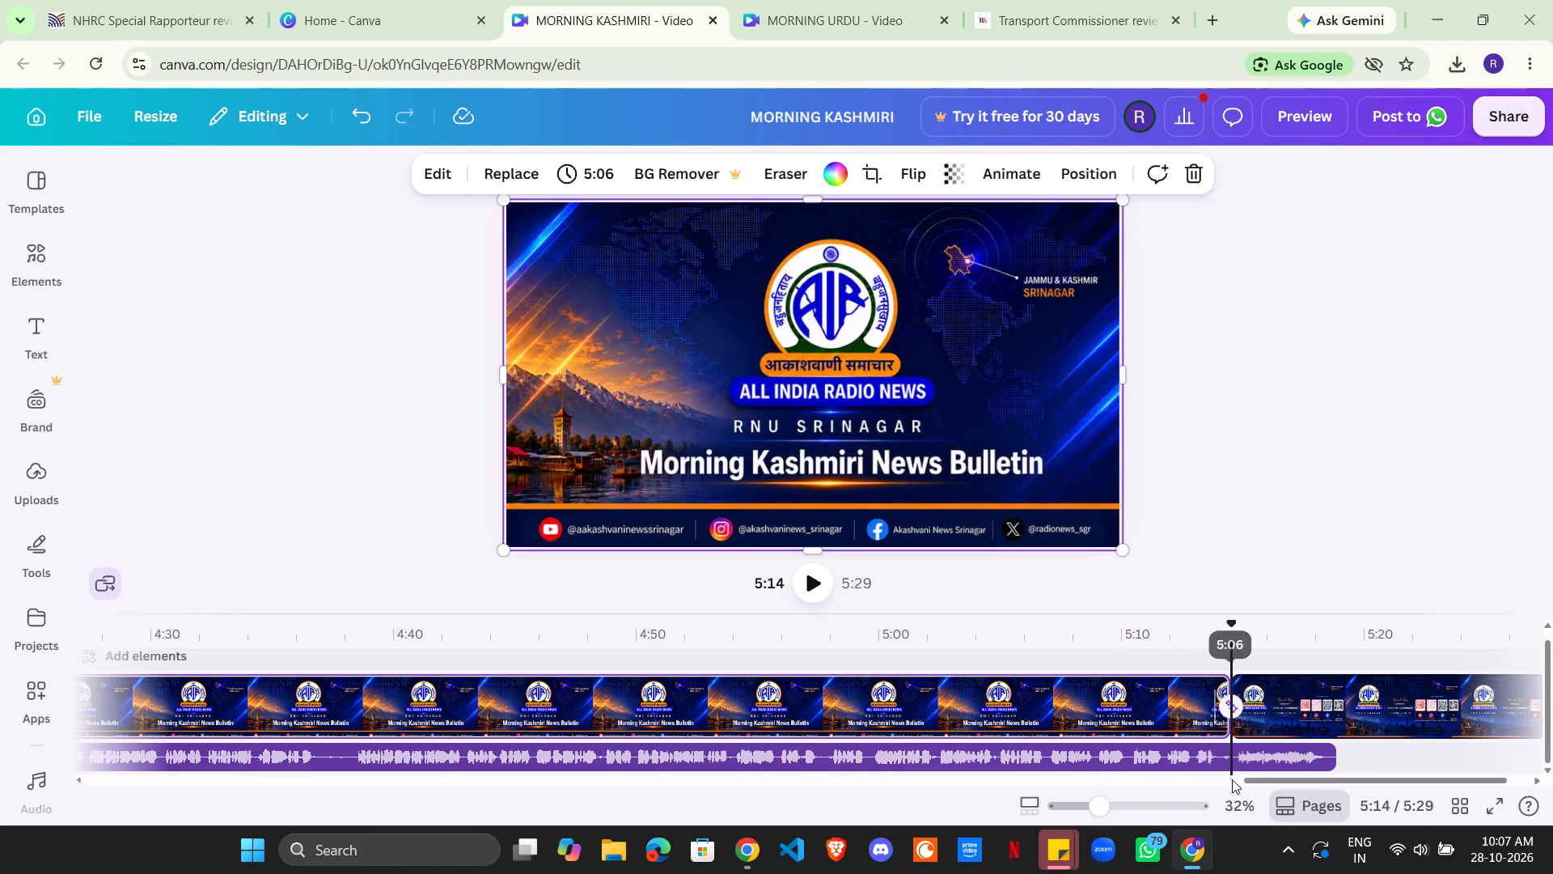
Trim the closing Thank You clip of the MORNING KASHMIRI video to 4.4 seconds so it ends with the audio.
{"action": "left_click_drag", "start_coordinate": [1285, 783], "coordinate": [1542, 785]}
{"action": "left_click_drag", "start_coordinate": [1463, 706], "coordinate": [1194, 805]}
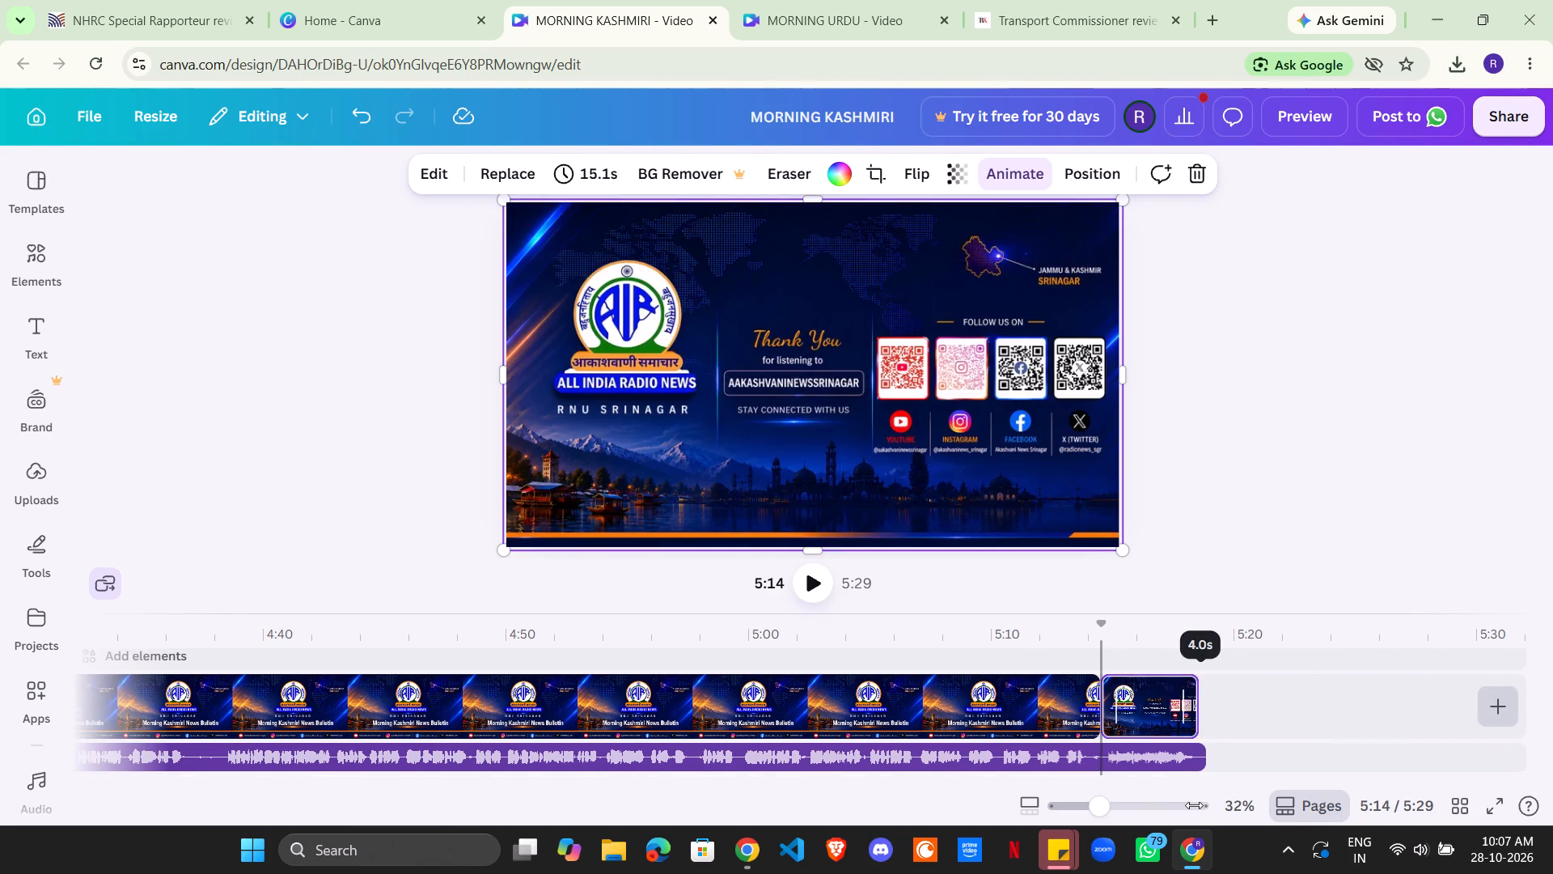
{"action": "left_click_drag", "start_coordinate": [1194, 805], "coordinate": [1203, 809]}
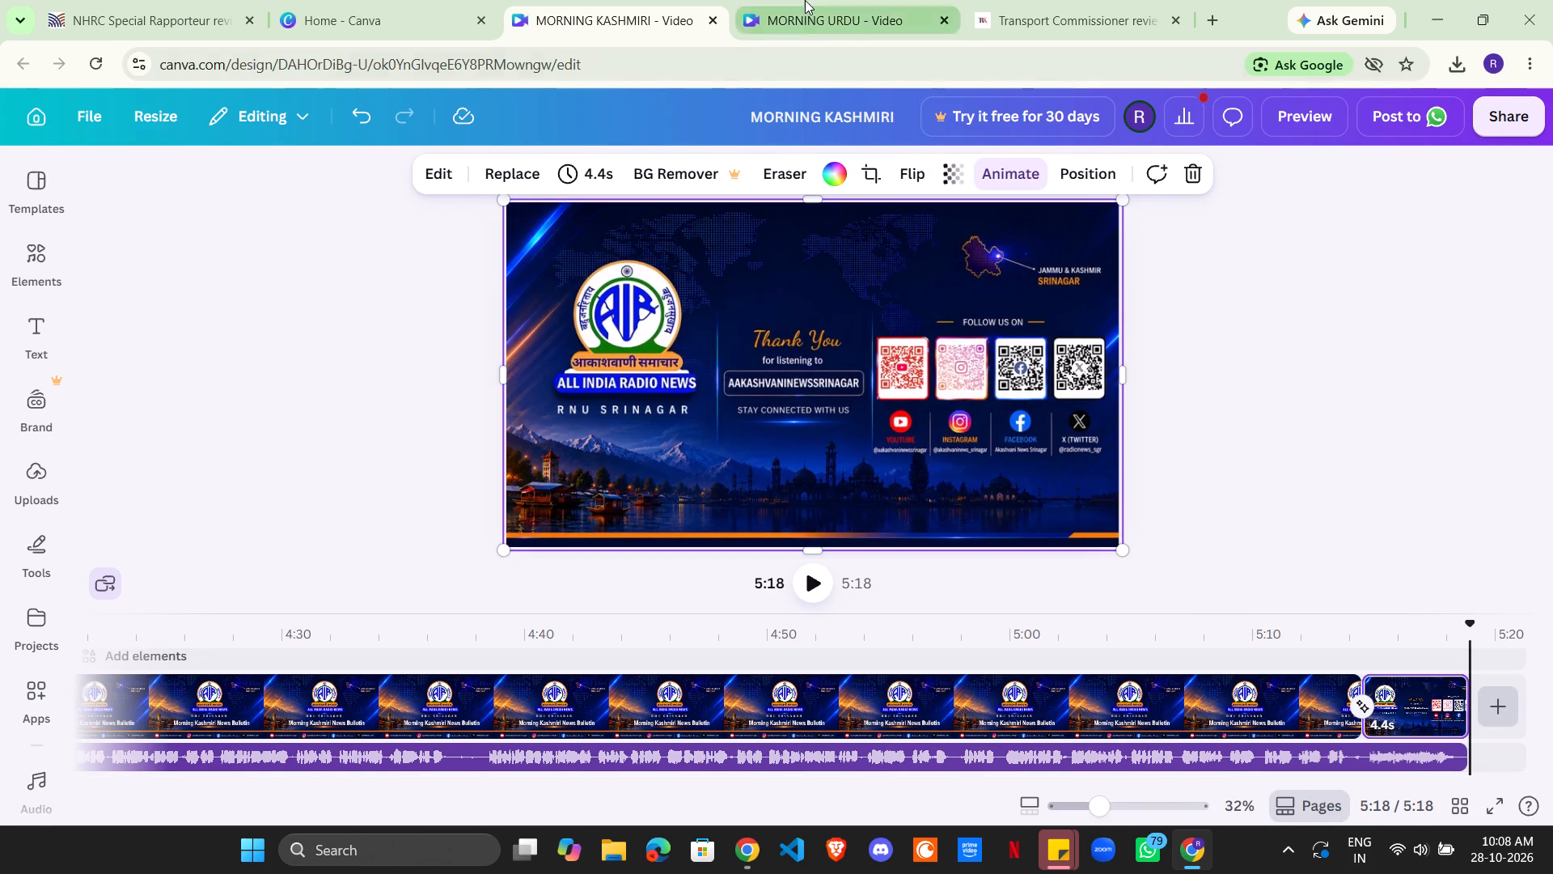
Extend the opening clip of the MORNING URDU video to 8.0 seconds.
{"action": "left_click", "coordinate": [805, 0]}
{"action": "left_click", "coordinate": [308, 464]}
{"action": "left_click_drag", "start_coordinate": [171, 706], "coordinate": [274, 821]}
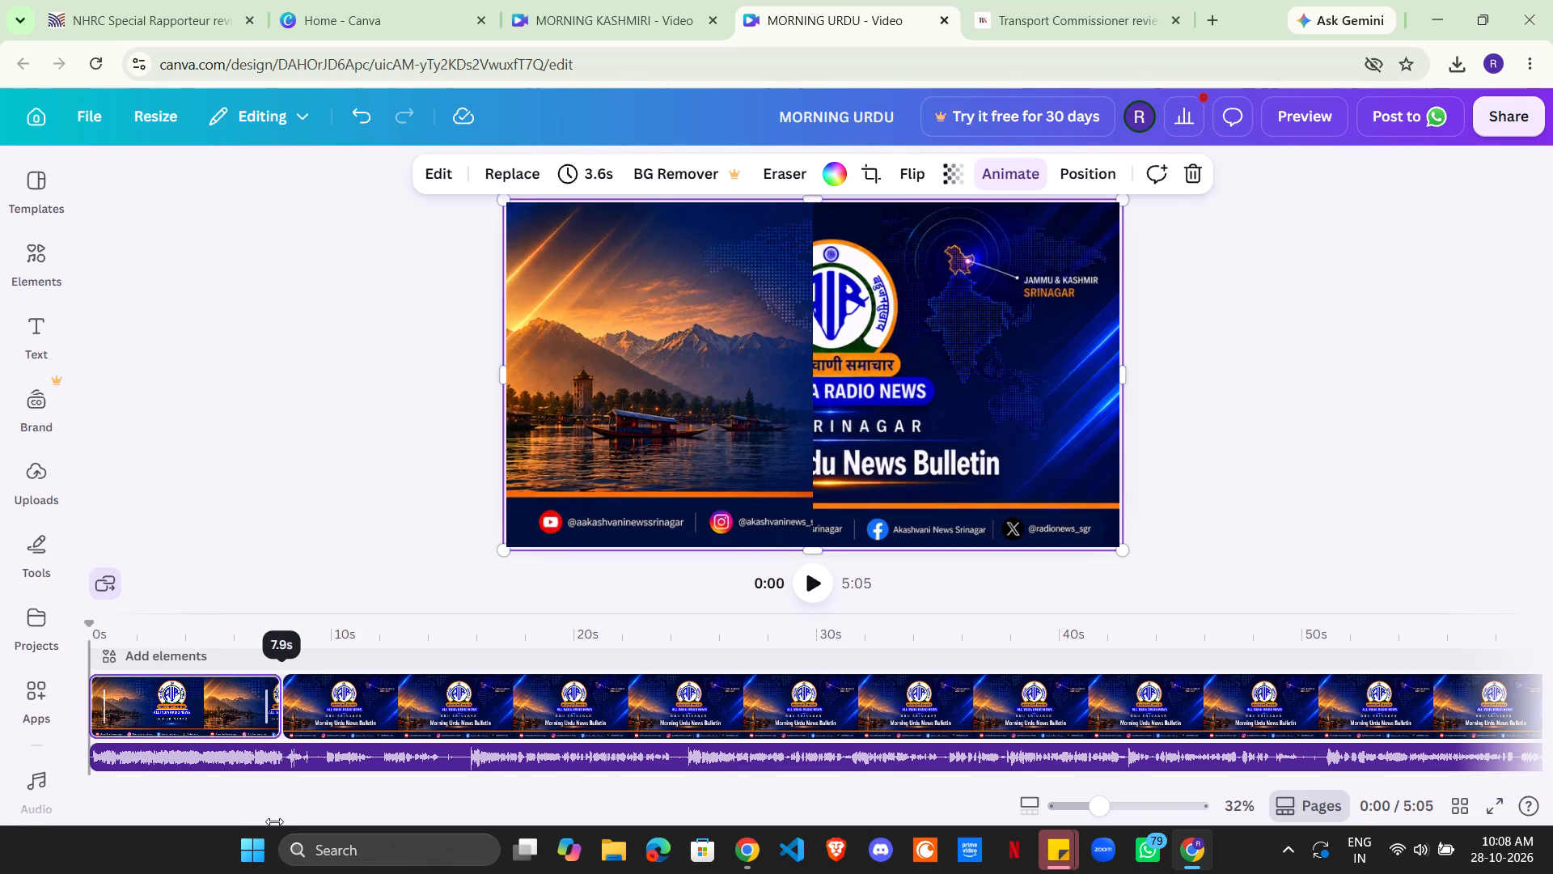
{"action": "left_click_drag", "start_coordinate": [274, 821], "coordinate": [276, 821]}
Extend the main Morning Urdu News Bulletin clip to about 4:52, making room by dragging out the closing clip.
{"action": "left_click_drag", "start_coordinate": [281, 782], "coordinate": [324, 782]}
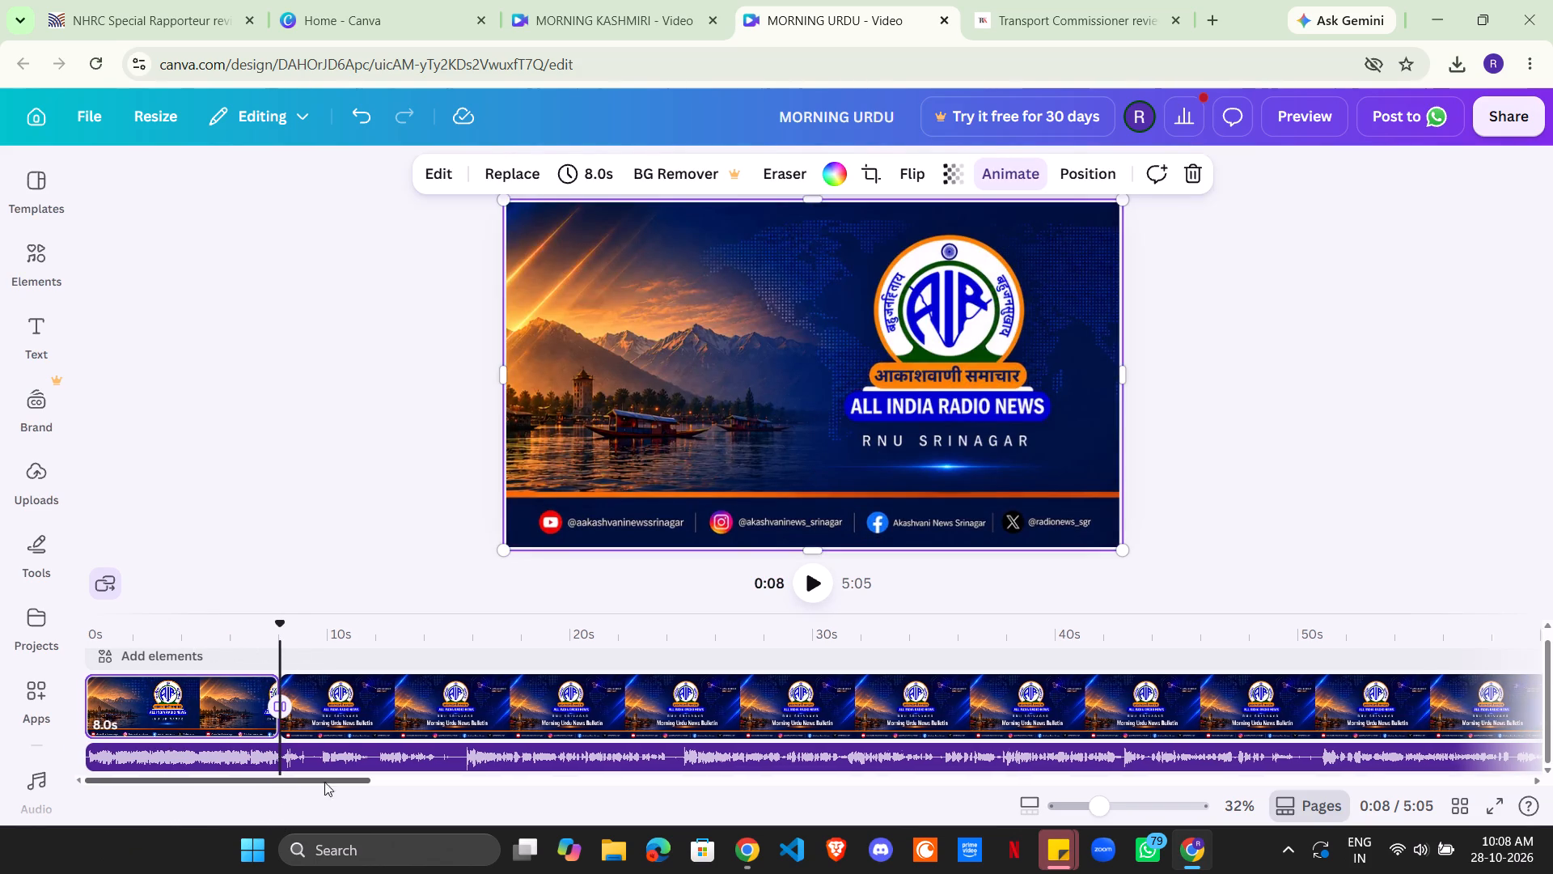
{"action": "left_click_drag", "start_coordinate": [324, 782], "coordinate": [1534, 784]}
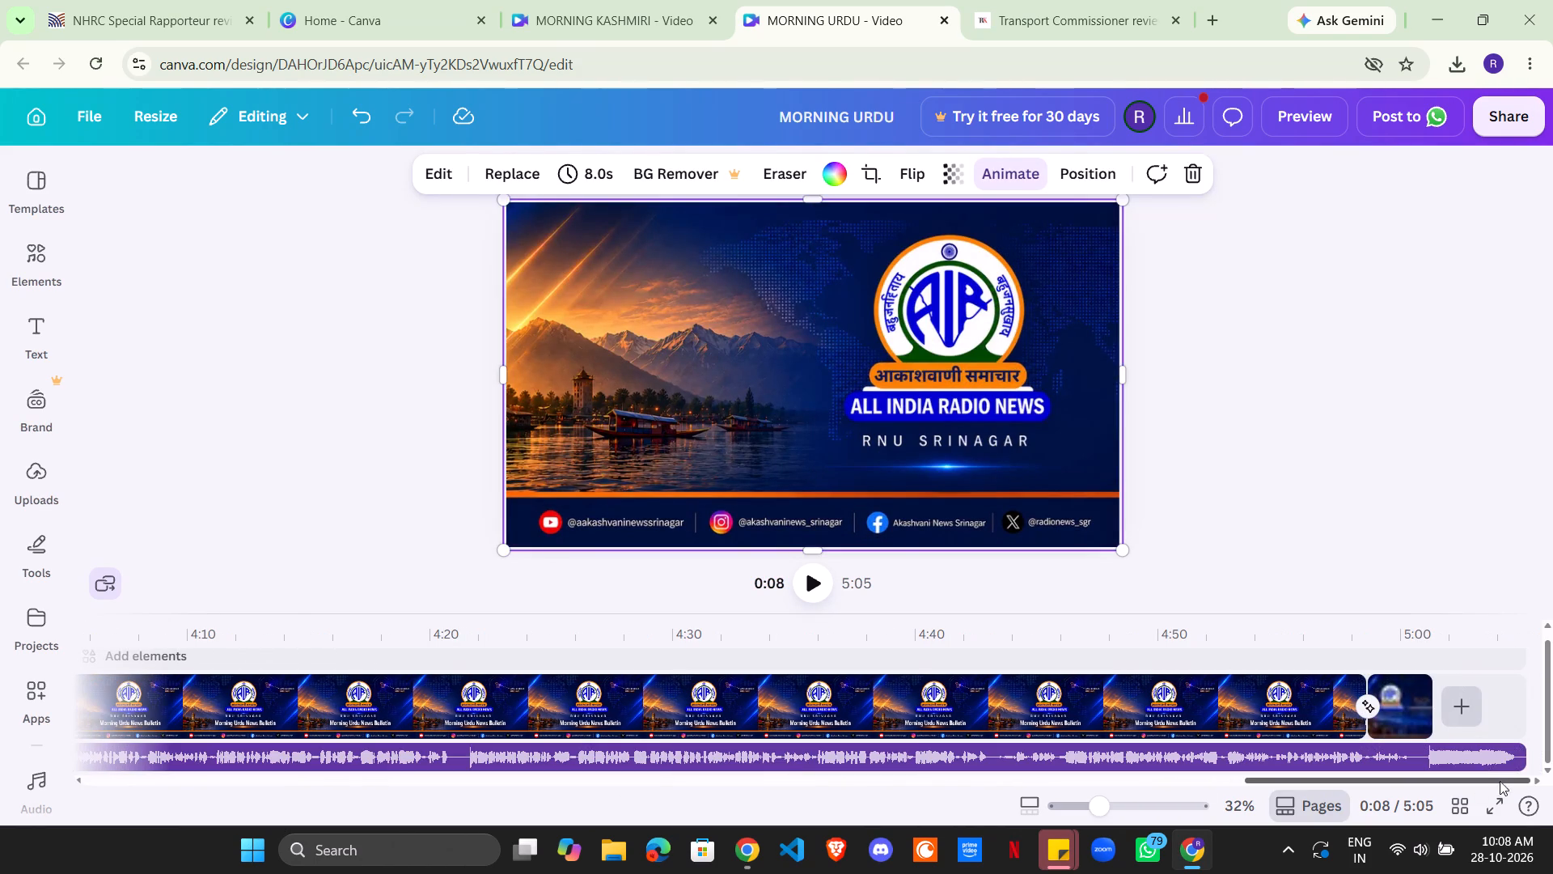
{"action": "left_click_drag", "start_coordinate": [1430, 696], "coordinate": [1552, 715]}
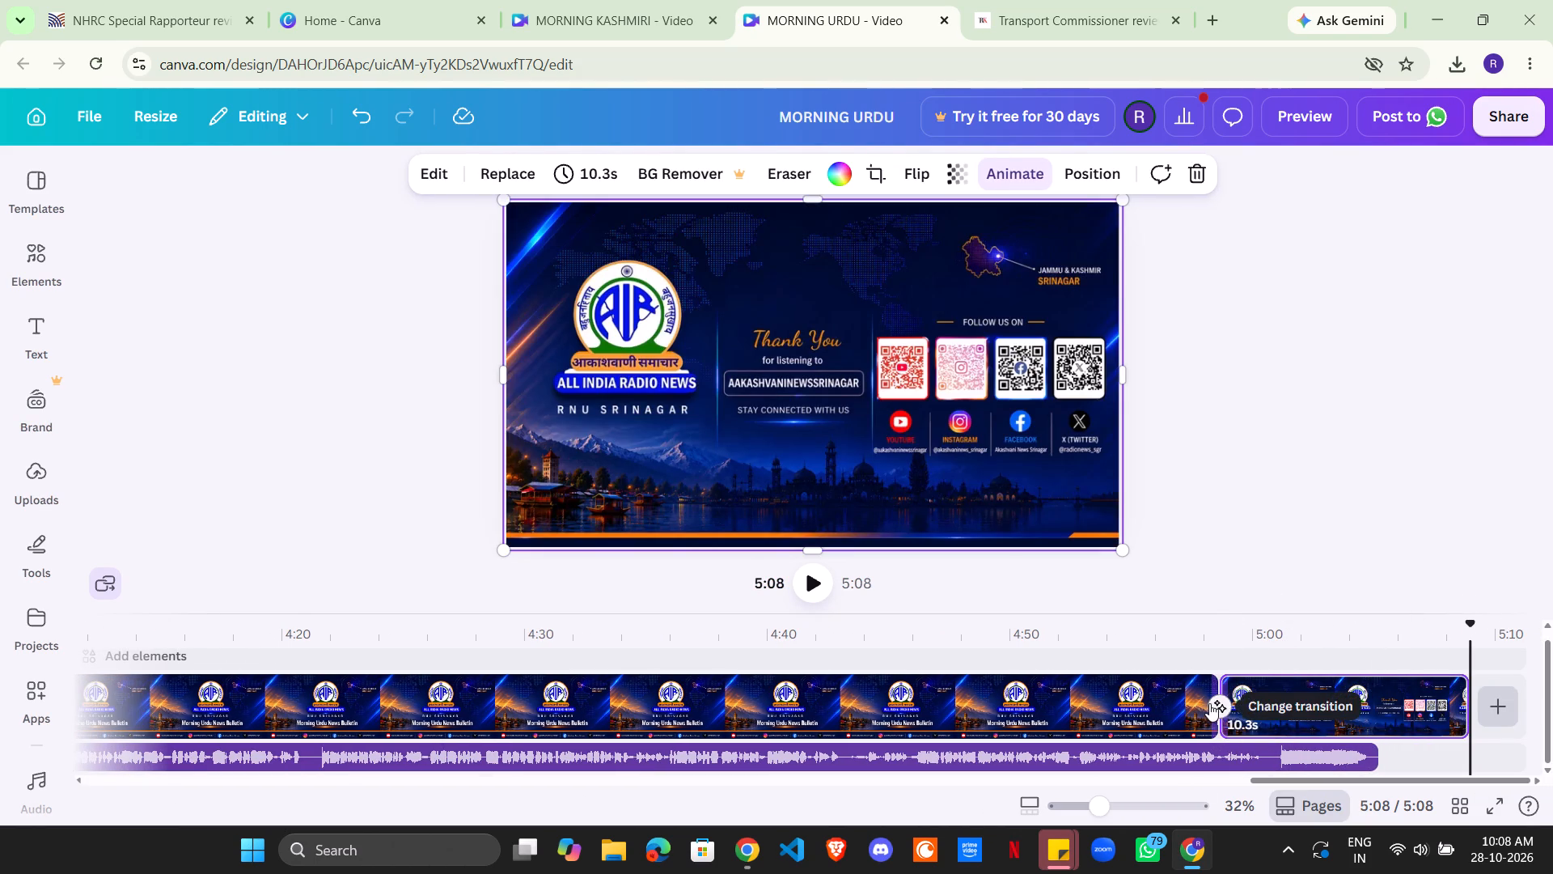
{"action": "left_click_drag", "start_coordinate": [1199, 707], "coordinate": [1242, 775]}
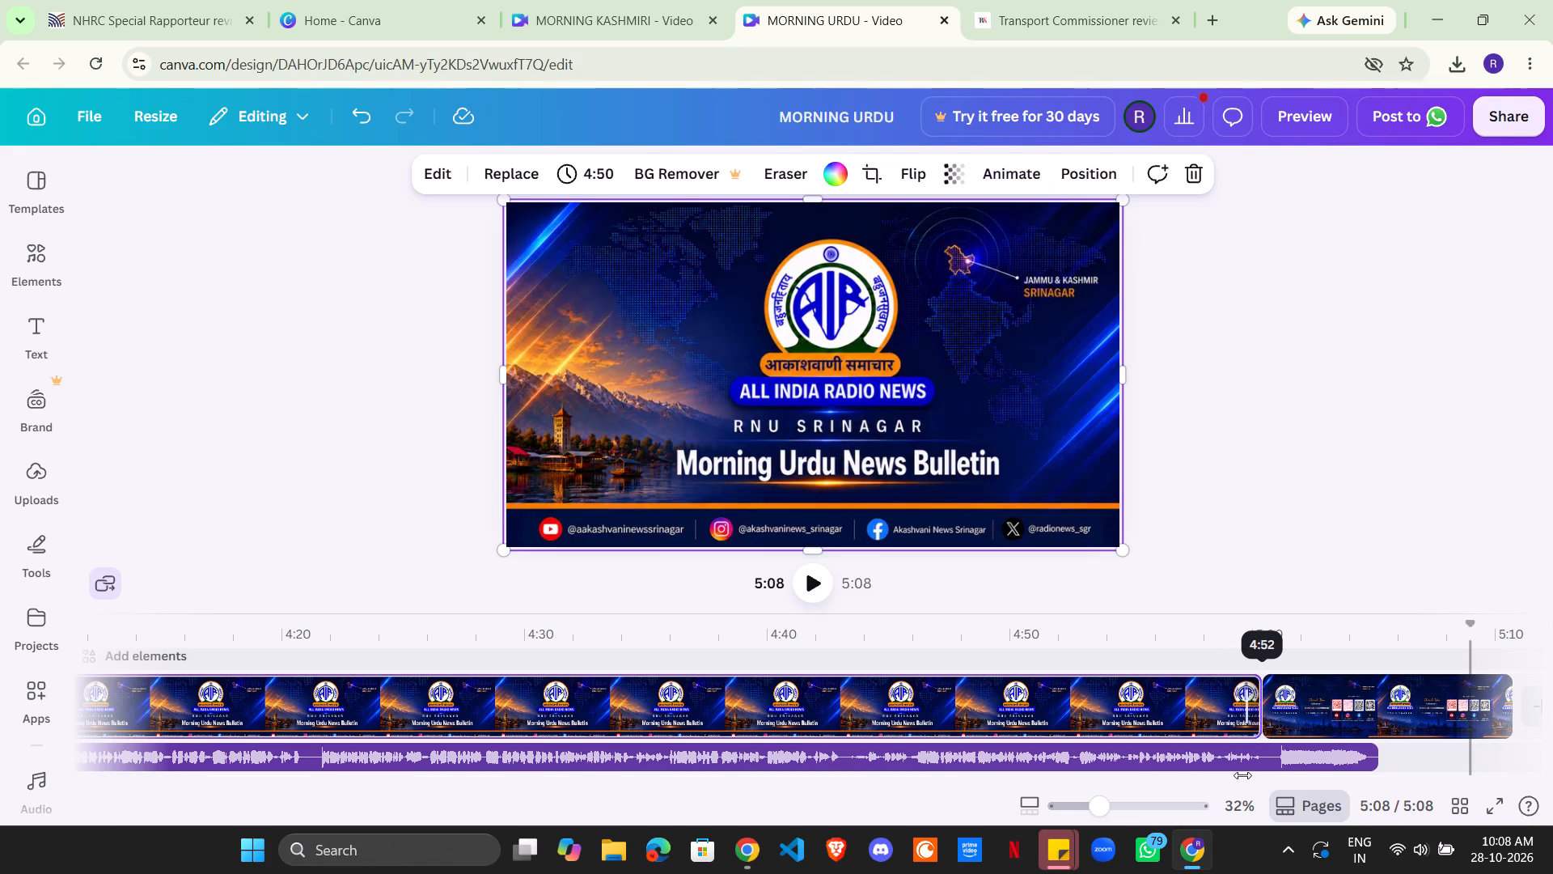
{"action": "left_click_drag", "start_coordinate": [1242, 775], "coordinate": [1246, 777]}
Trim the closing Thank You clip of the MORNING URDU video to 4.5 seconds so it ends with the audio.
{"action": "left_click_drag", "start_coordinate": [1504, 712], "coordinate": [1278, 796]}
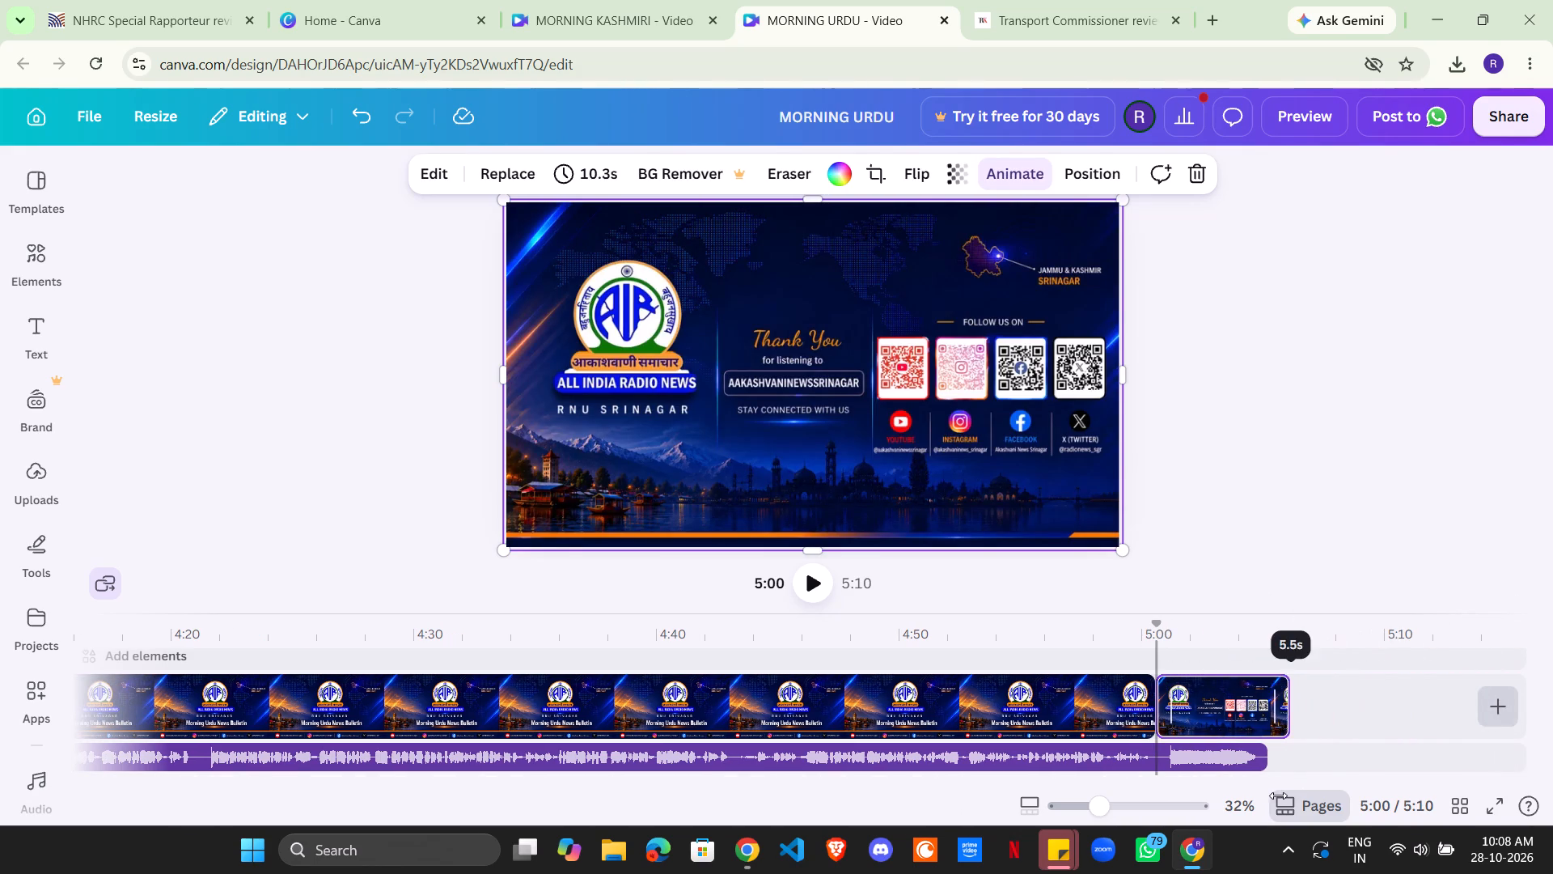
{"action": "left_click_drag", "start_coordinate": [1278, 796], "coordinate": [1255, 803]}
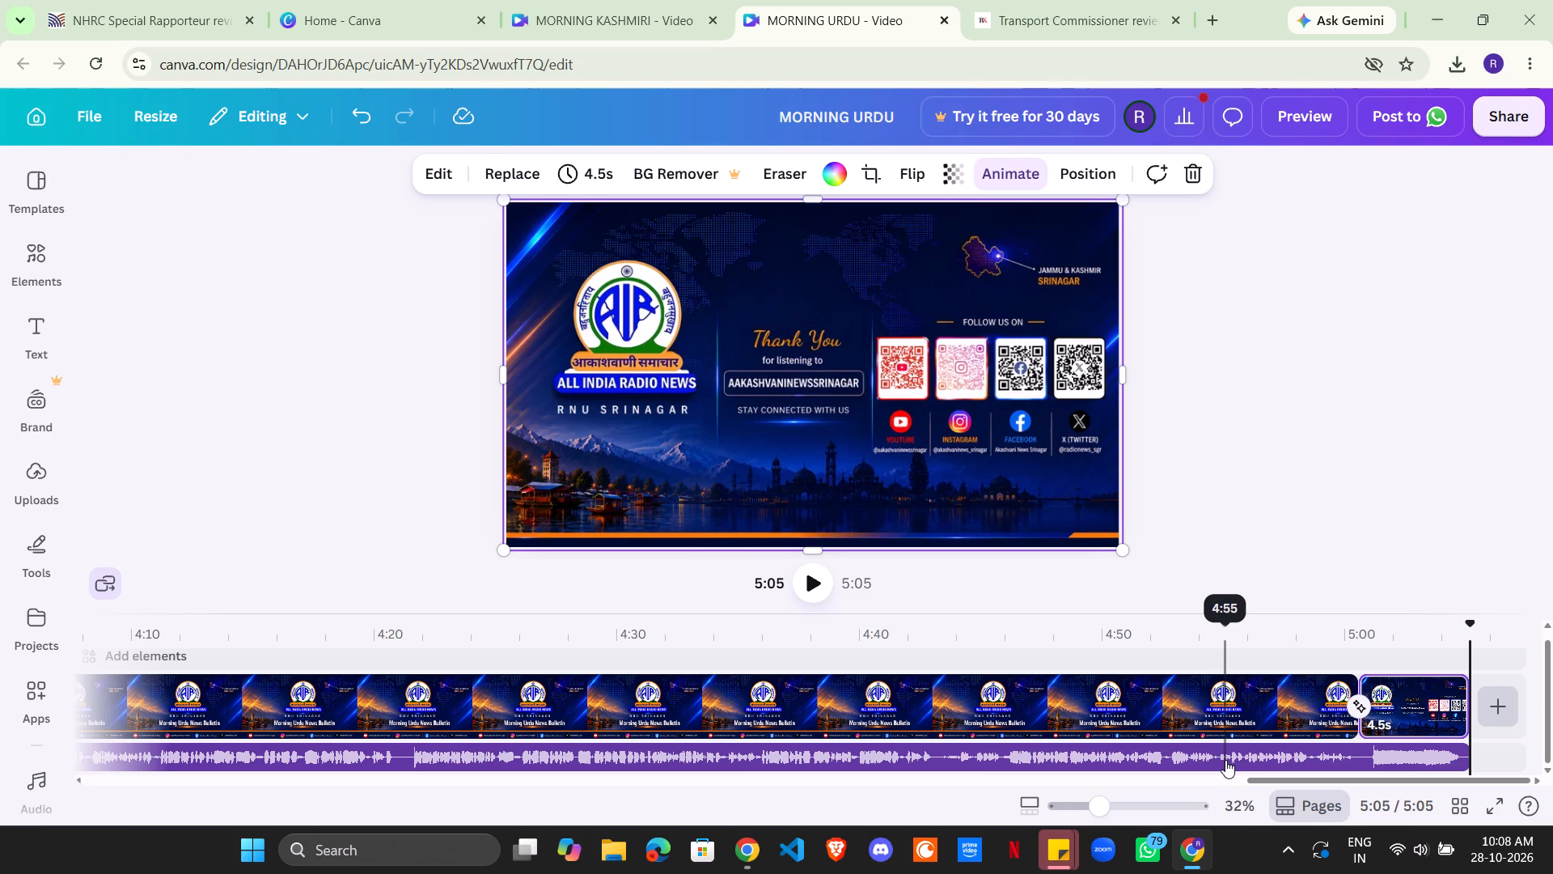
Download the MORNING URDU design as a 1080p MP4 video.
{"action": "left_click", "coordinate": [1503, 118]}
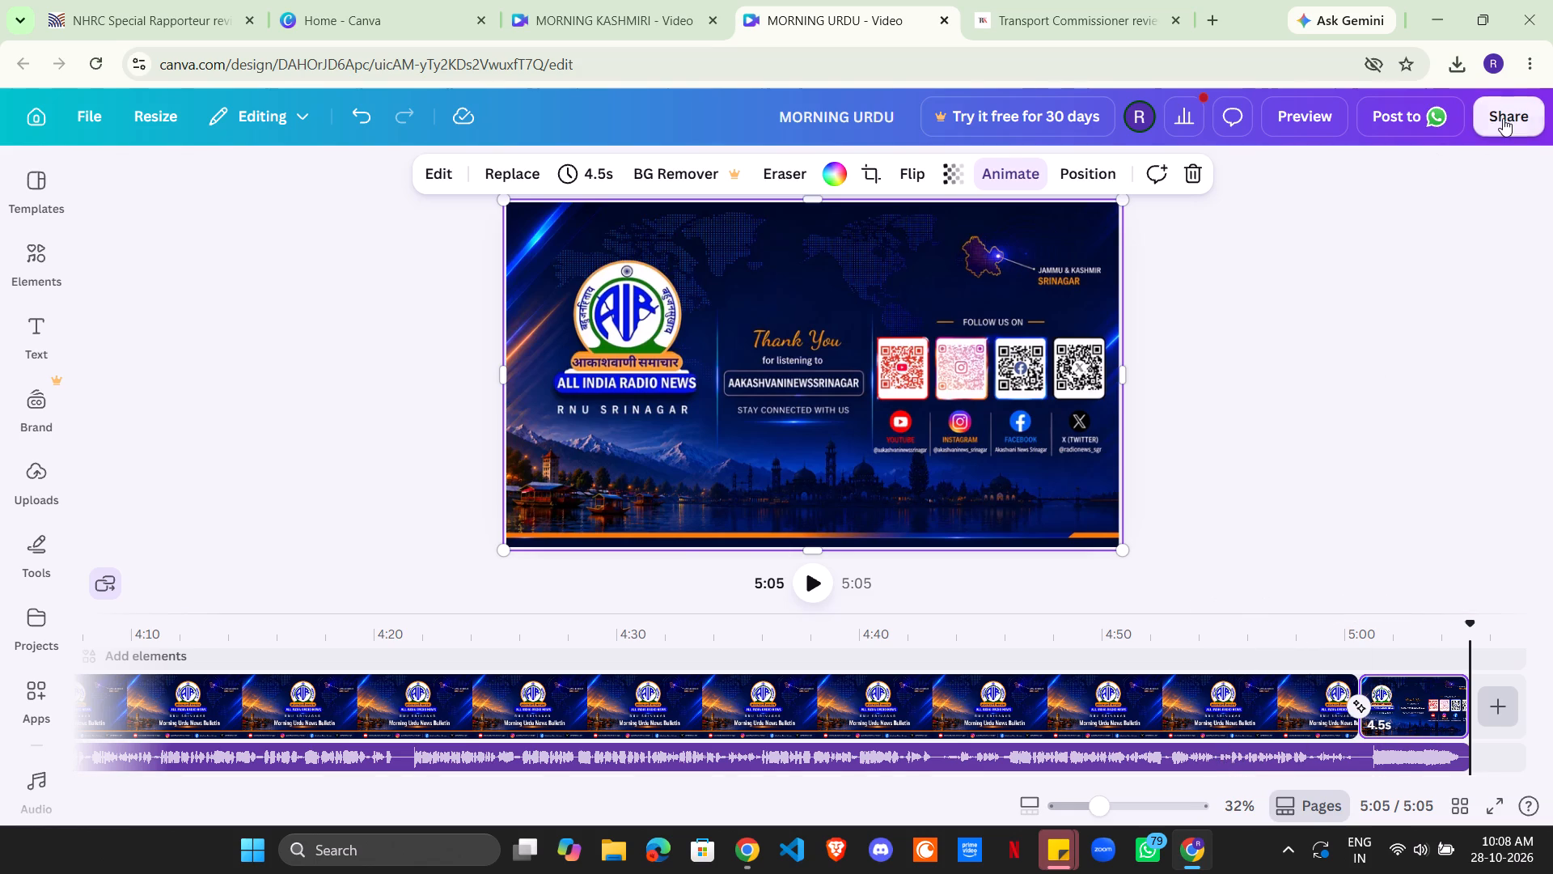
{"action": "left_click", "coordinate": [1187, 600]}
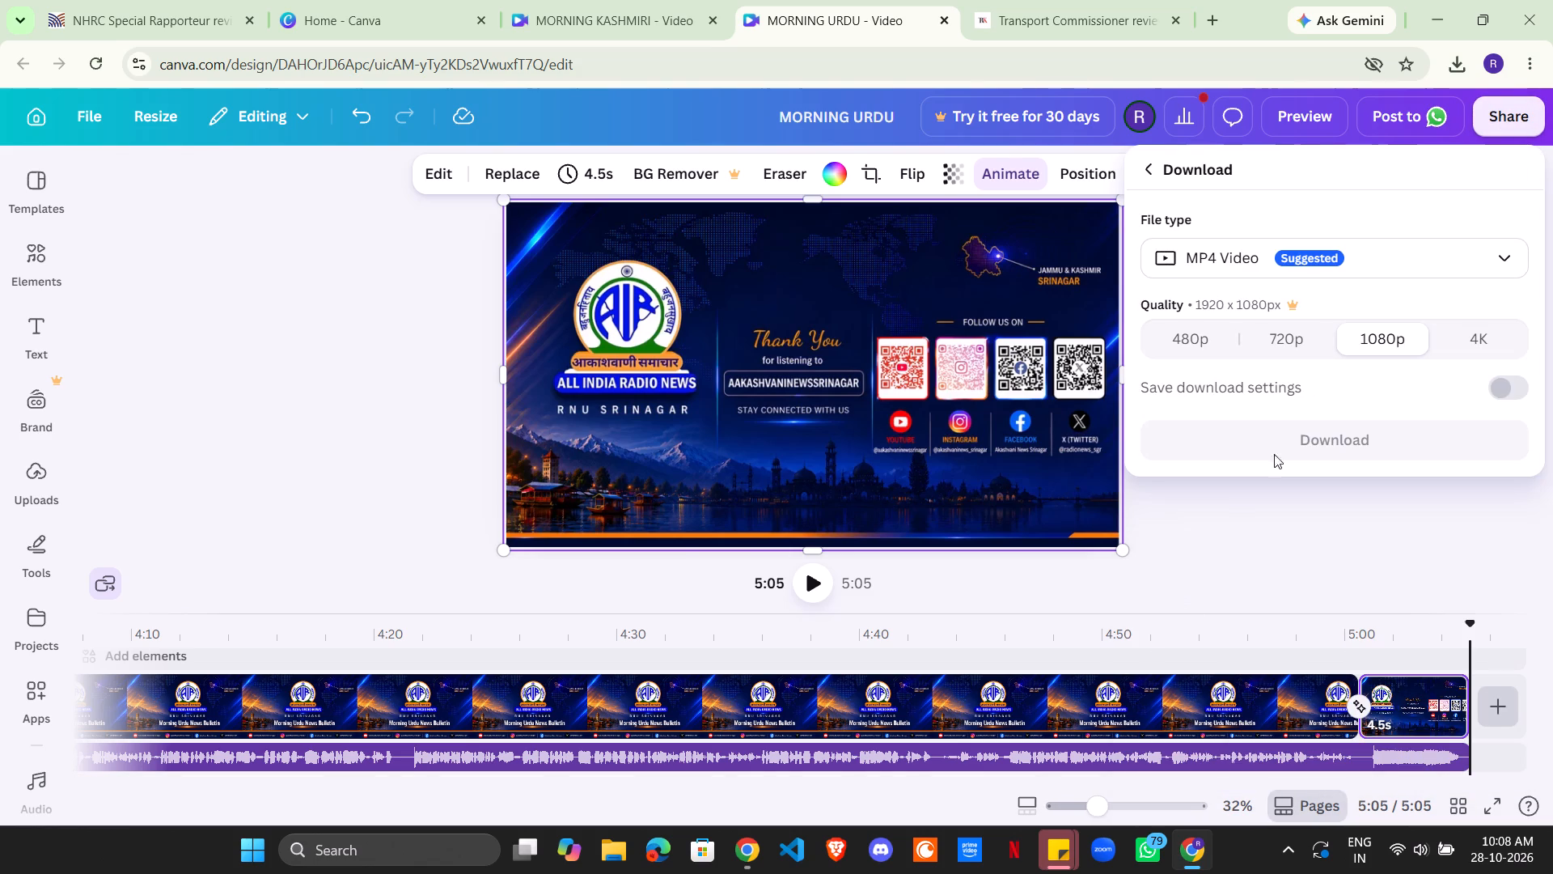
{"action": "left_click", "coordinate": [1293, 441]}
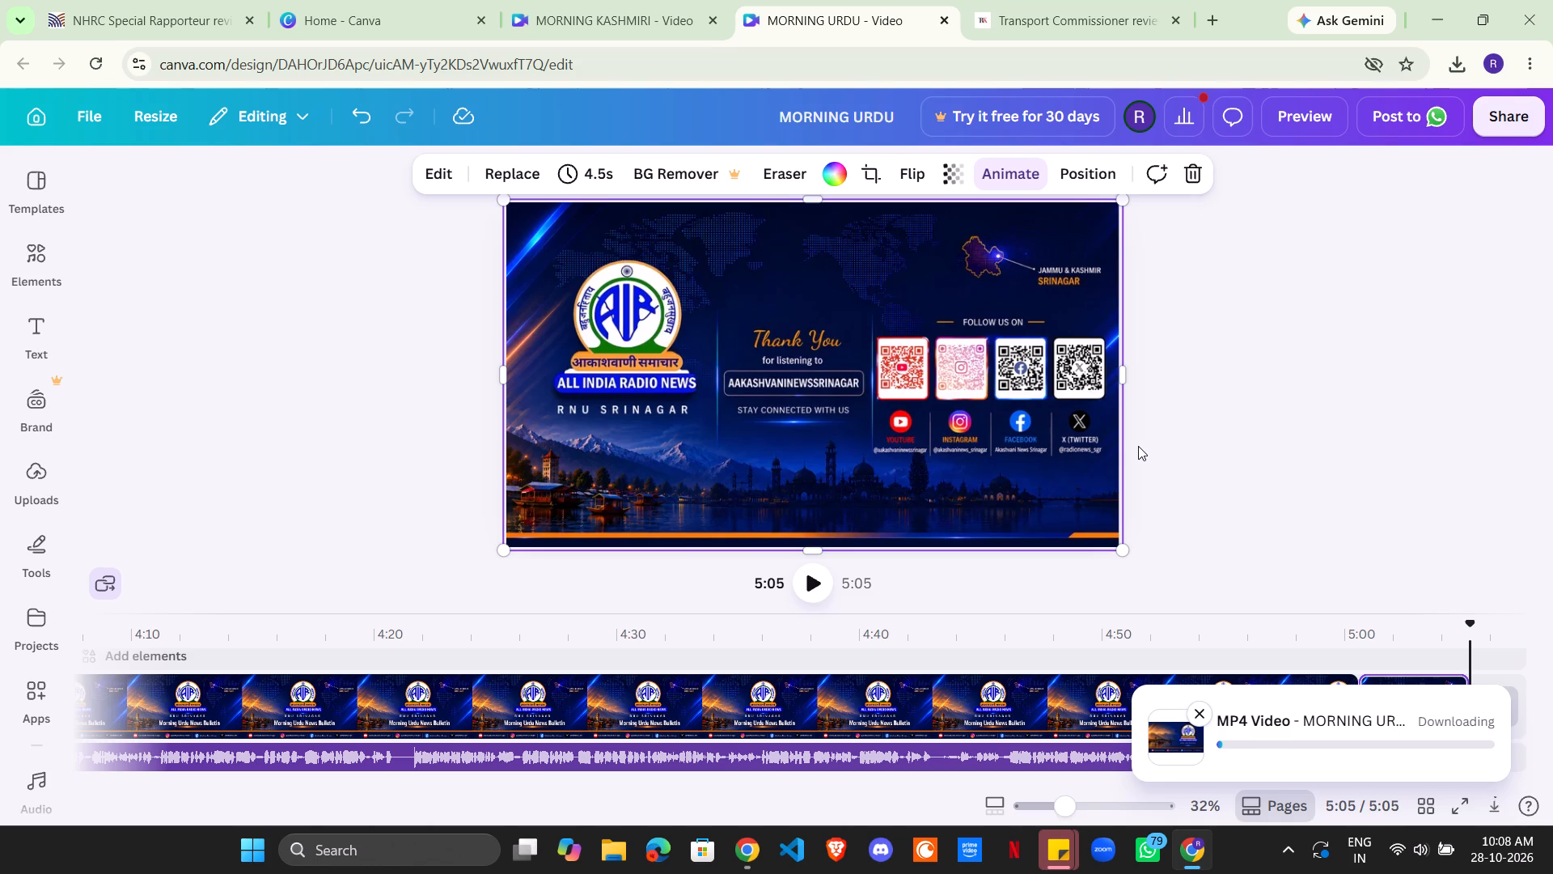
Download the MORNING KASHMIRI design as a 1080p MP4 video.
{"action": "left_click", "coordinate": [629, 0]}
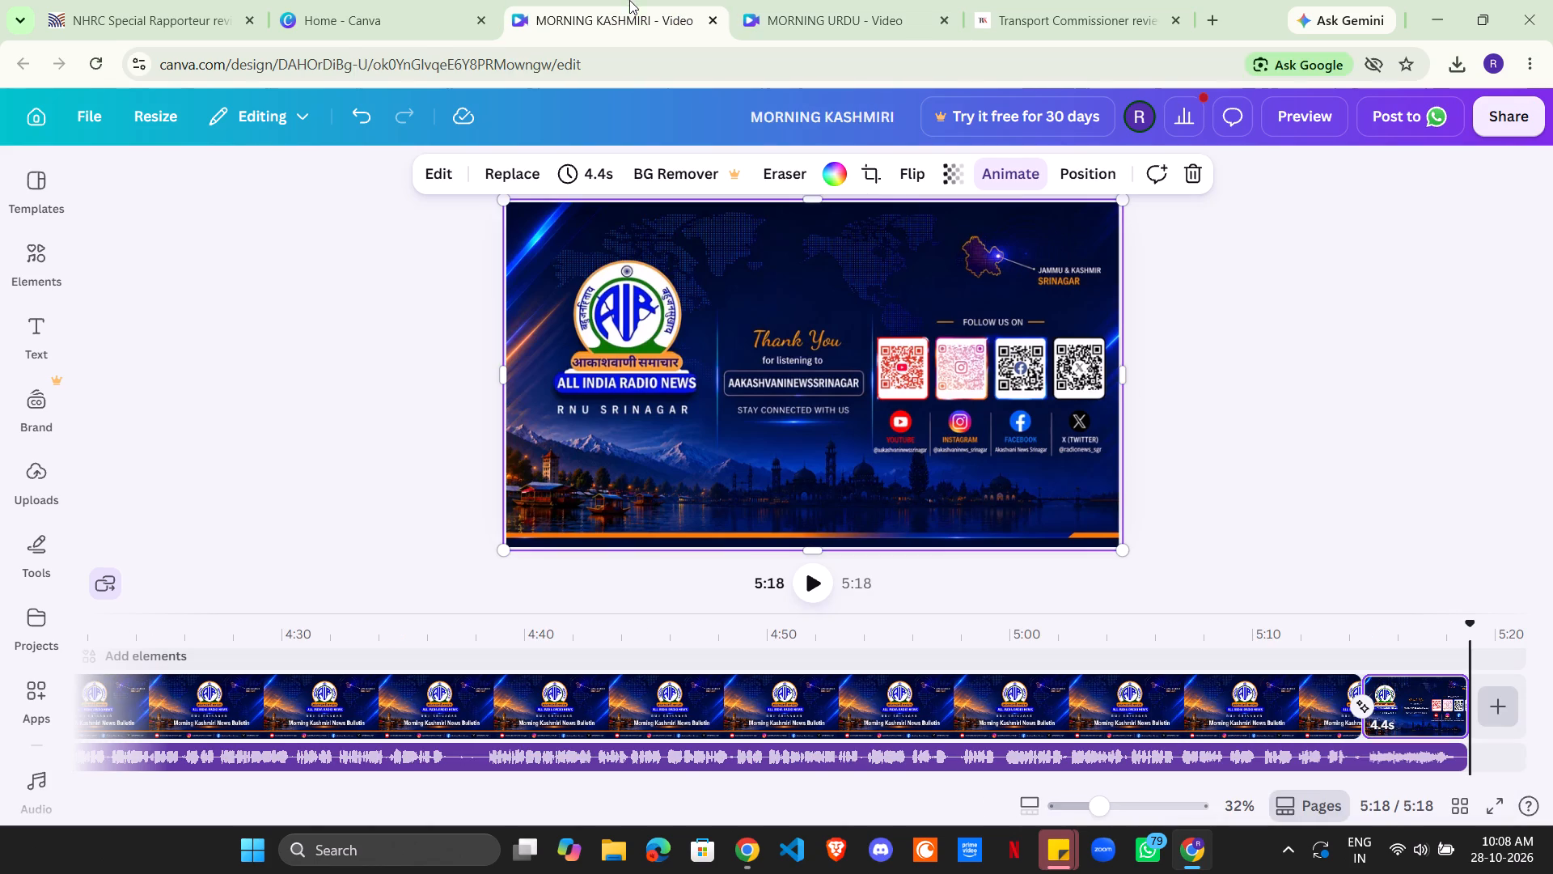
{"action": "left_click", "coordinate": [1534, 121]}
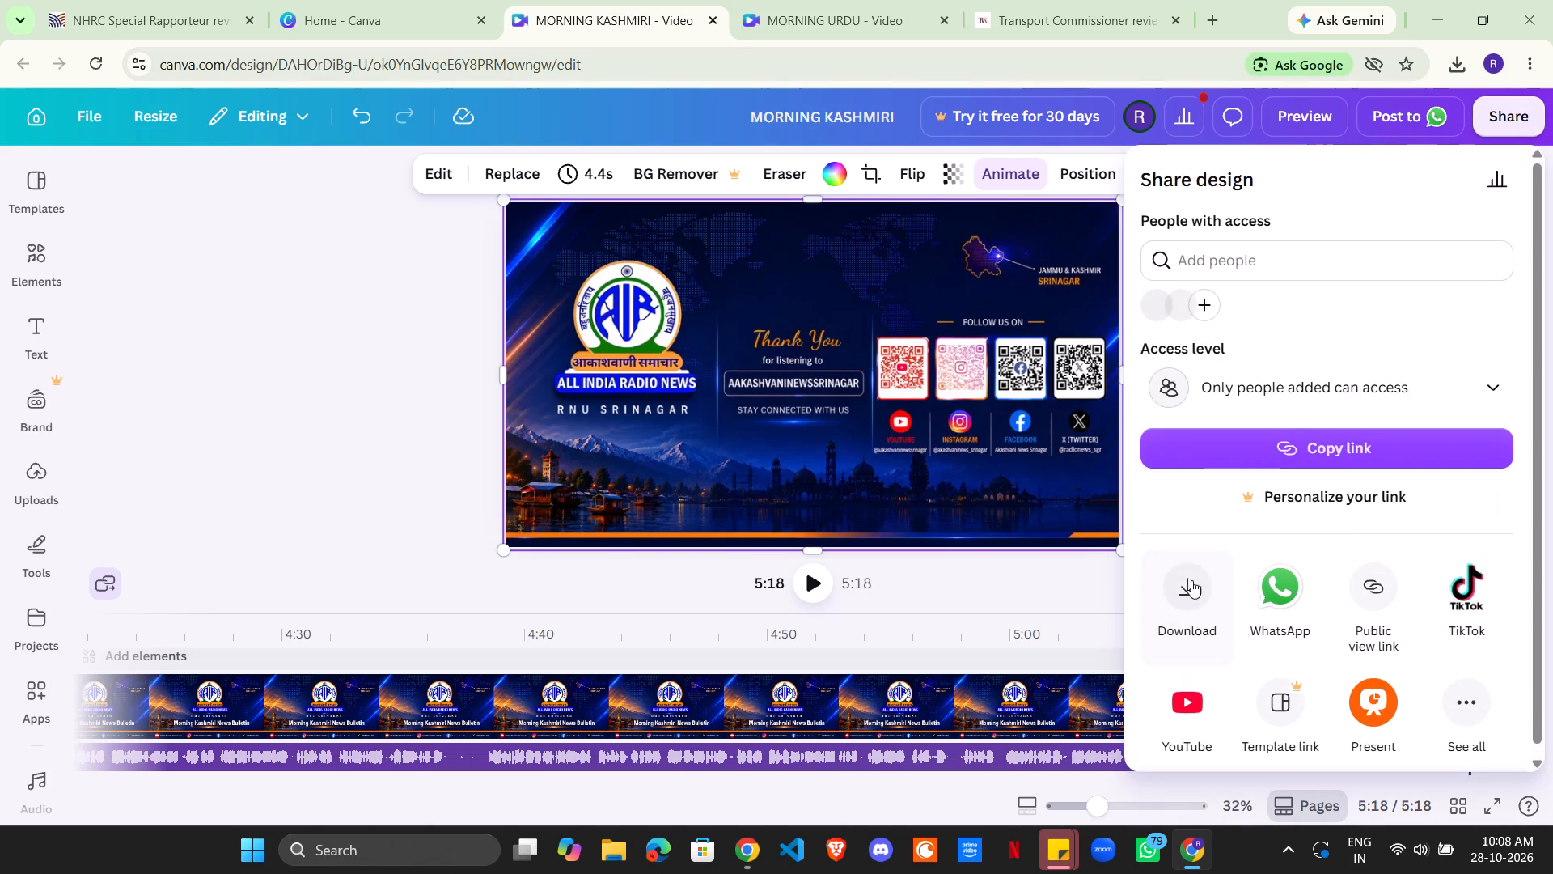
{"action": "left_click", "coordinate": [1180, 596]}
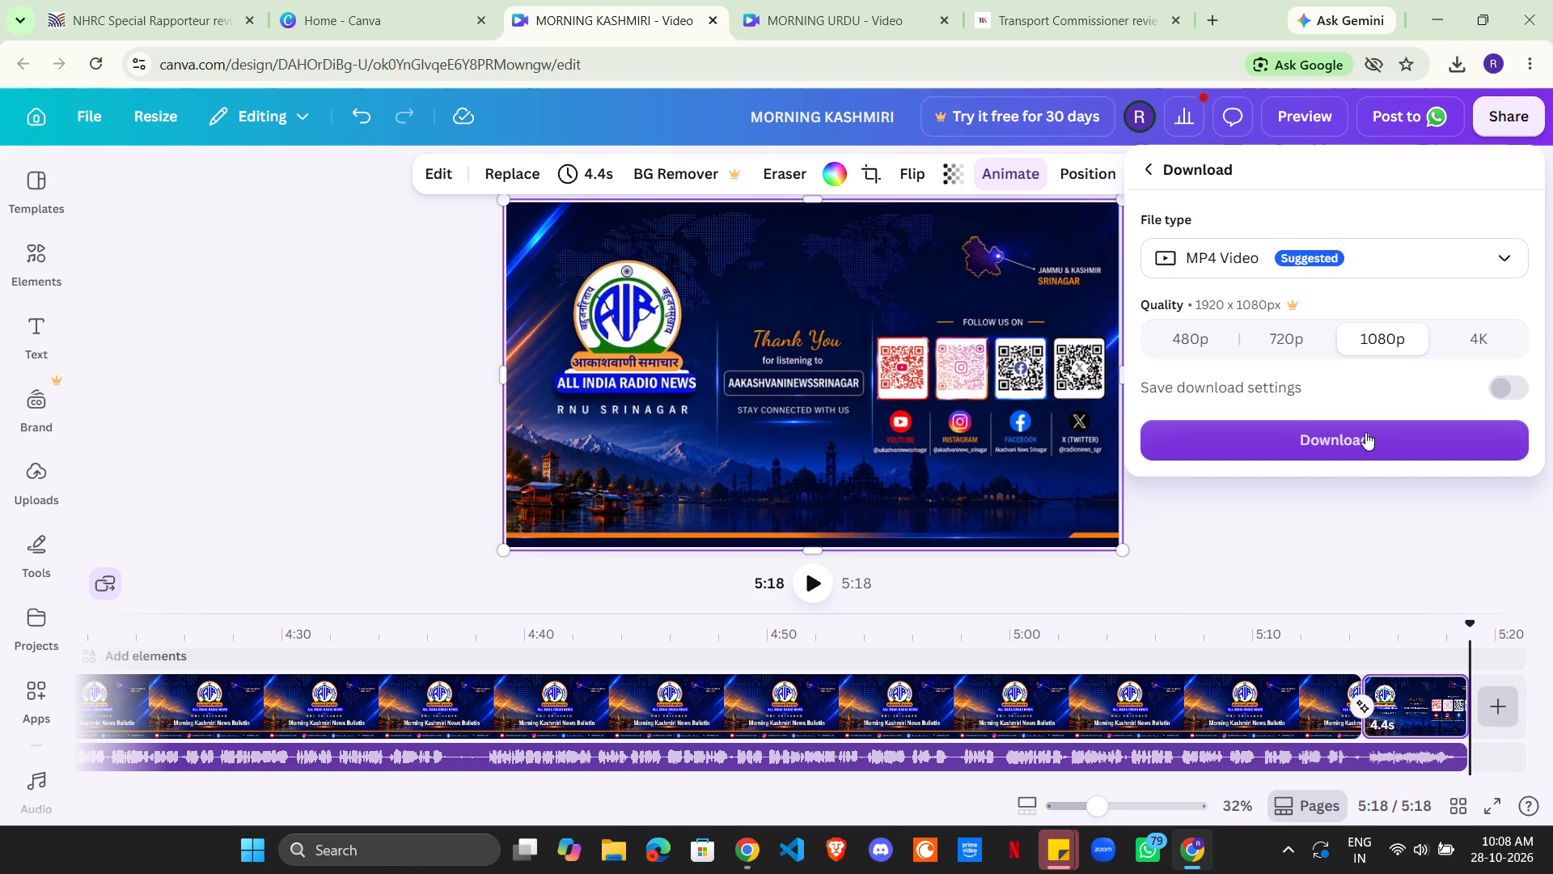
{"action": "left_click", "coordinate": [1365, 432]}
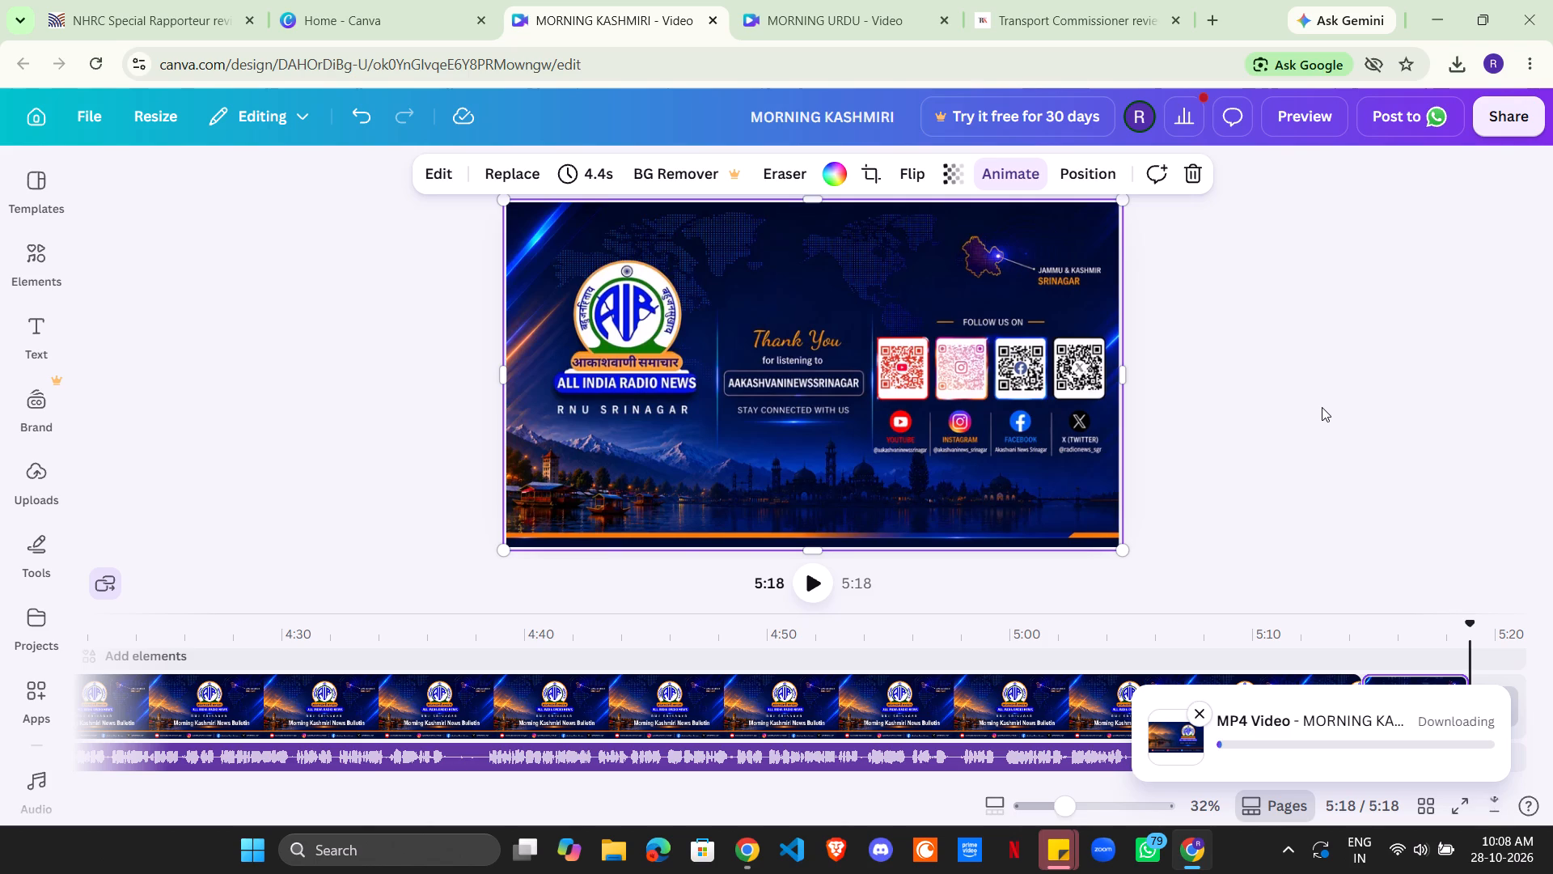
Save the exported _MORNING URDU.mp4 video to the Desktop.
{"action": "left_click", "coordinate": [788, 0]}
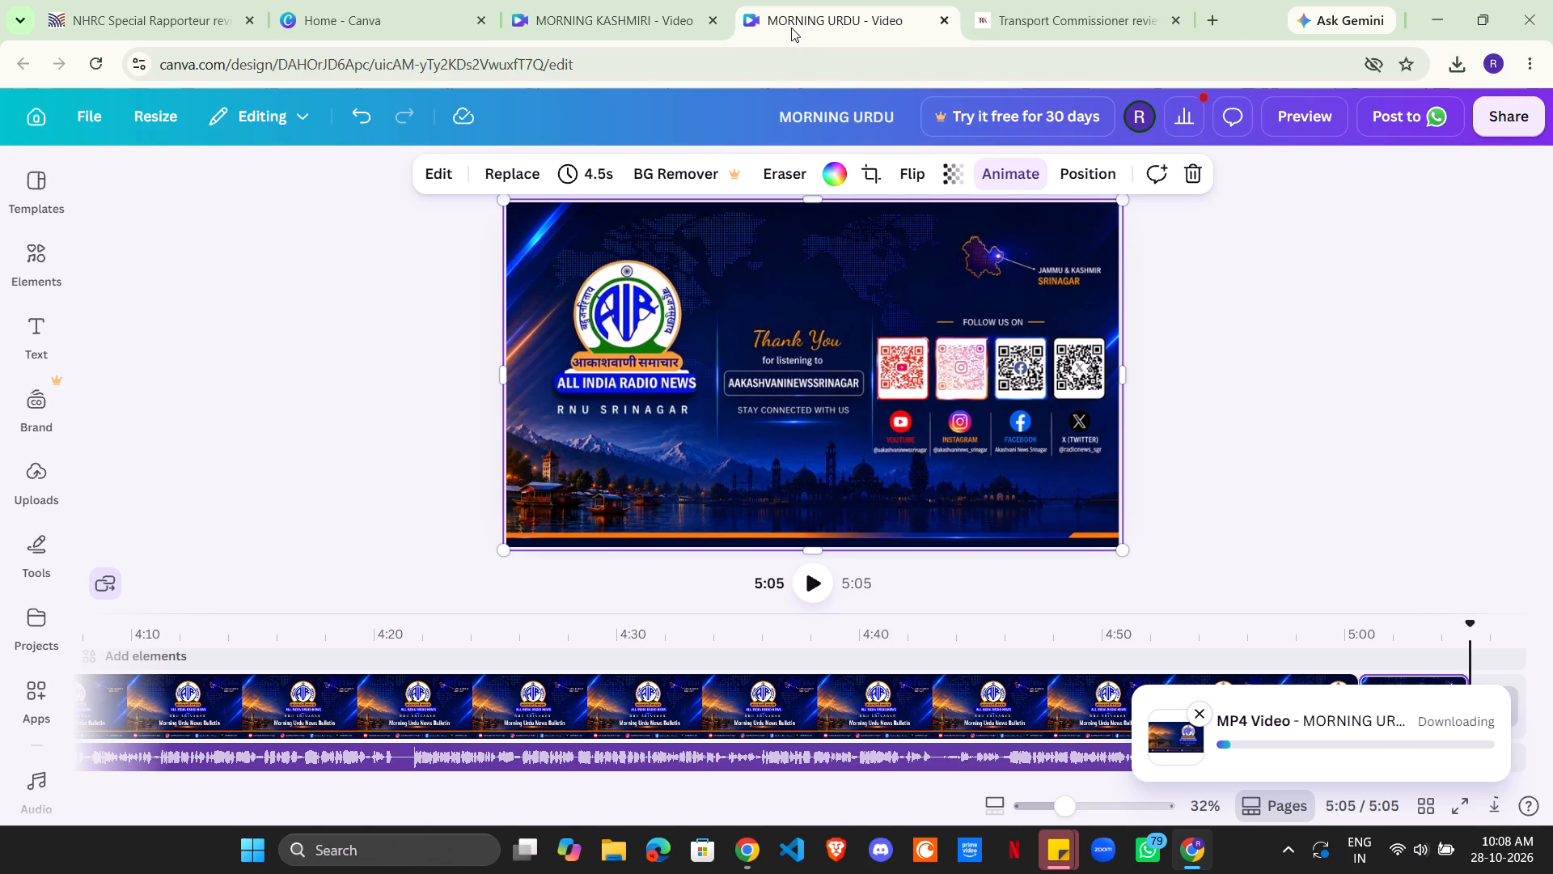
{"action": "left_click", "coordinate": [637, 12]}
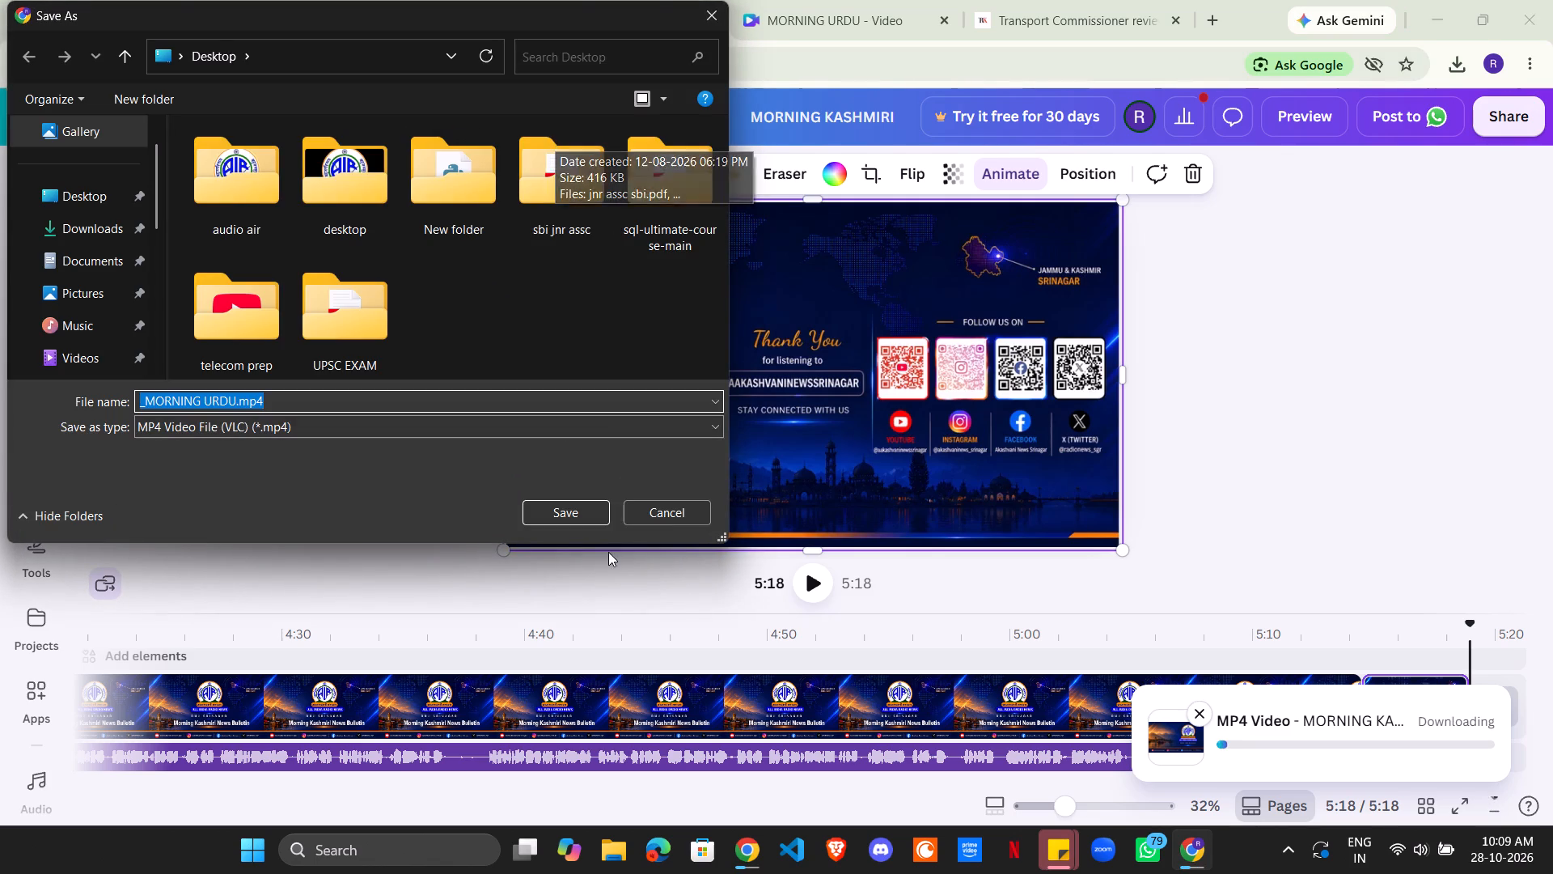
{"action": "left_click", "coordinate": [582, 512]}
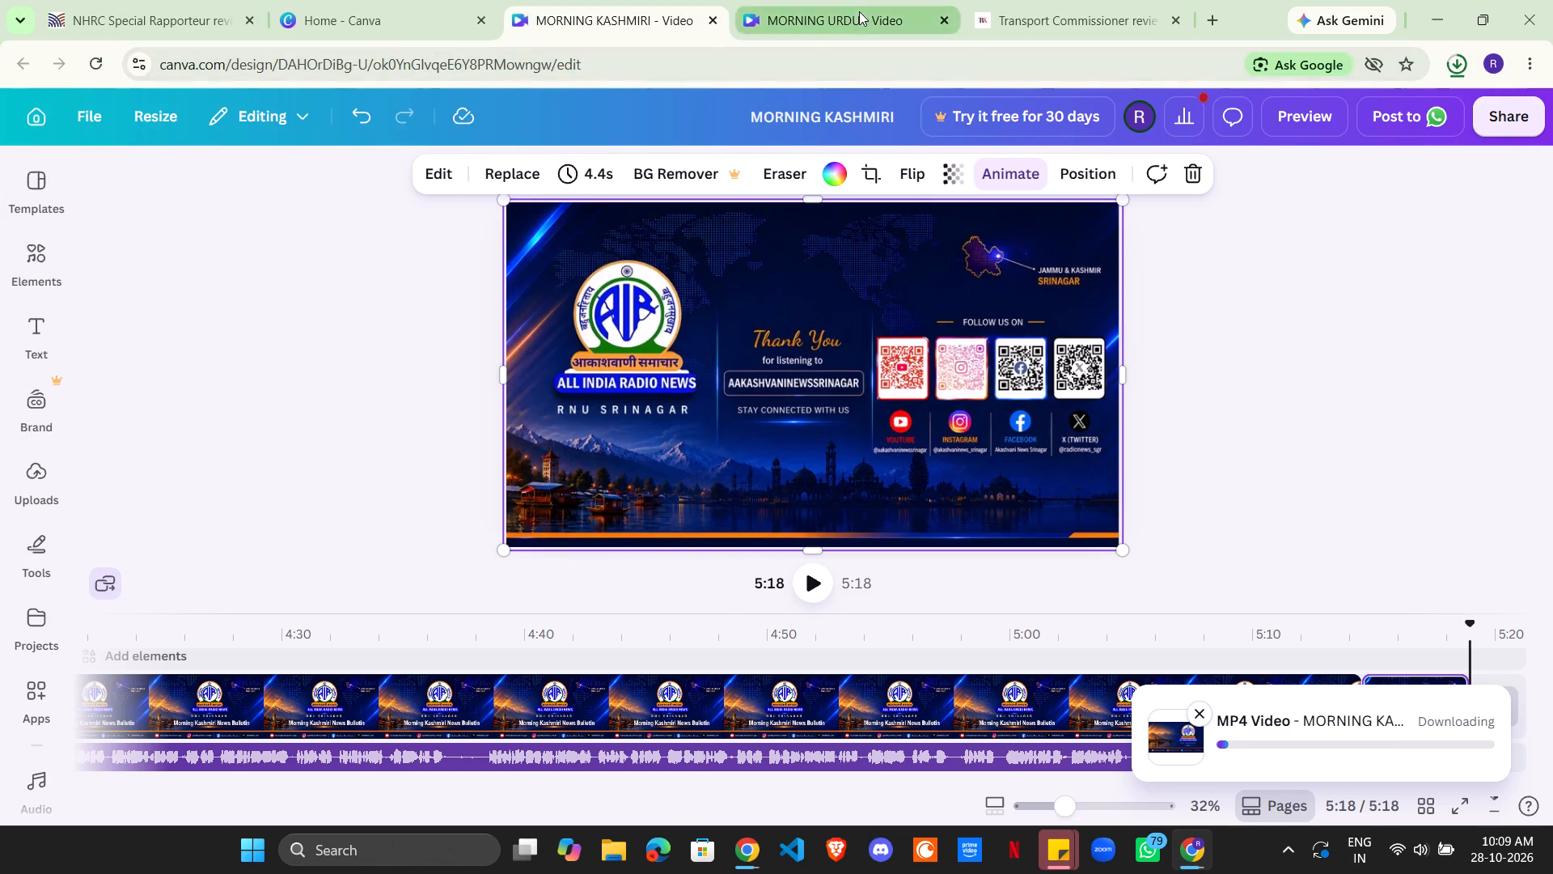
Save the exported MORNING KASHMIRI.mp4 video to the Desktop.
{"action": "left_click", "coordinate": [859, 11]}
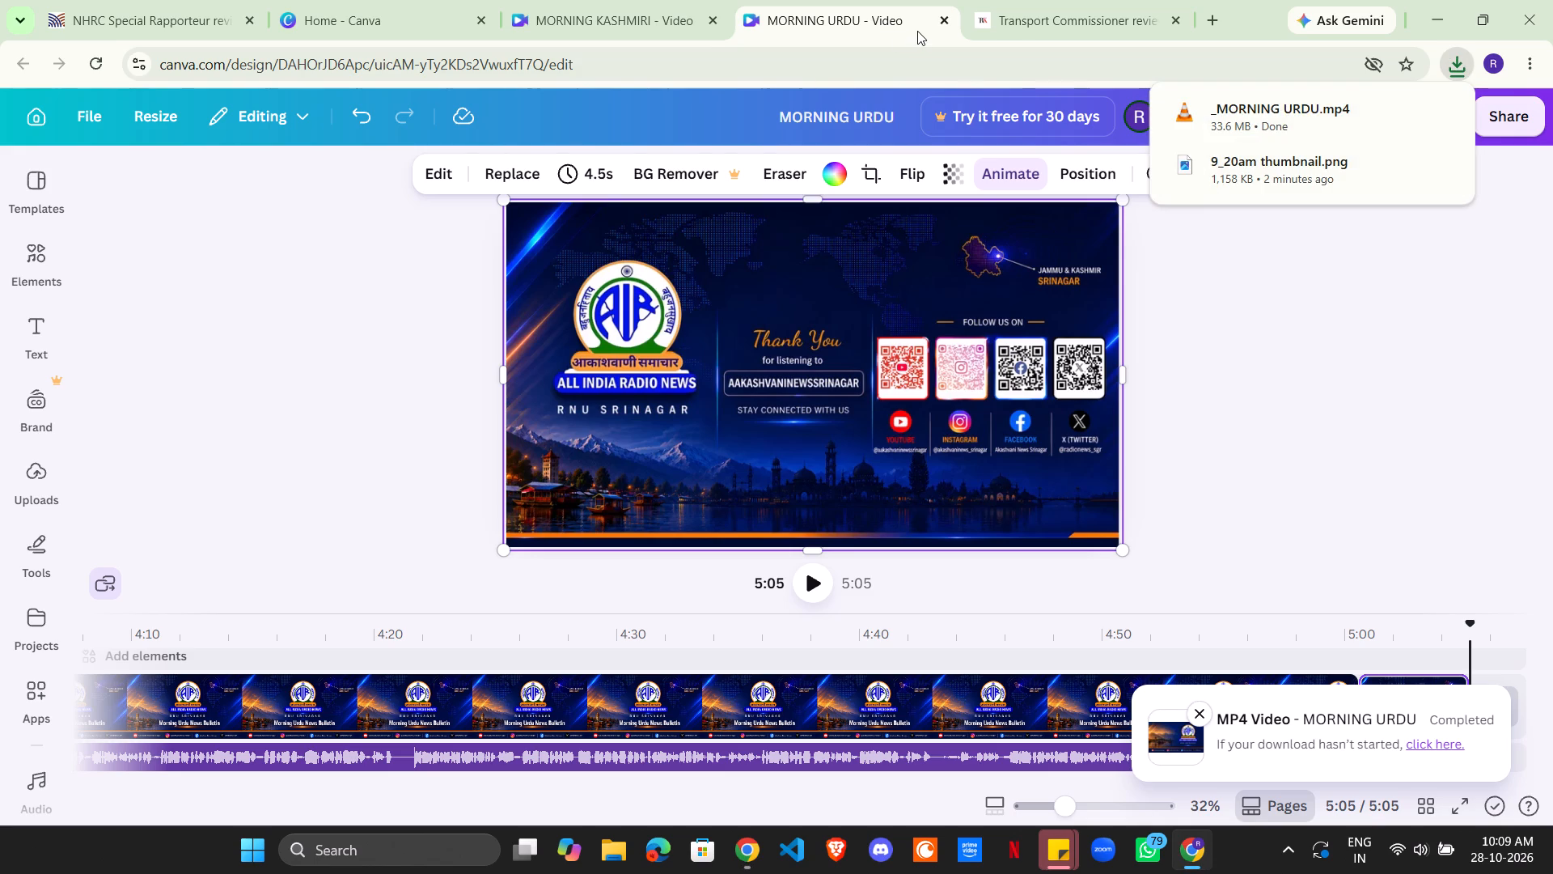
{"action": "left_click", "coordinate": [640, 0]}
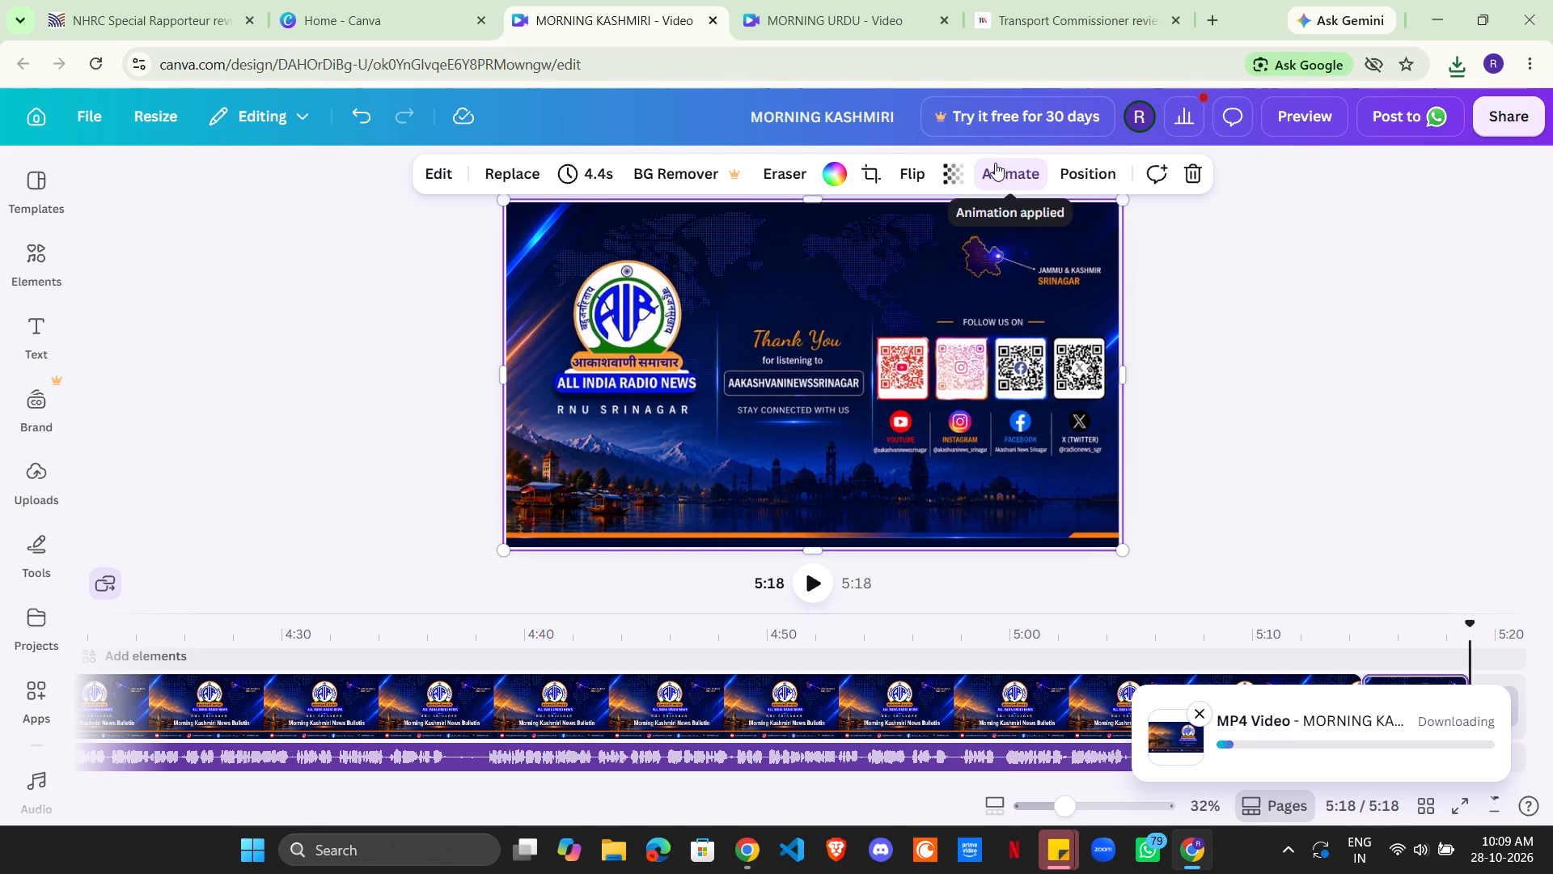
{"action": "left_click", "coordinate": [900, 8]}
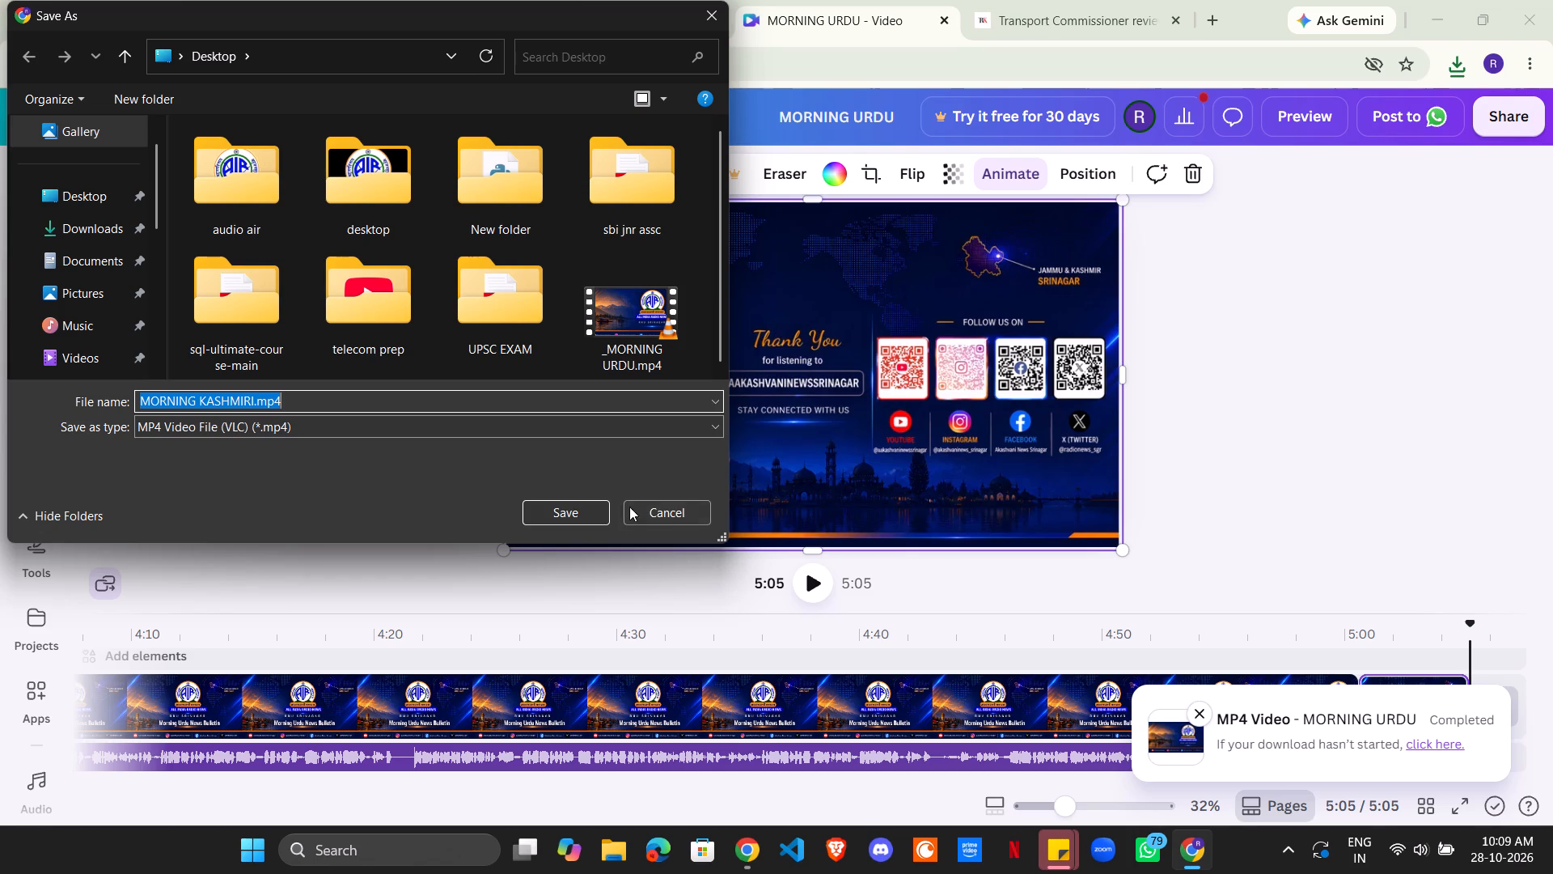
{"action": "left_click", "coordinate": [573, 494]}
{"action": "left_click", "coordinate": [573, 513]}
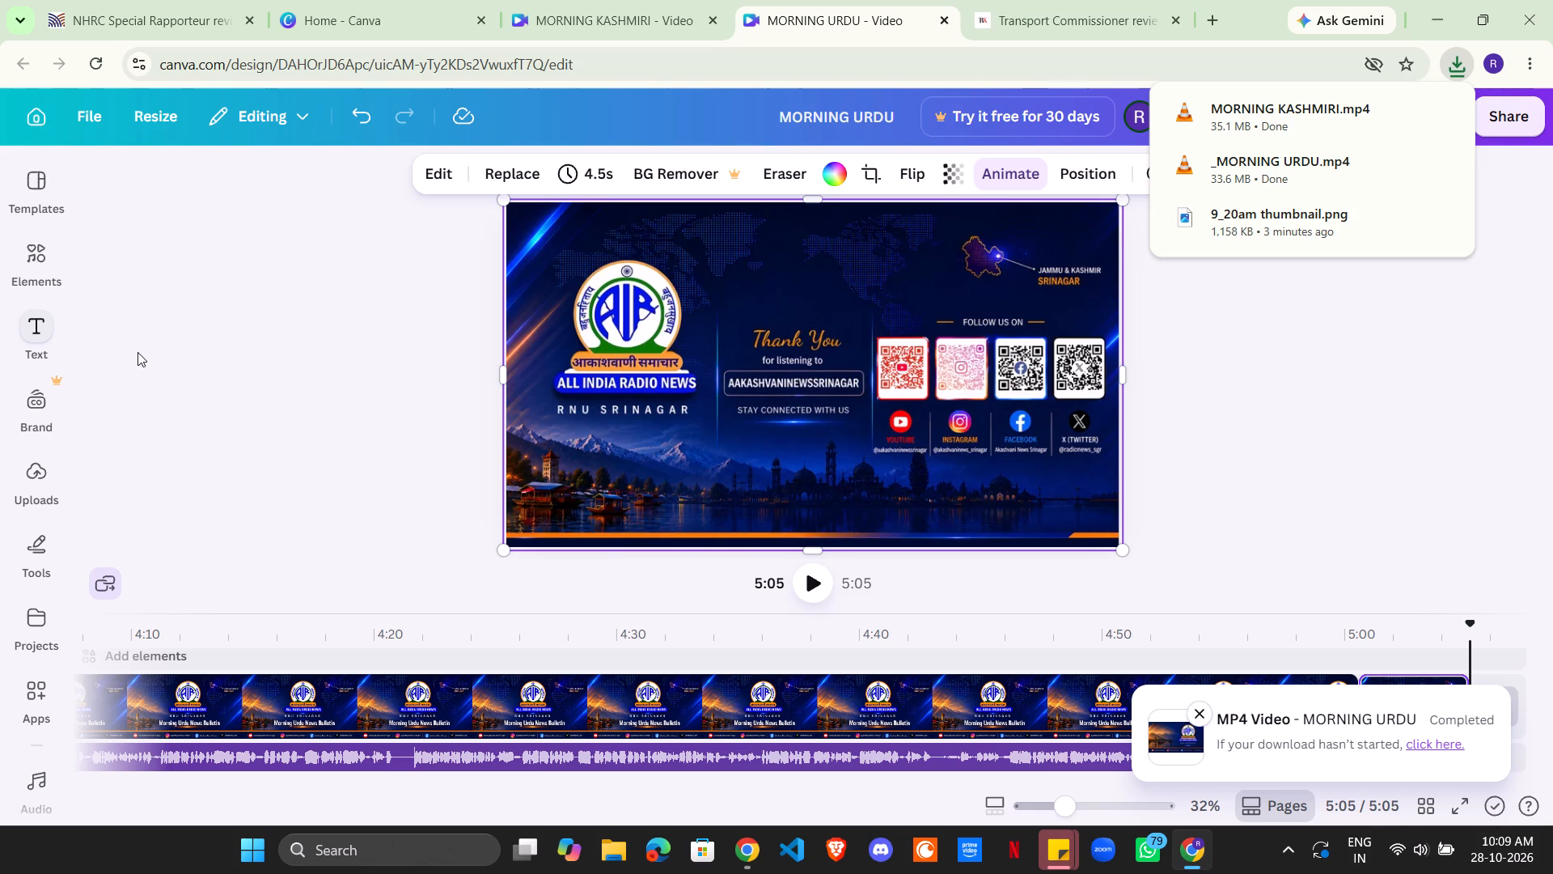
Close all the Canva and news article tabs, keeping only one new blank tab open.
{"action": "left_click", "coordinate": [601, 0]}
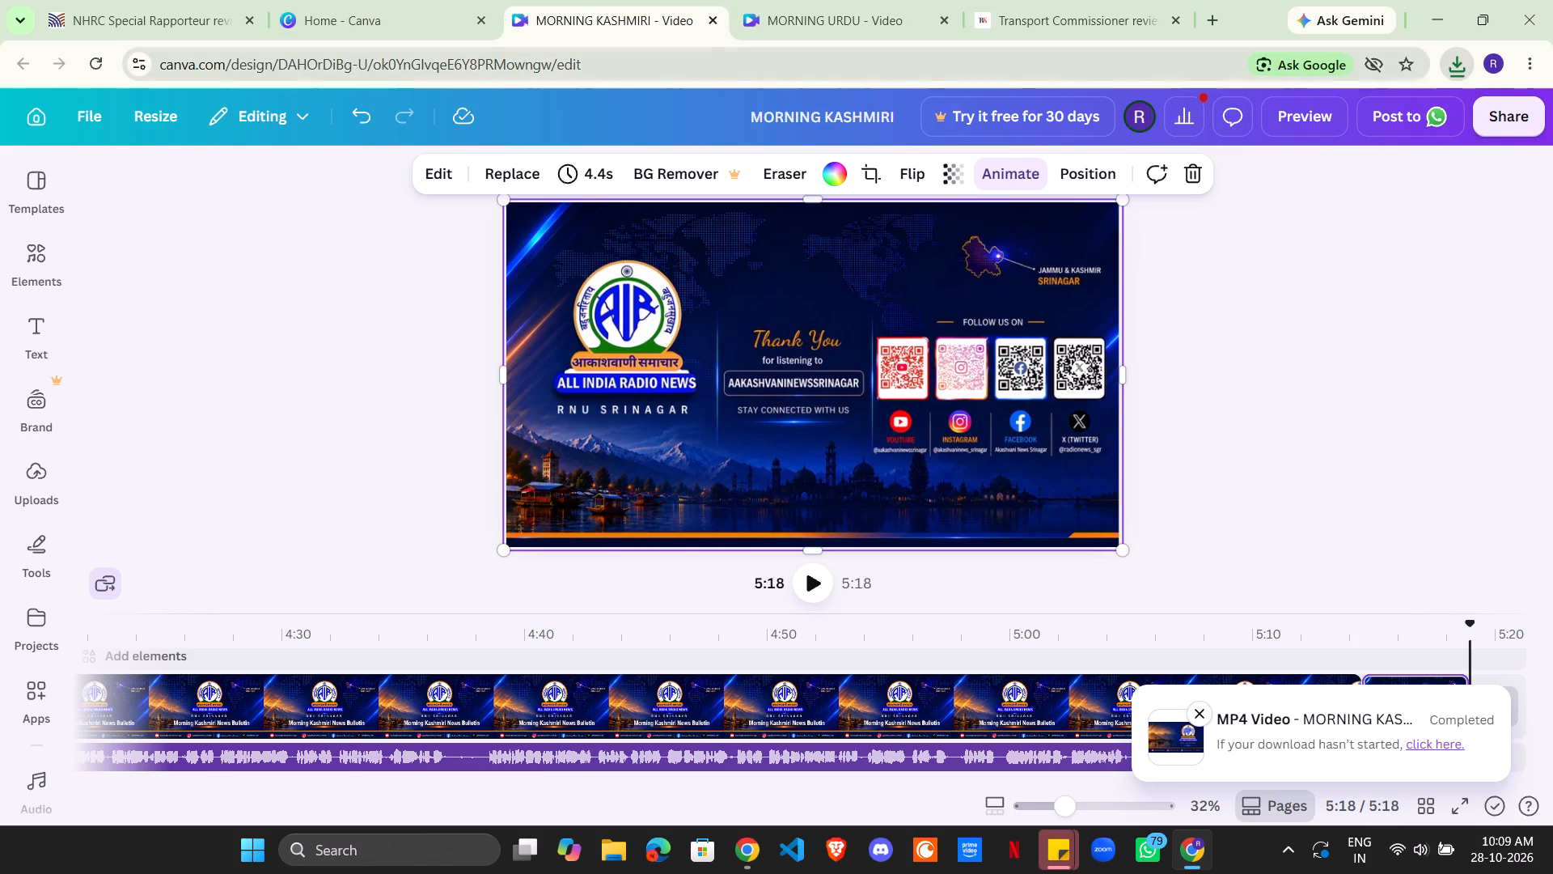
{"action": "triple_click", "coordinate": [702, 23]}
{"action": "left_click", "coordinate": [706, 23]}
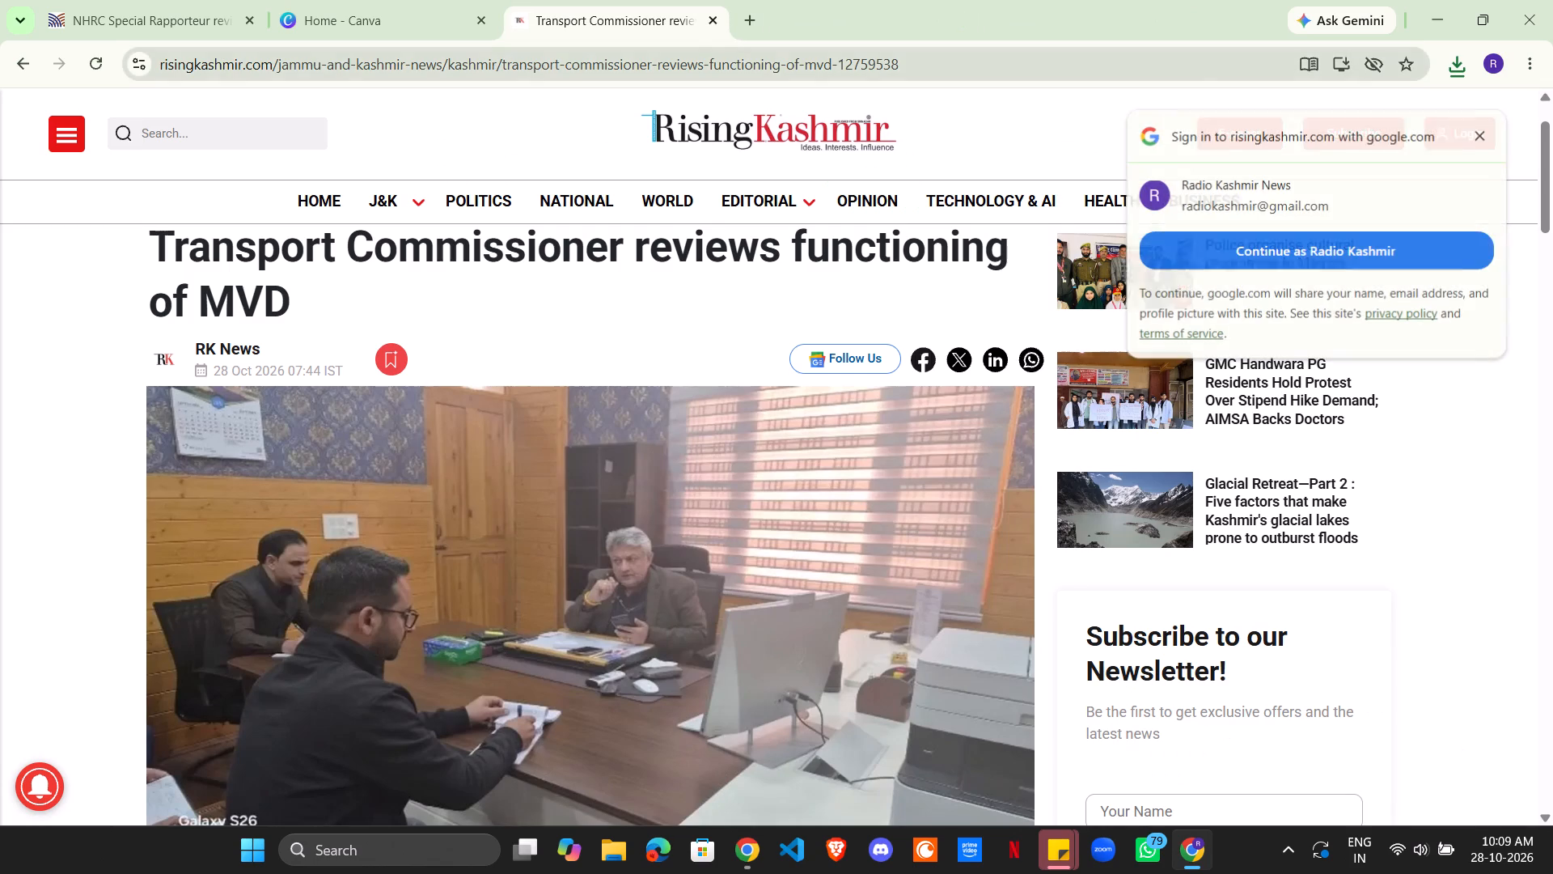
{"action": "left_click", "coordinate": [371, 0]}
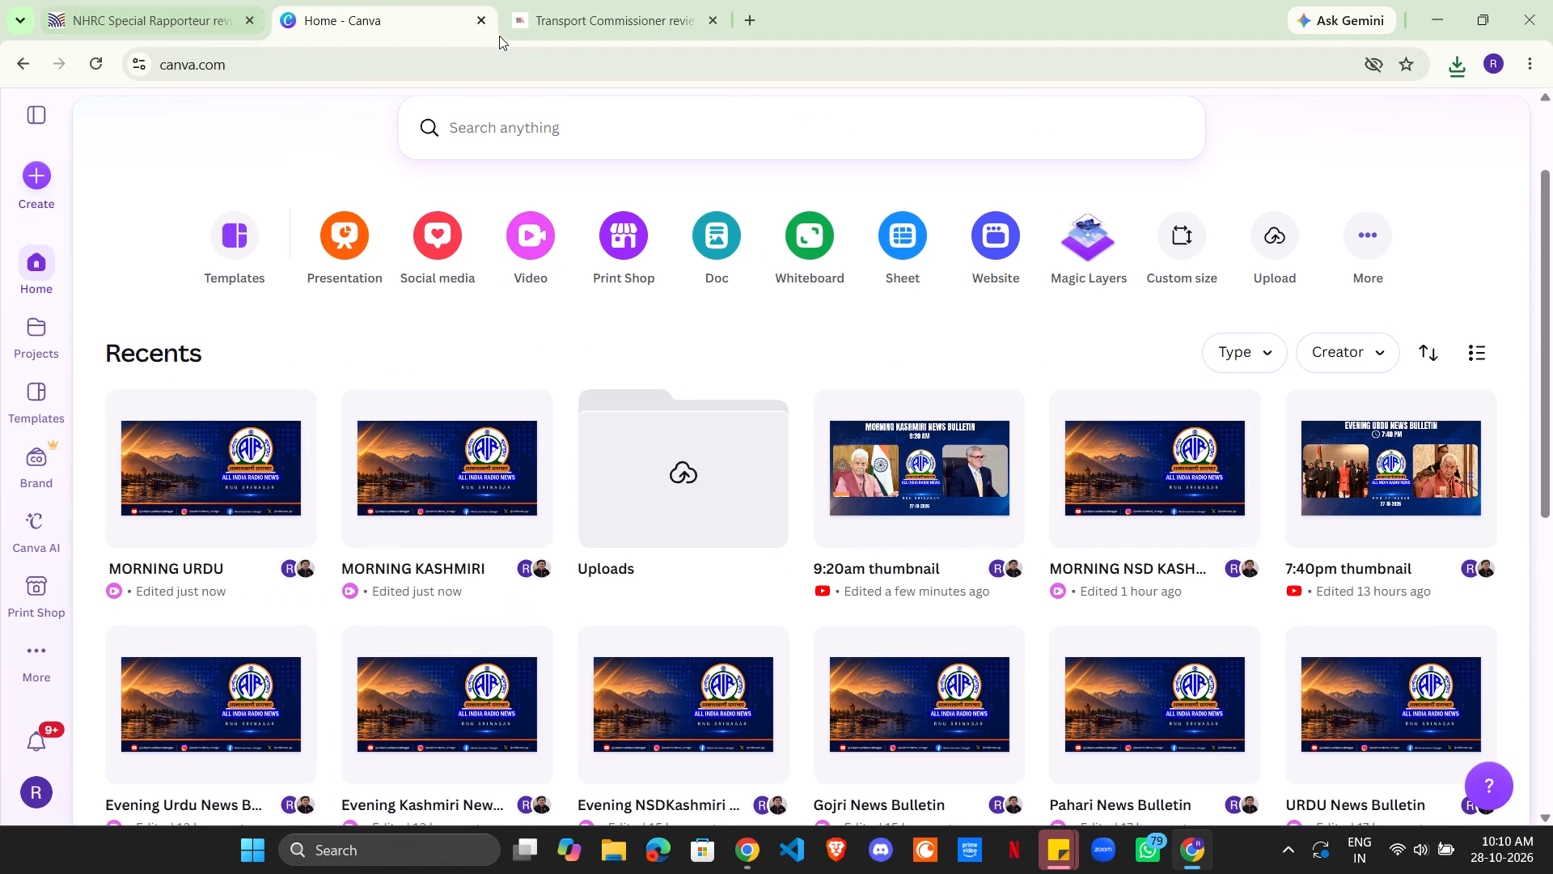
{"action": "left_click", "coordinate": [741, 25]}
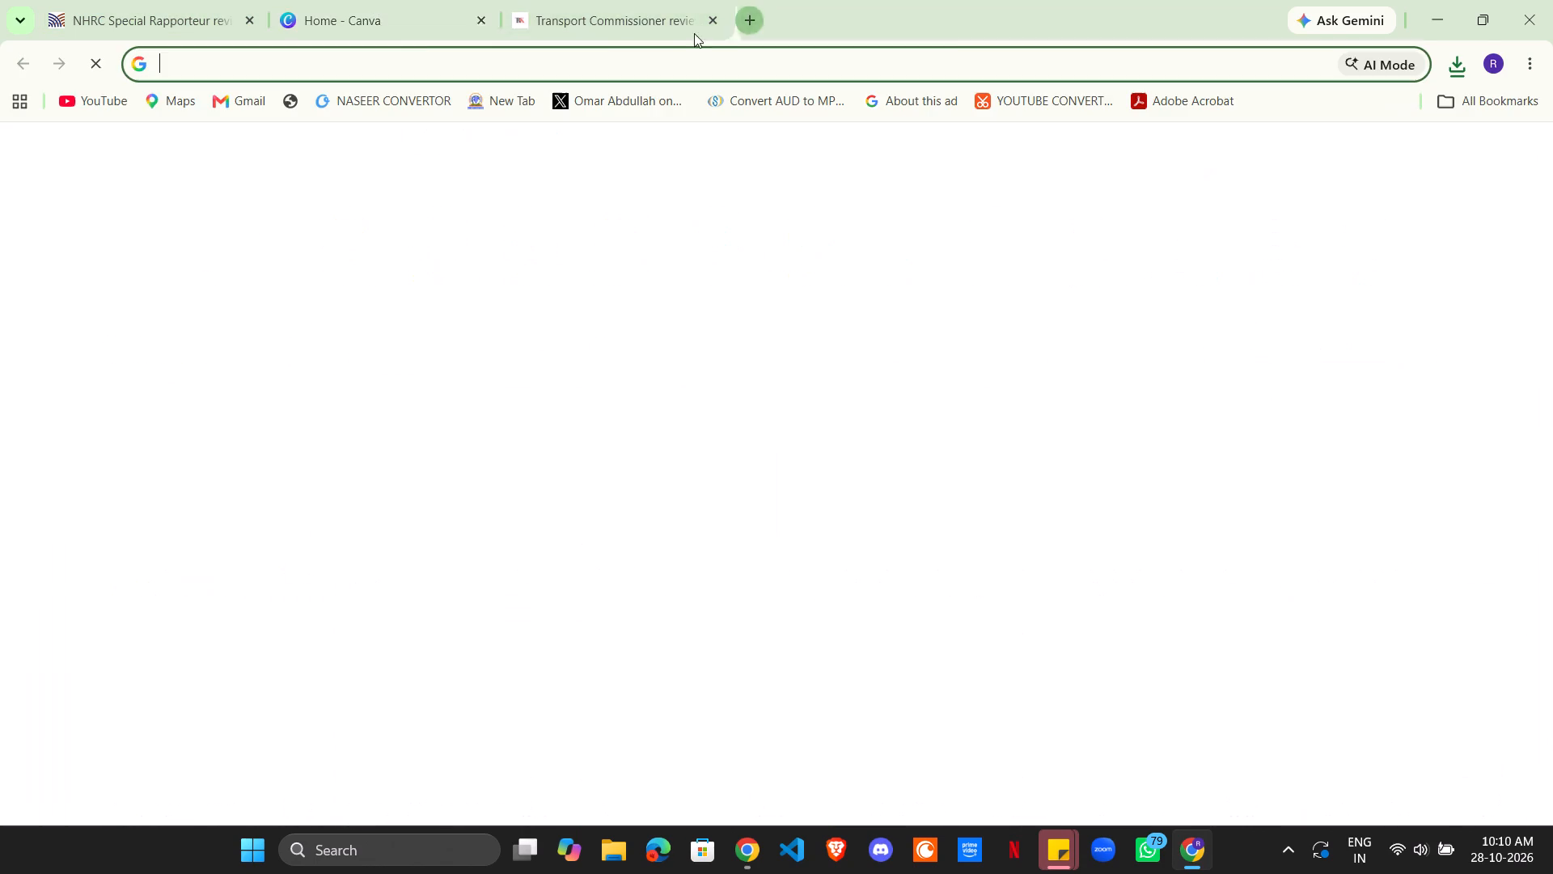
{"action": "left_click", "coordinate": [416, 19]}
{"action": "left_click", "coordinate": [503, 25]}
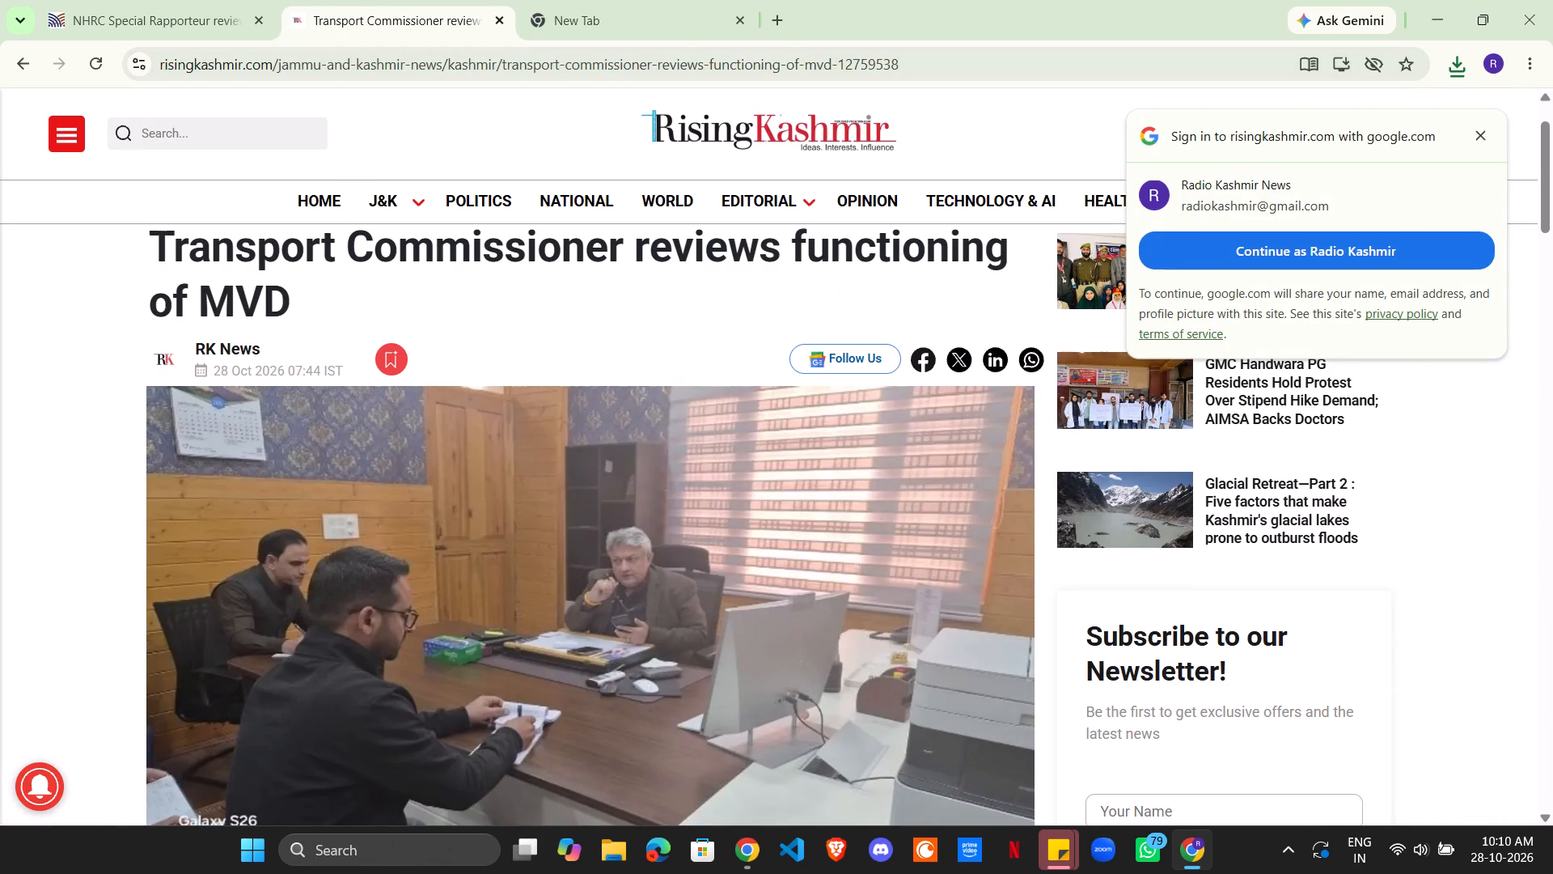
{"action": "left_click", "coordinate": [502, 28]}
{"action": "left_click", "coordinate": [432, 11]}
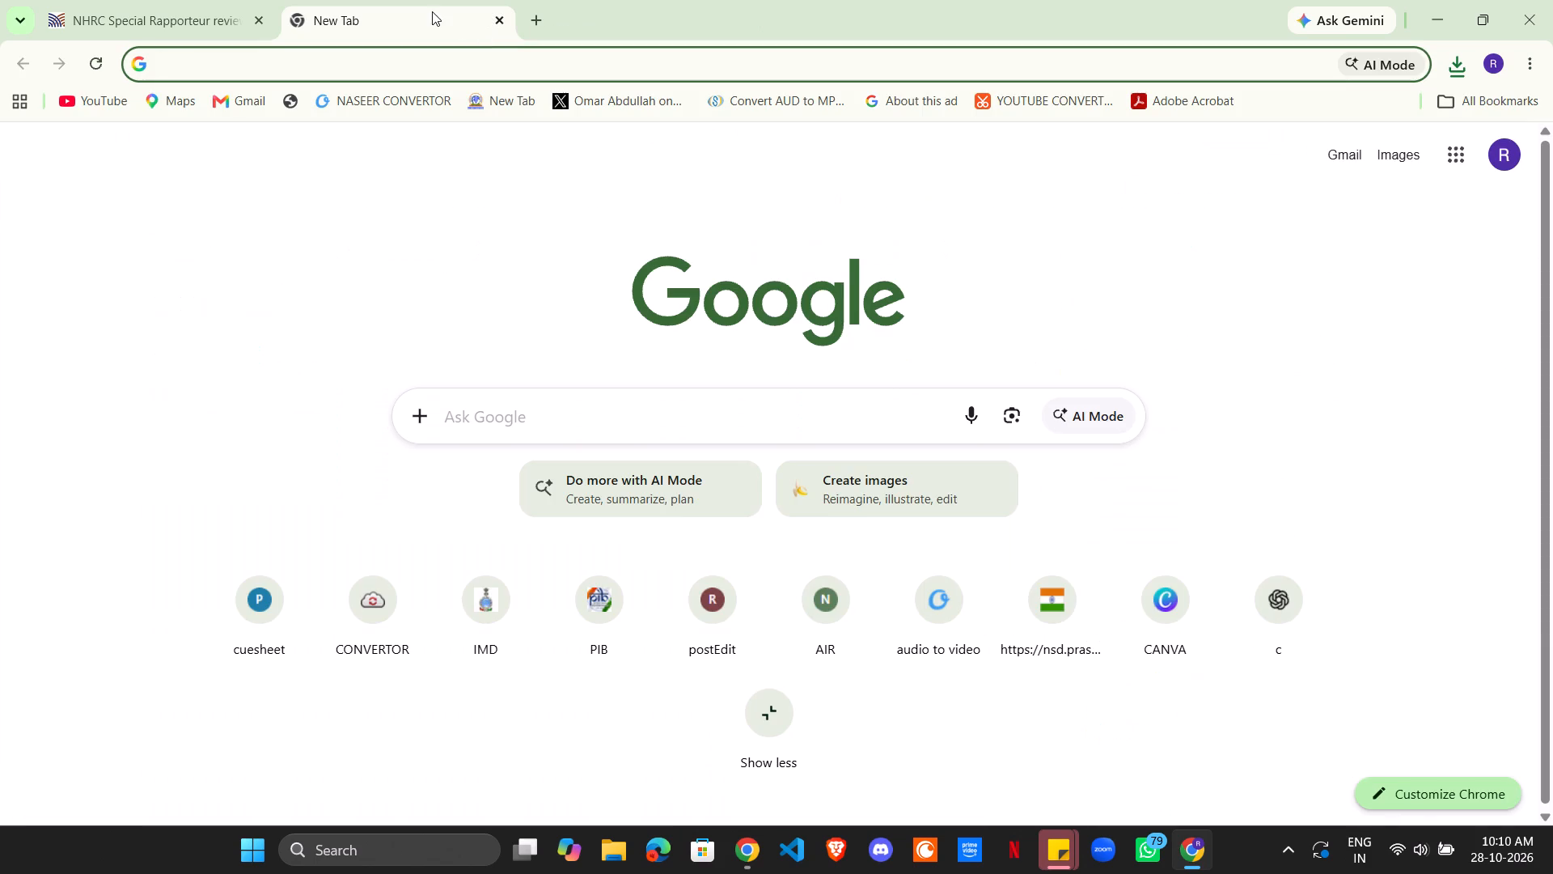
{"action": "left_click", "coordinate": [261, 28]}
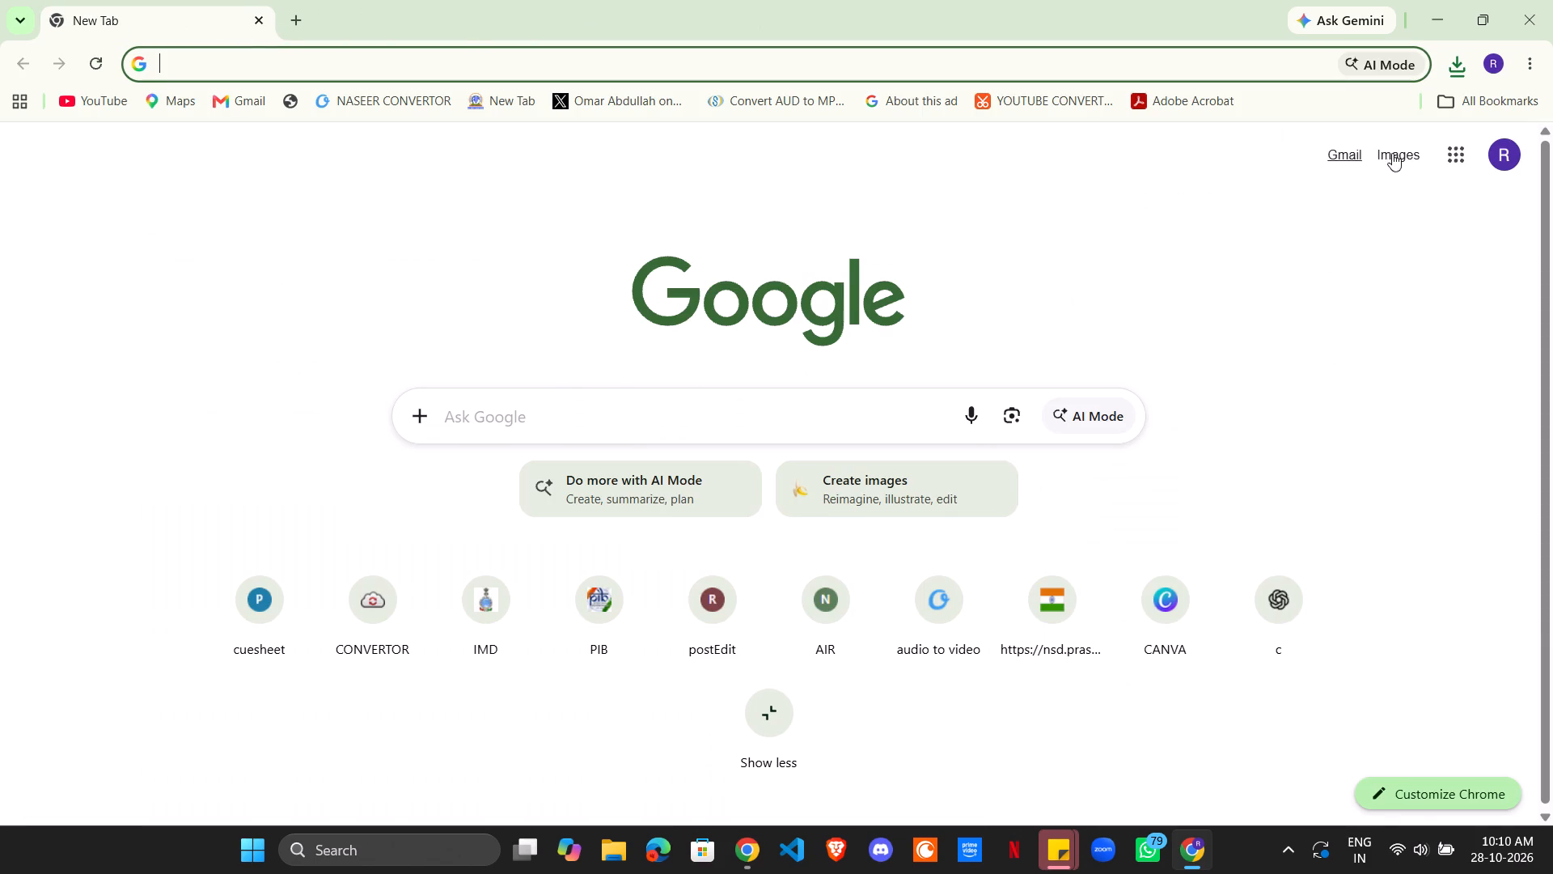
Open the bookmarked Akashvani News Srinagar YouTube channel and Meta Business Suite in separate tabs.
{"action": "left_click", "coordinate": [1472, 104]}
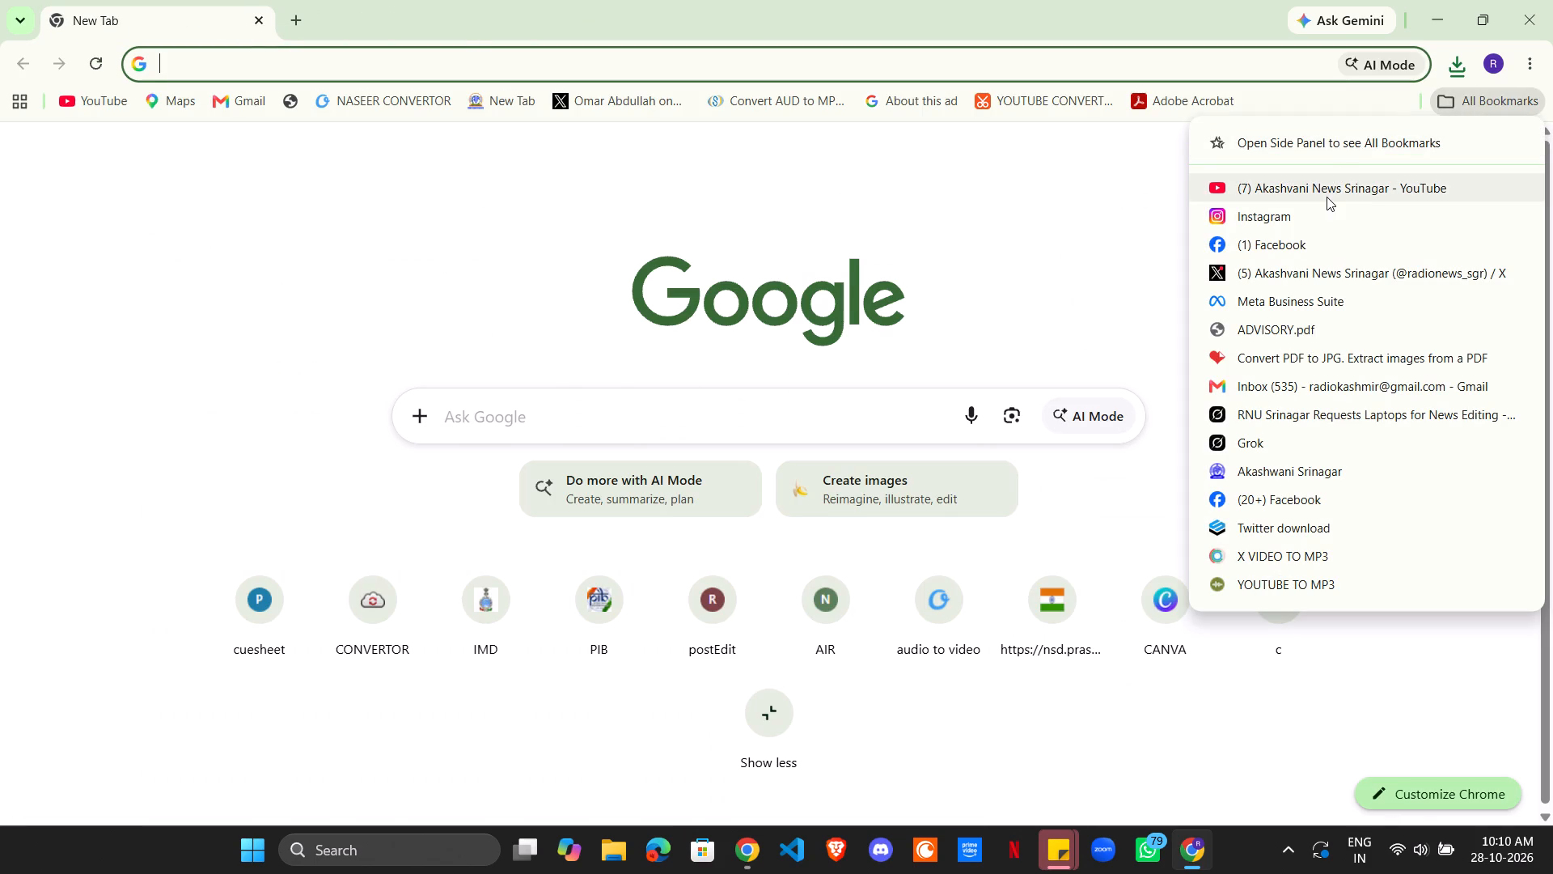
{"action": "left_click", "coordinate": [1326, 194], "text": "ctrl"}
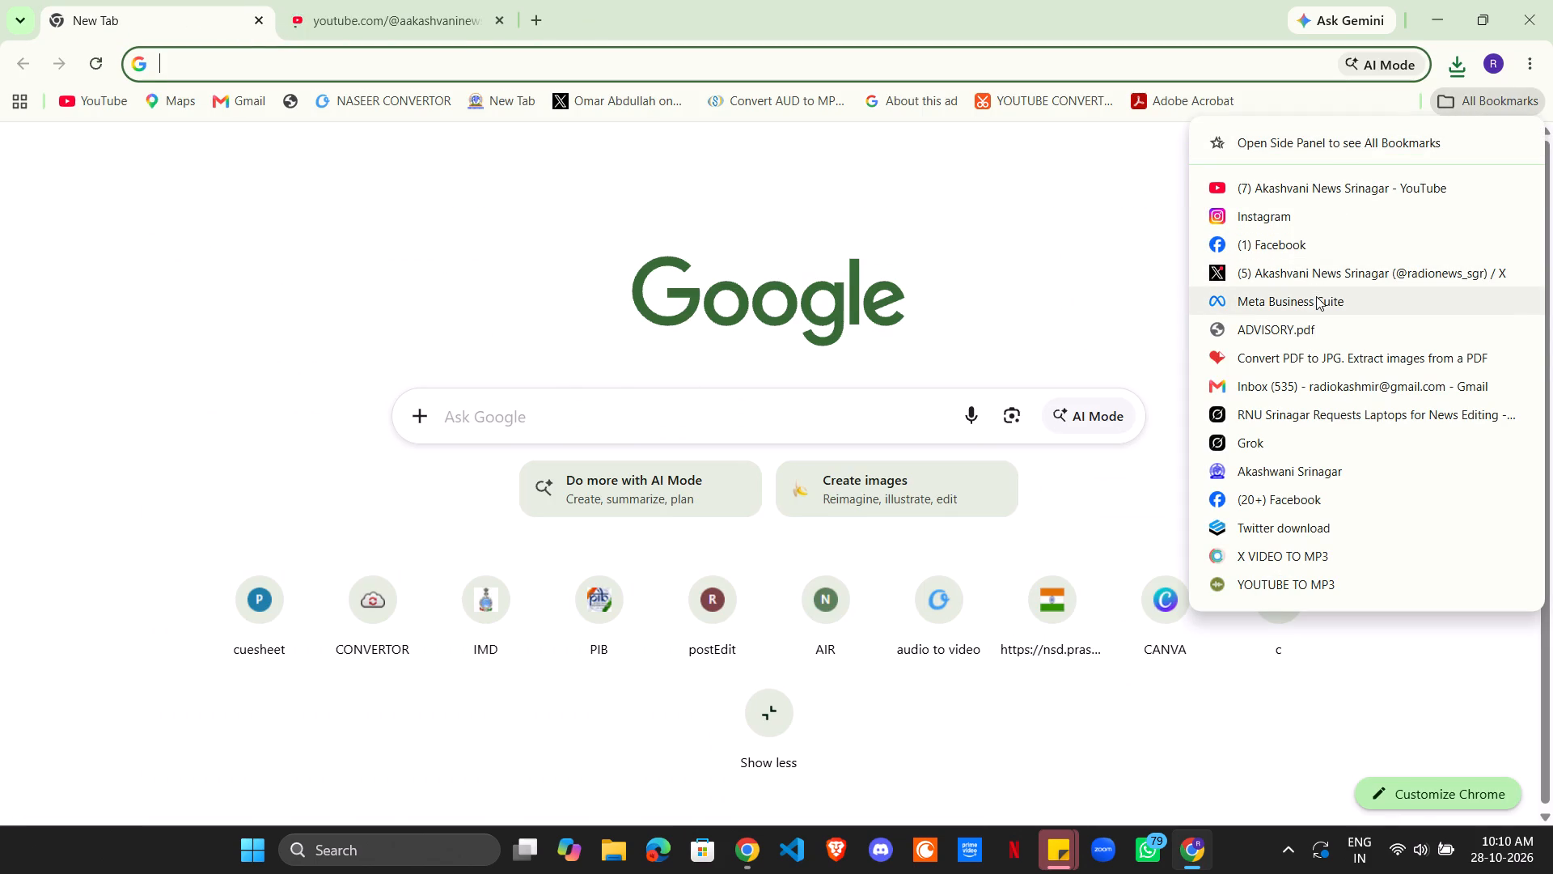
{"action": "left_click", "coordinate": [1316, 296], "text": "ctrl"}
{"action": "left_click", "coordinate": [448, 0]}
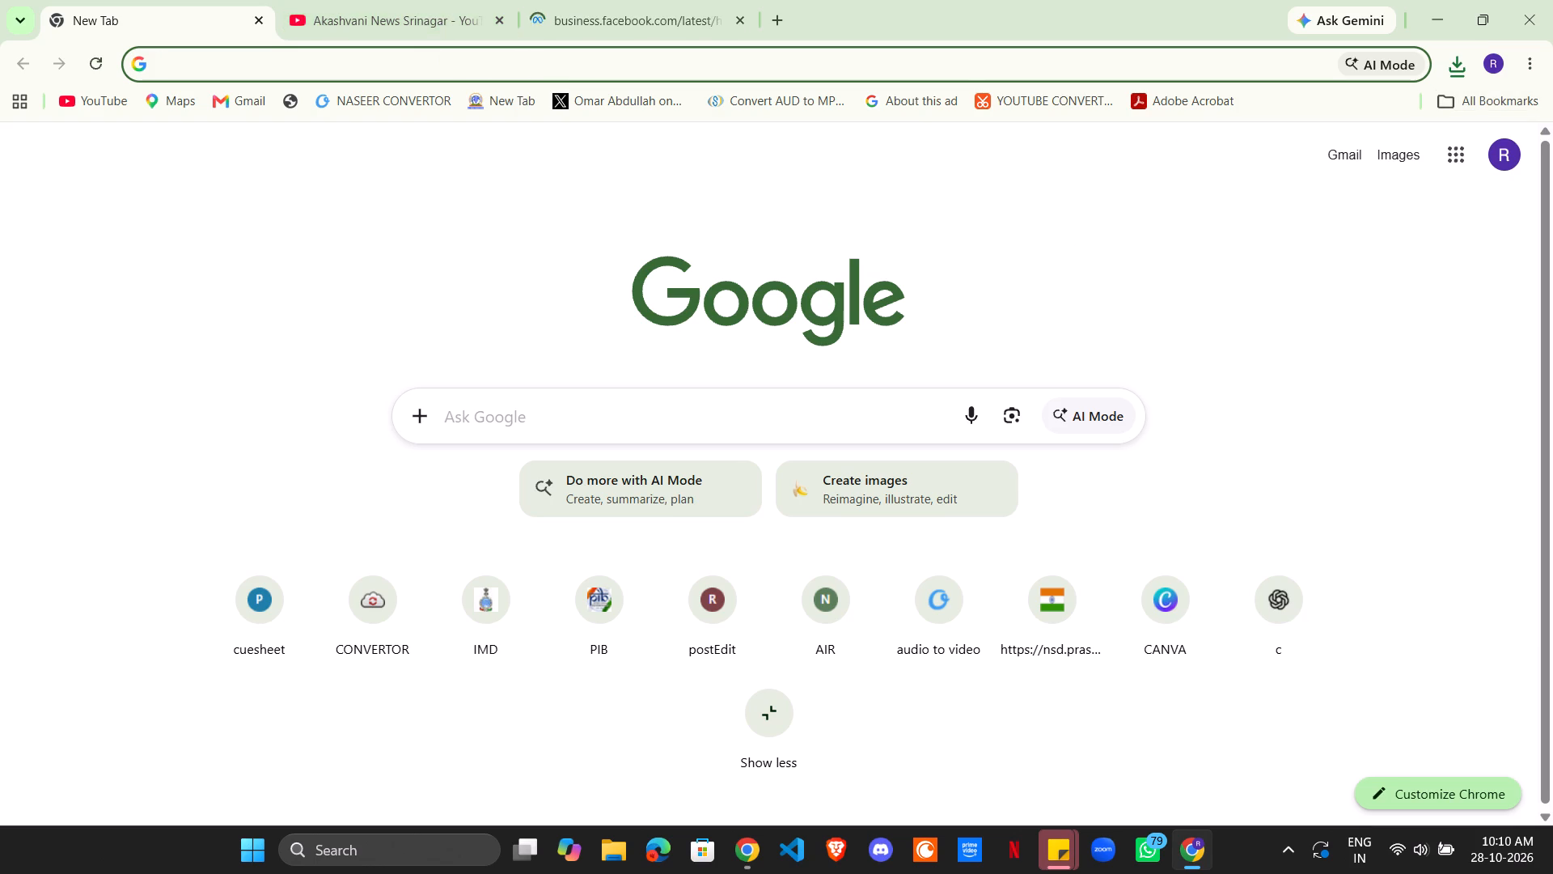
Start a video upload from the YouTube channel and a new reel in Meta Business Suite.
{"action": "left_click", "coordinate": [362, 20]}
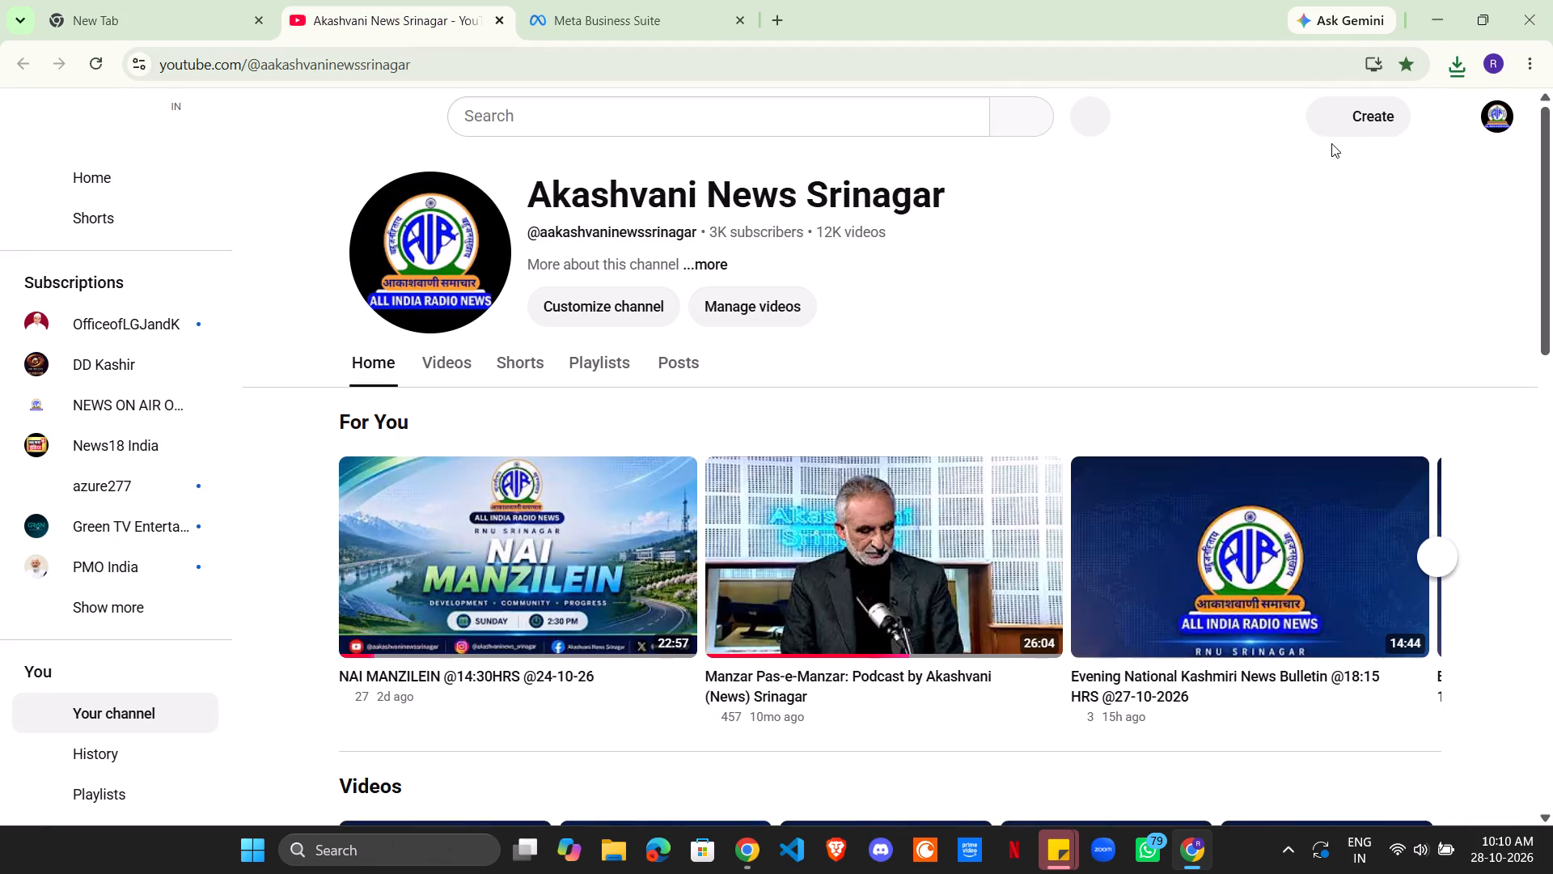
{"action": "left_click", "coordinate": [1349, 123]}
{"action": "left_click", "coordinate": [1359, 165]}
{"action": "left_click", "coordinate": [659, 8]}
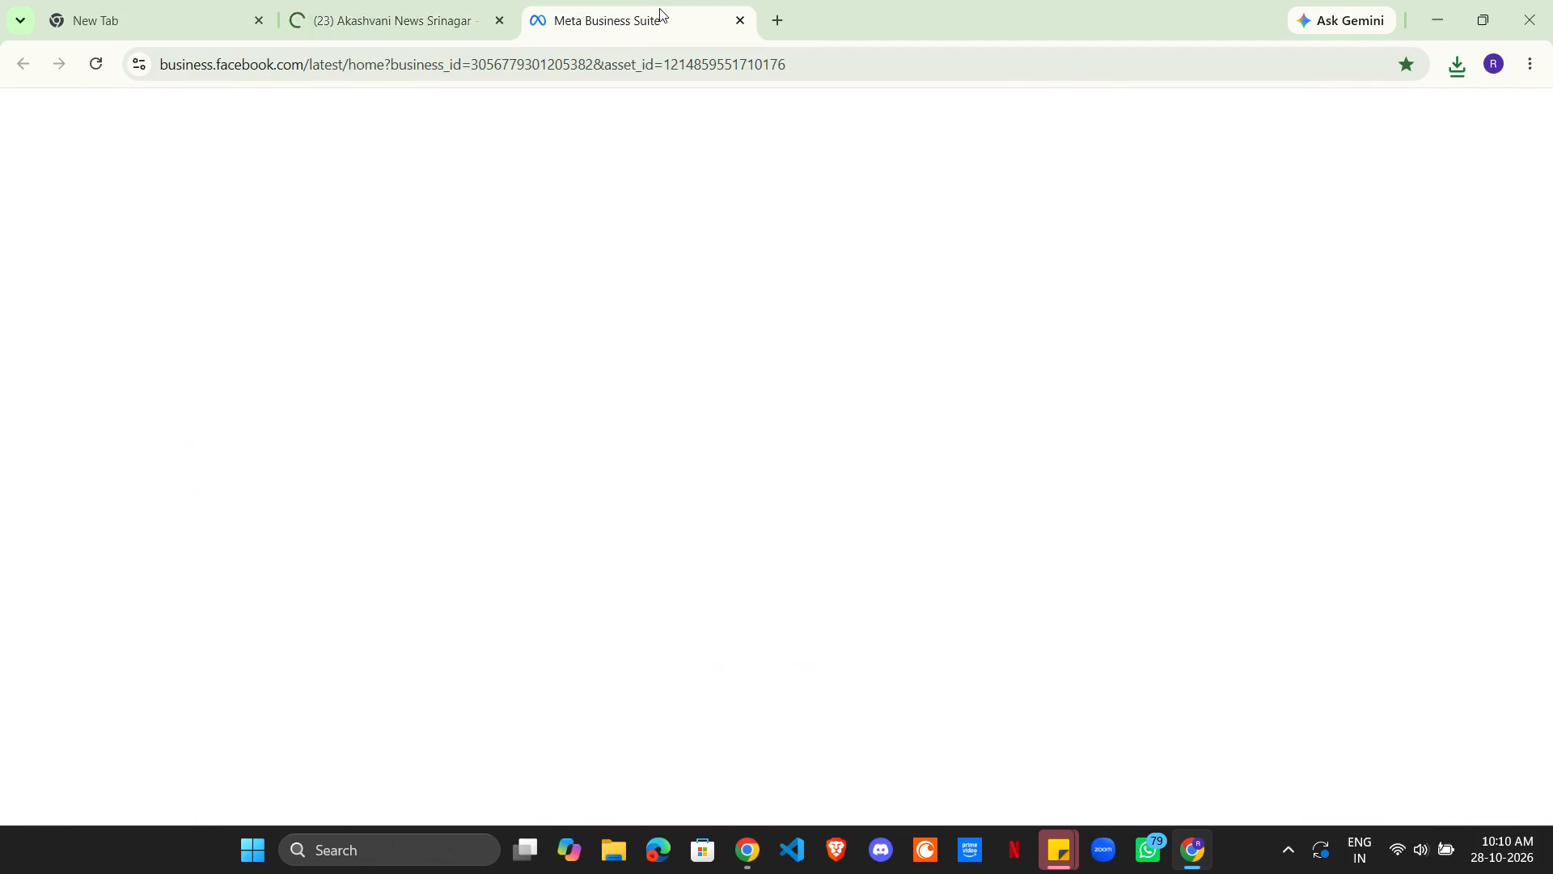
{"action": "left_click", "coordinate": [943, 259]}
Duplicate the YouTube Studio upload tab and the Meta reel tab, arranging them as two YouTube–Meta pairs.
{"action": "left_click", "coordinate": [403, 16]}
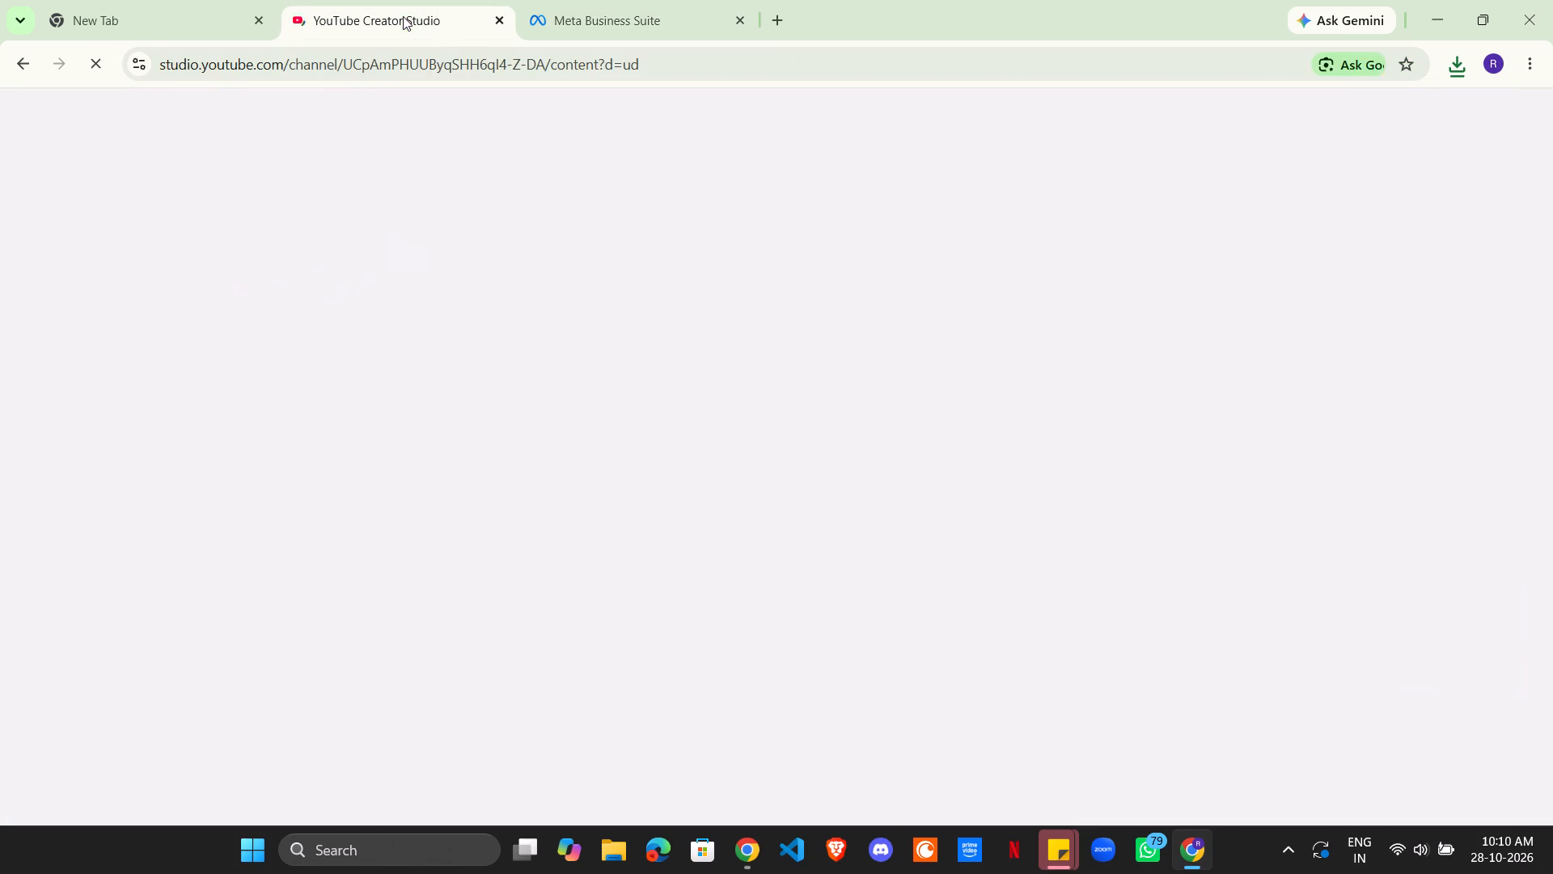
{"action": "right_click", "coordinate": [403, 16]}
{"action": "left_click", "coordinate": [524, 199]}
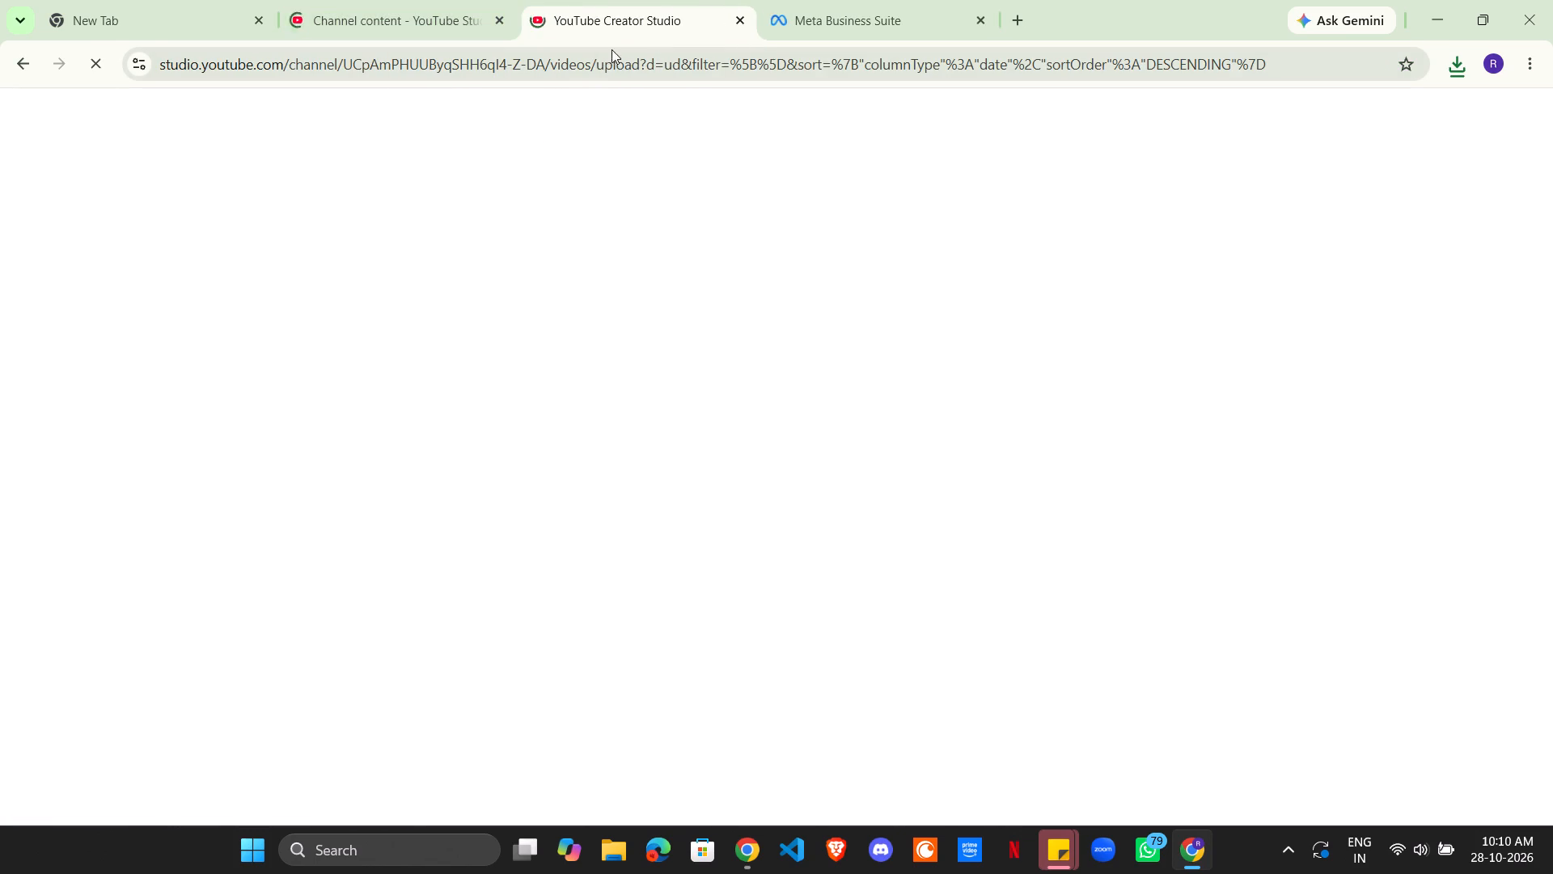
{"action": "left_click", "coordinate": [819, 6]}
{"action": "right_click", "coordinate": [819, 16]}
{"action": "left_click", "coordinate": [896, 198]}
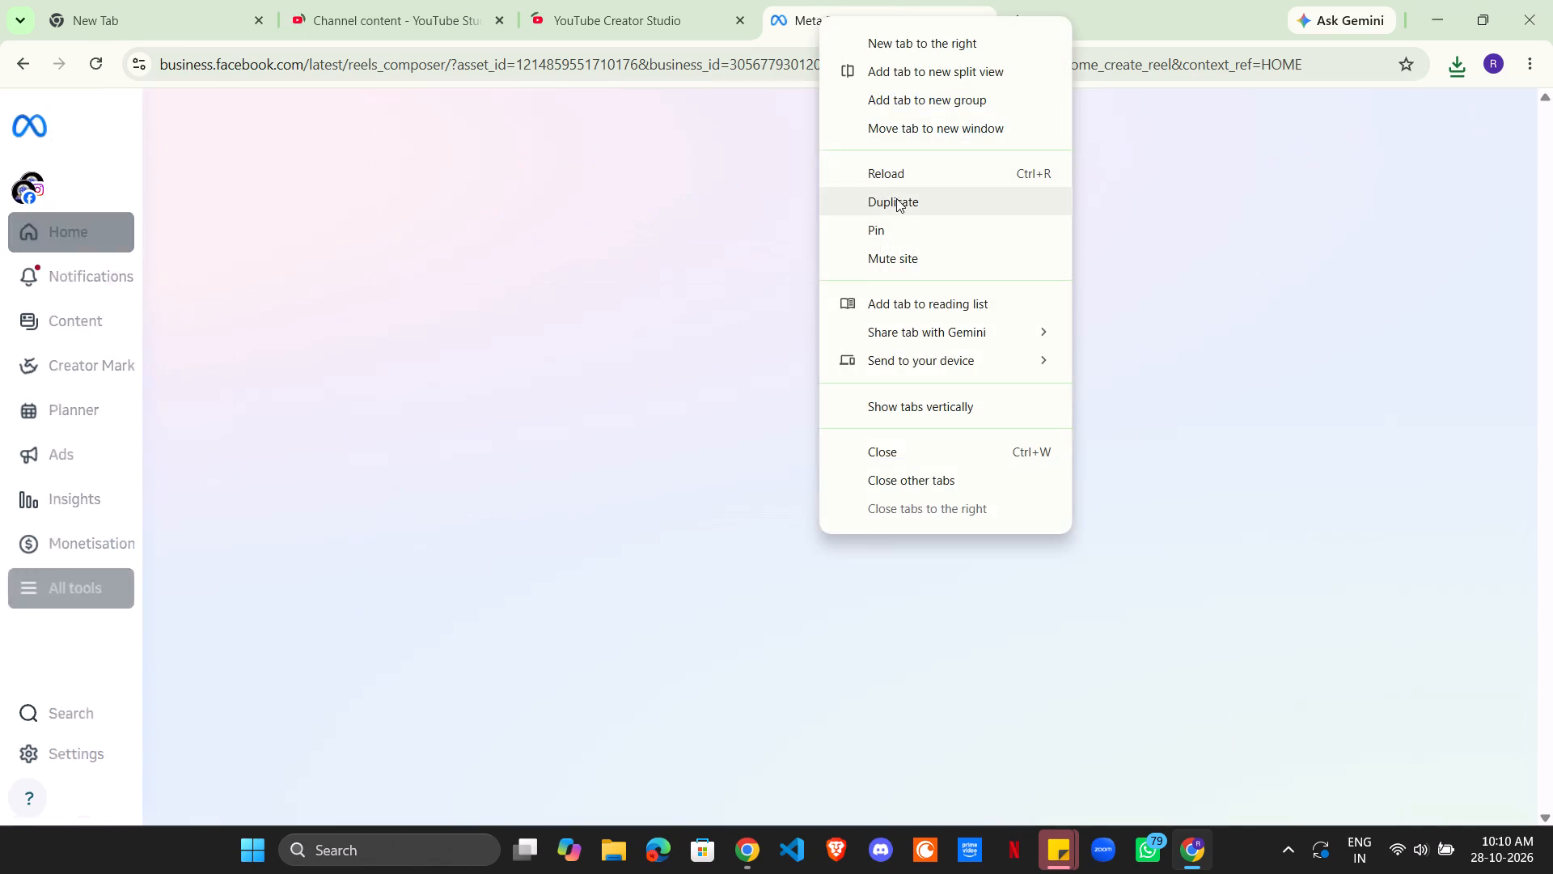
{"action": "left_click_drag", "start_coordinate": [1030, 14], "coordinate": [598, 24]}
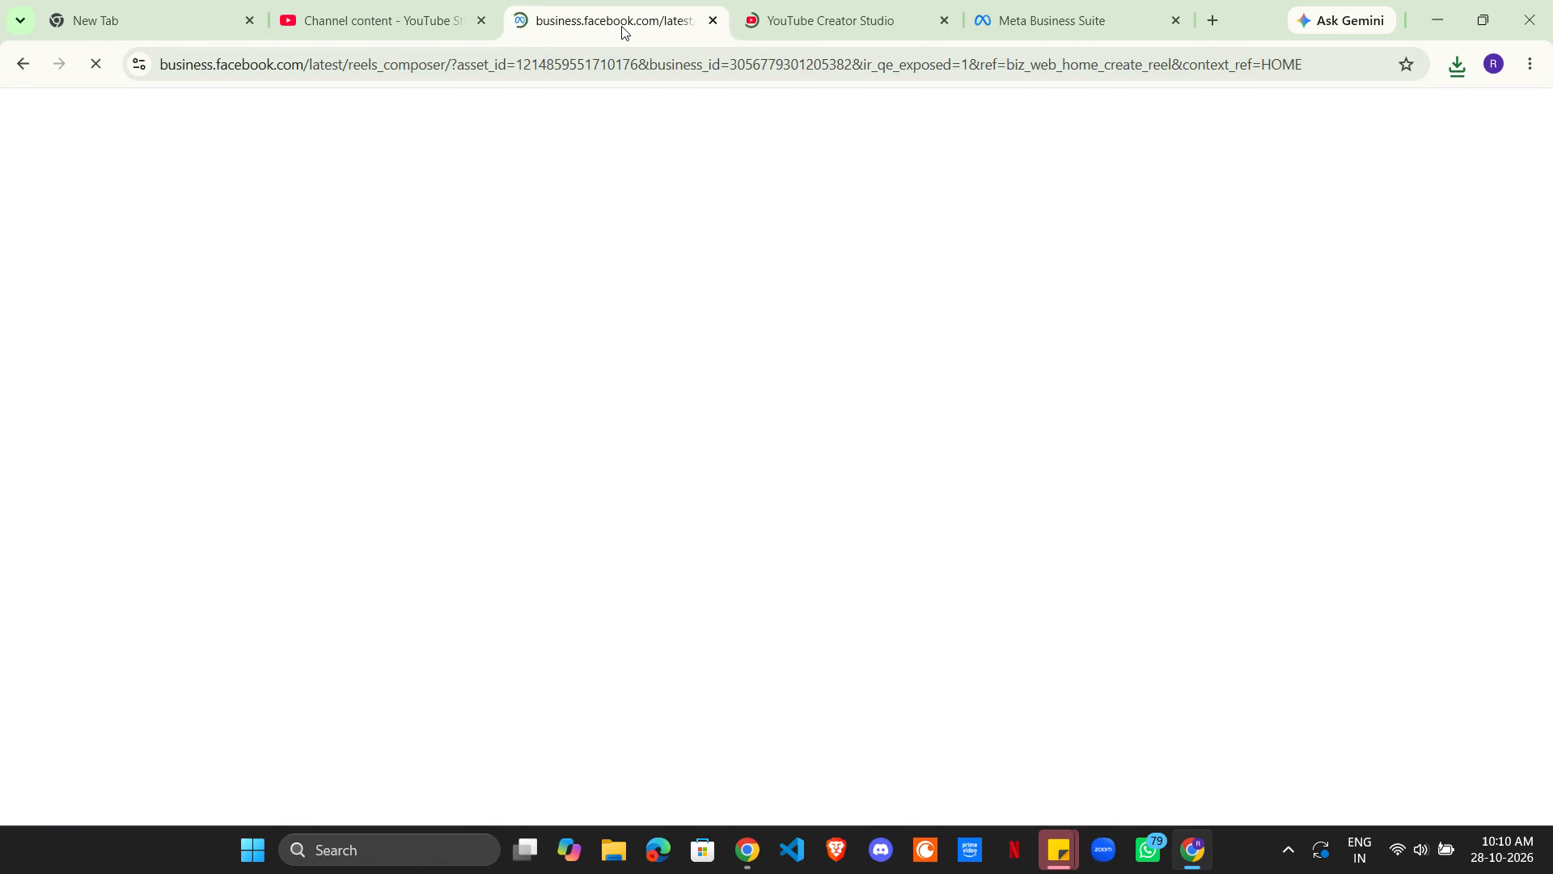
Place the browser window beside the desktop files and upload MORNING KASHMIRI.mp4 in the first YouTube Studio tab.
{"action": "left_click", "coordinate": [371, 0]}
{"action": "left_click_drag", "start_coordinate": [1252, 28], "coordinate": [1286, 37]}
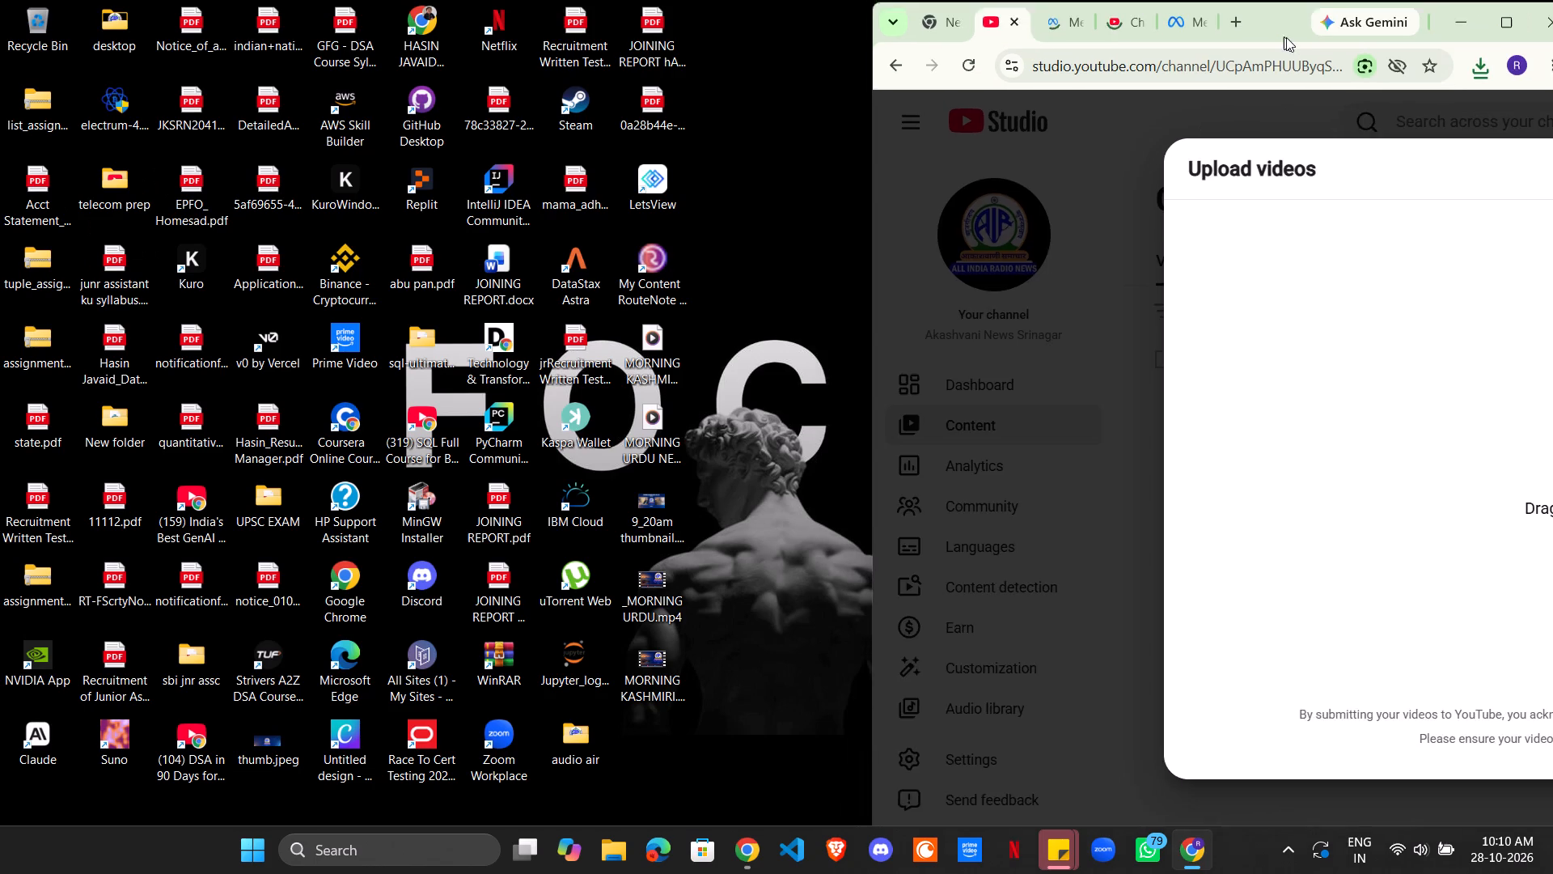
{"action": "left_click_drag", "start_coordinate": [1286, 37], "coordinate": [1287, 37]}
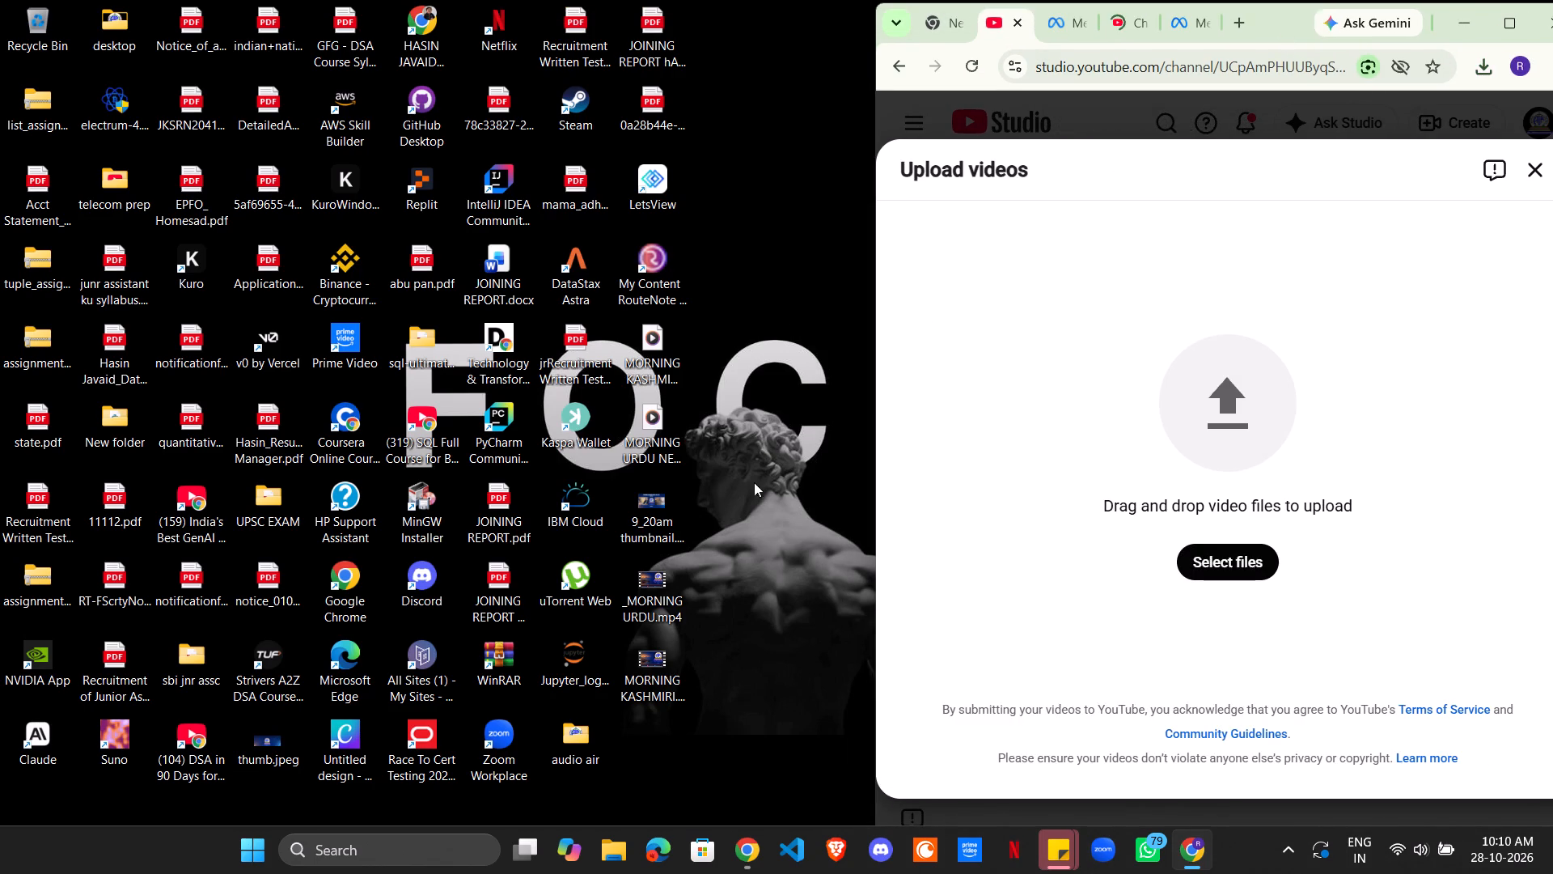
{"action": "left_click_drag", "start_coordinate": [659, 685], "coordinate": [1183, 489]}
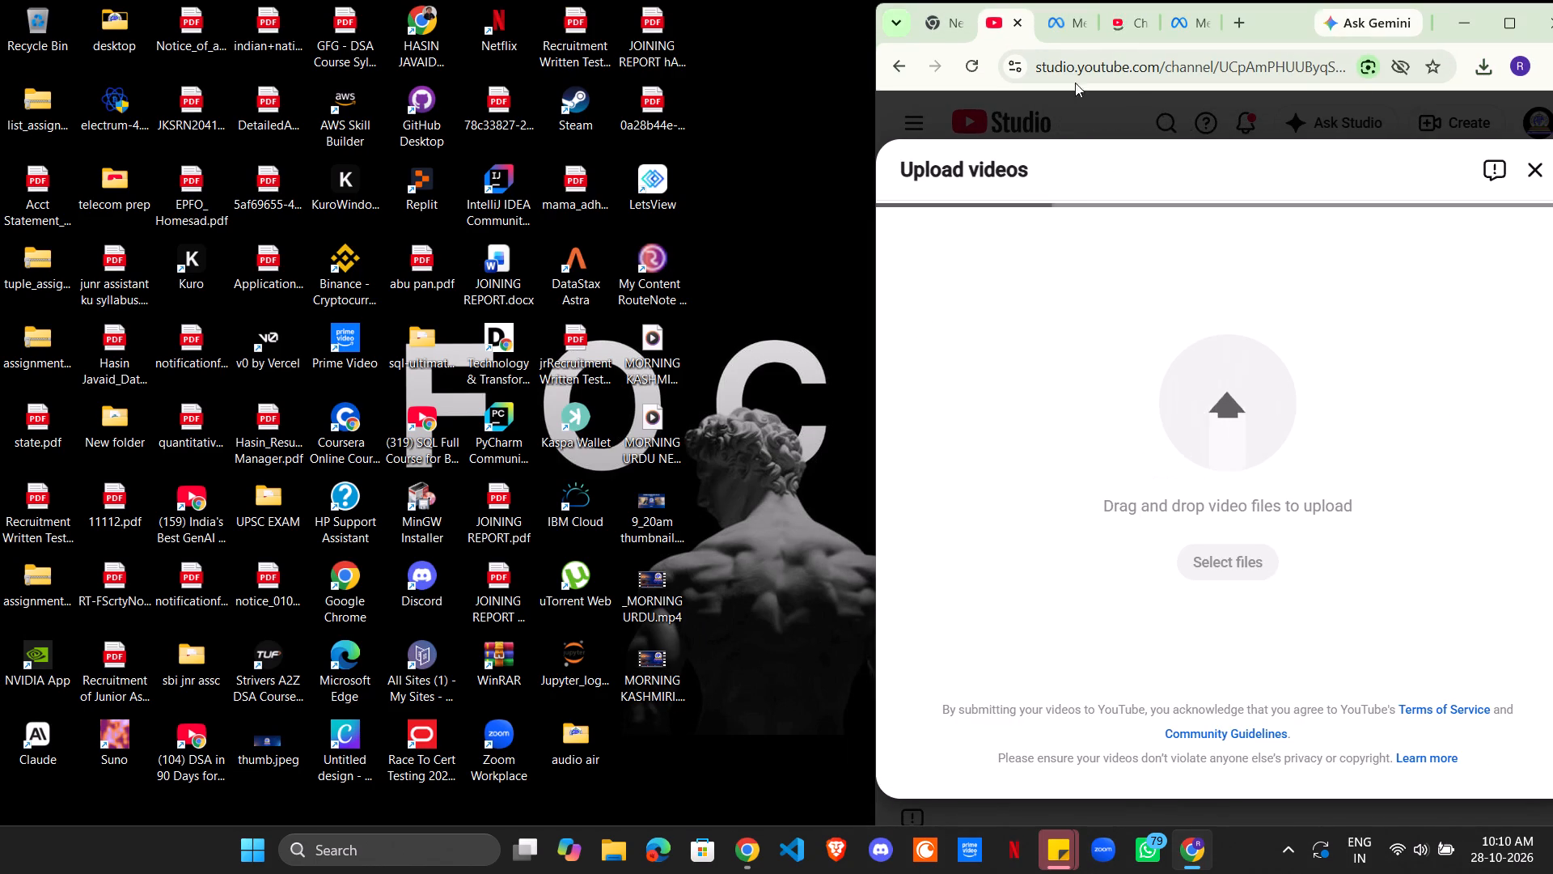
Add MORNING KASHMIRI.mp4 to the first Meta reel and mute its preview.
{"action": "left_click", "coordinate": [1049, 18]}
{"action": "left_click", "coordinate": [1049, 434]}
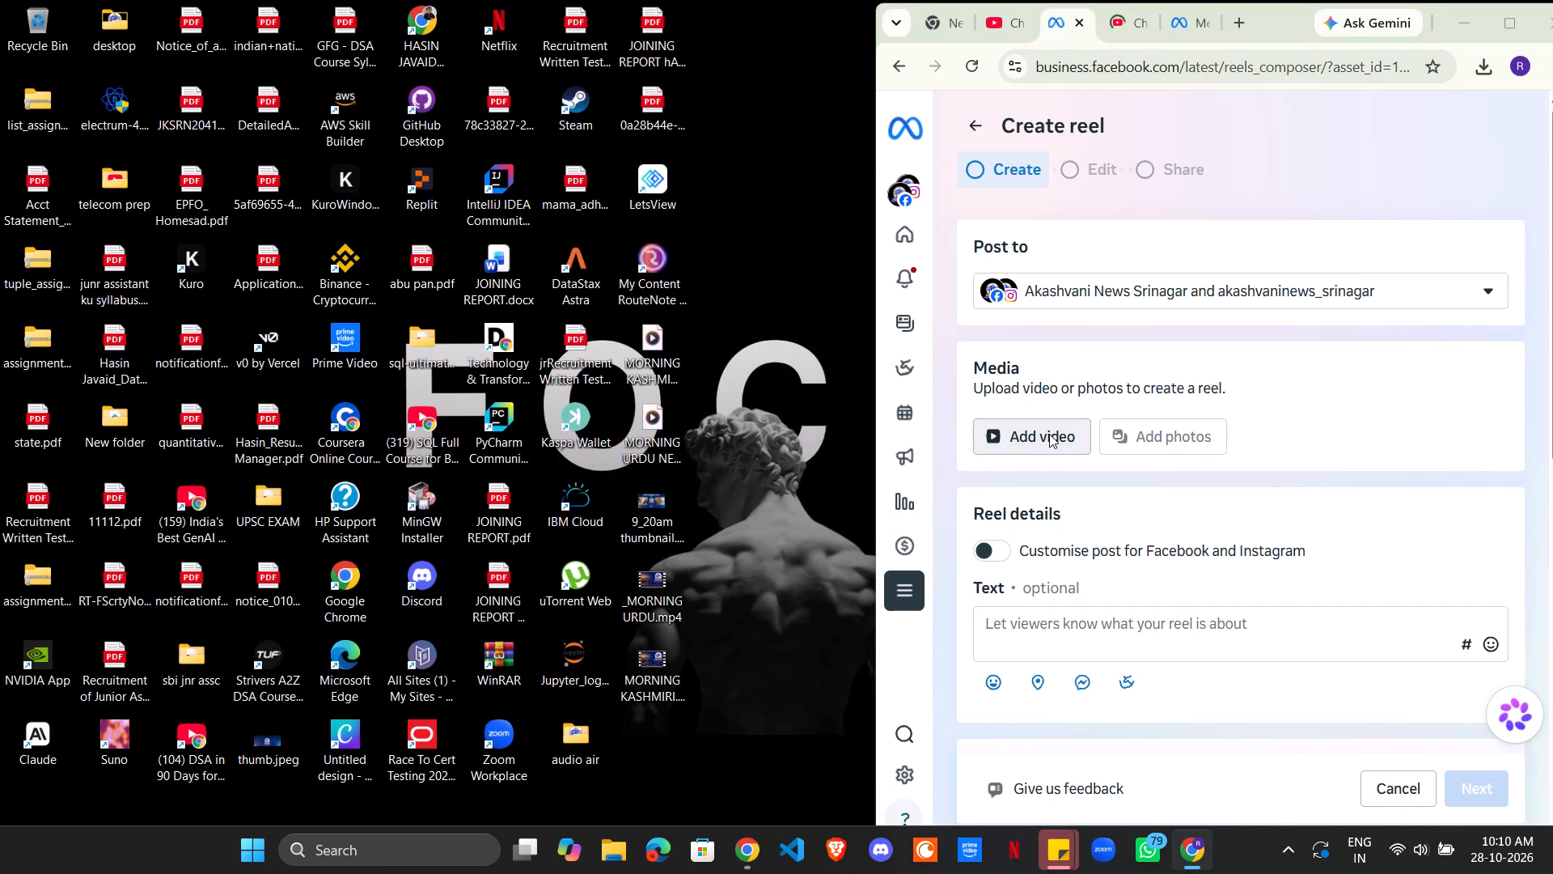
{"action": "left_click", "coordinate": [1401, 360]}
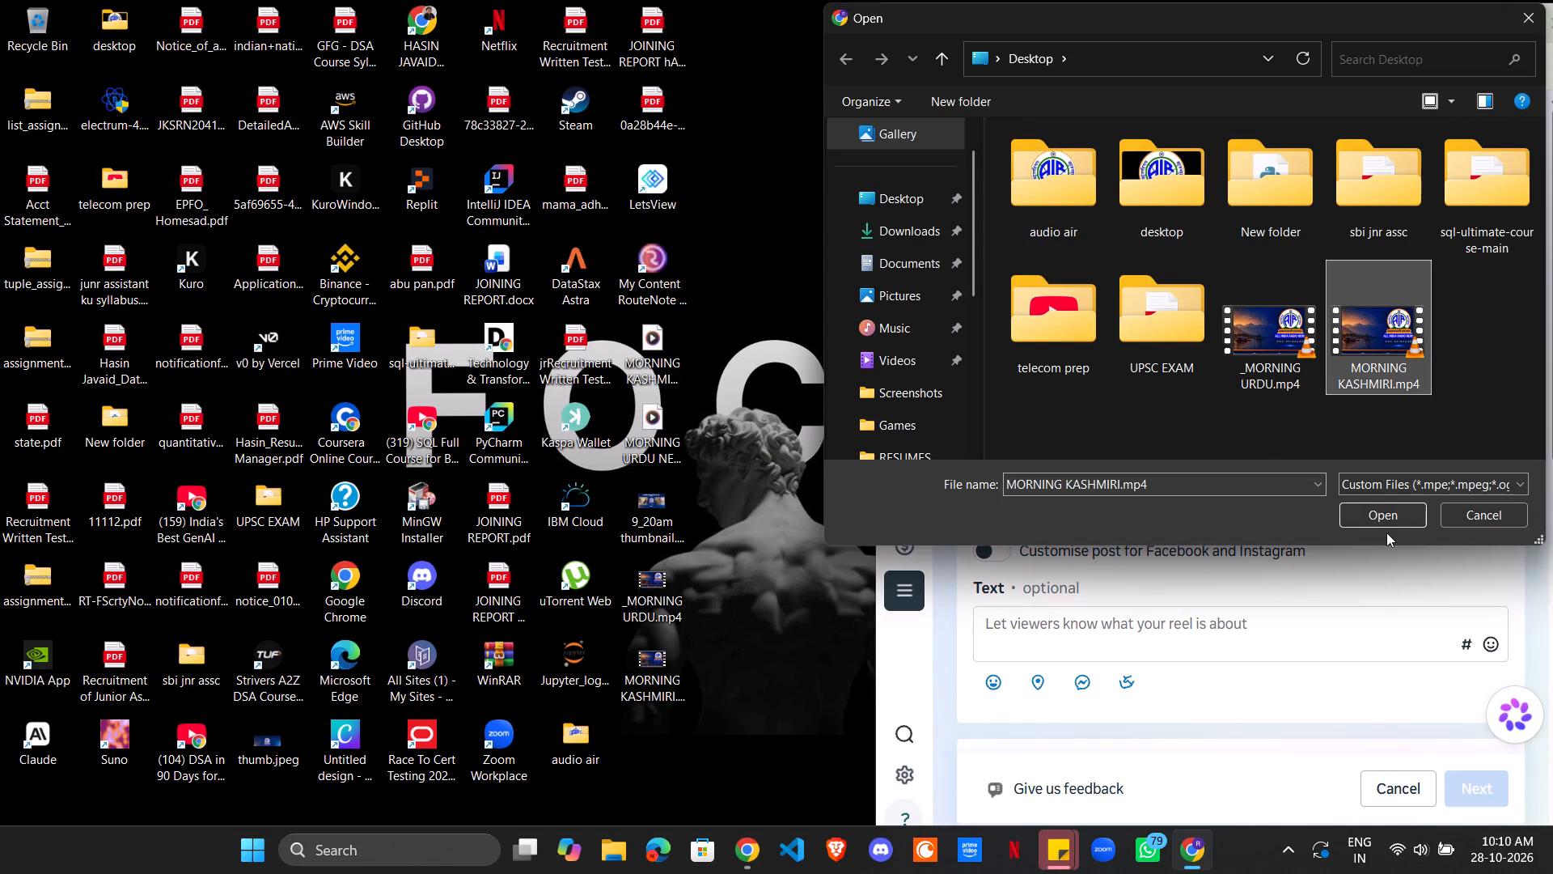
{"action": "left_click", "coordinate": [1388, 512]}
{"action": "scroll", "coordinate": [1301, 562], "scroll_direction": "down", "scroll_amount": 5}
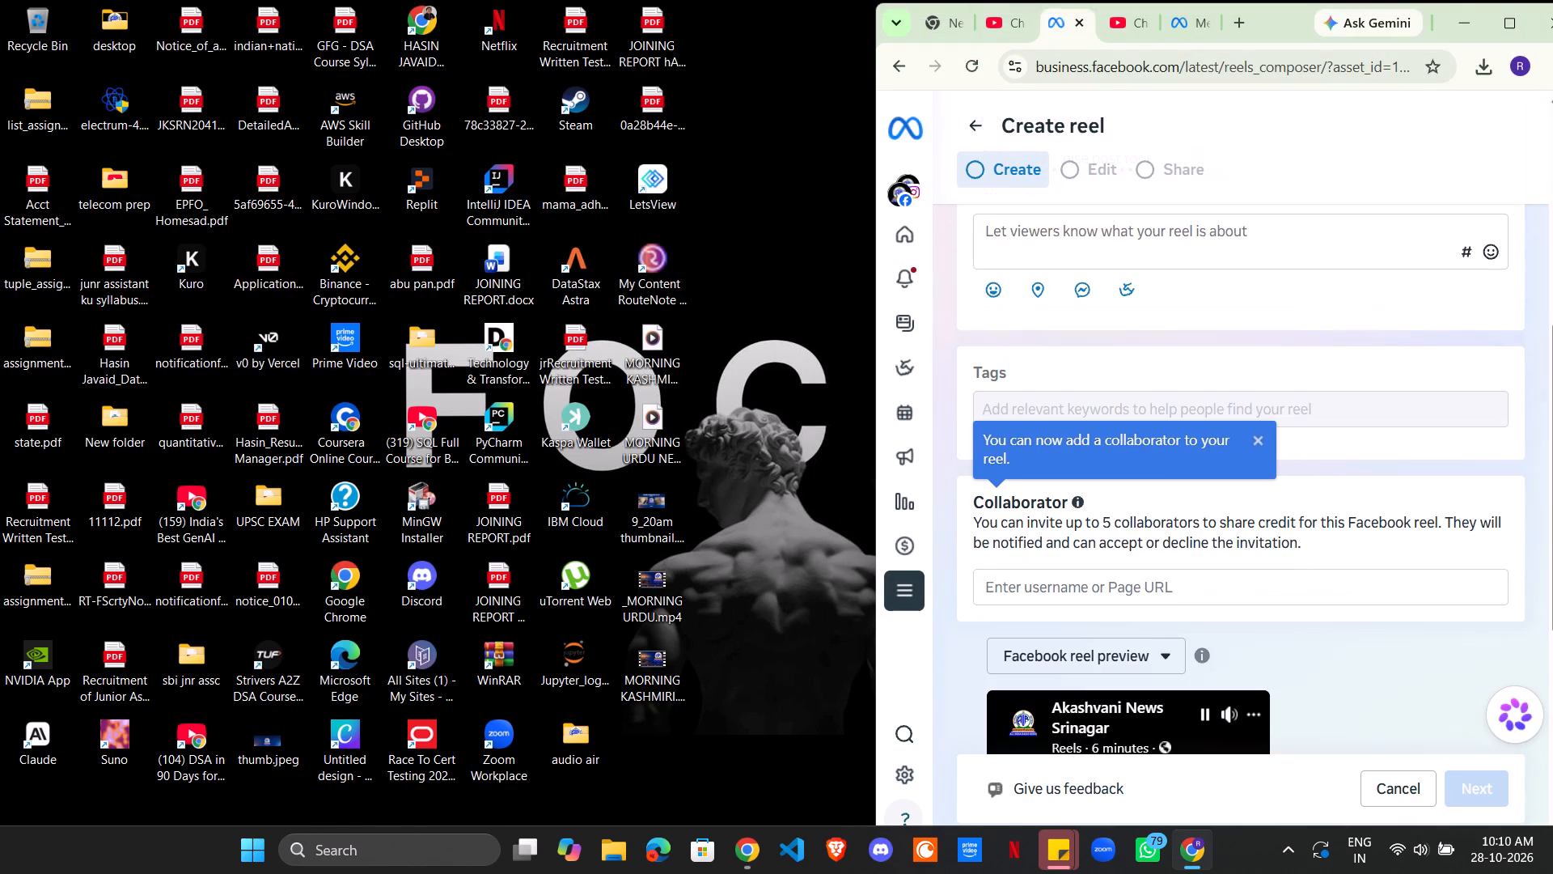
{"action": "scroll", "coordinate": [1292, 541], "scroll_direction": "down", "scroll_amount": 2}
{"action": "left_click", "coordinate": [1228, 517]}
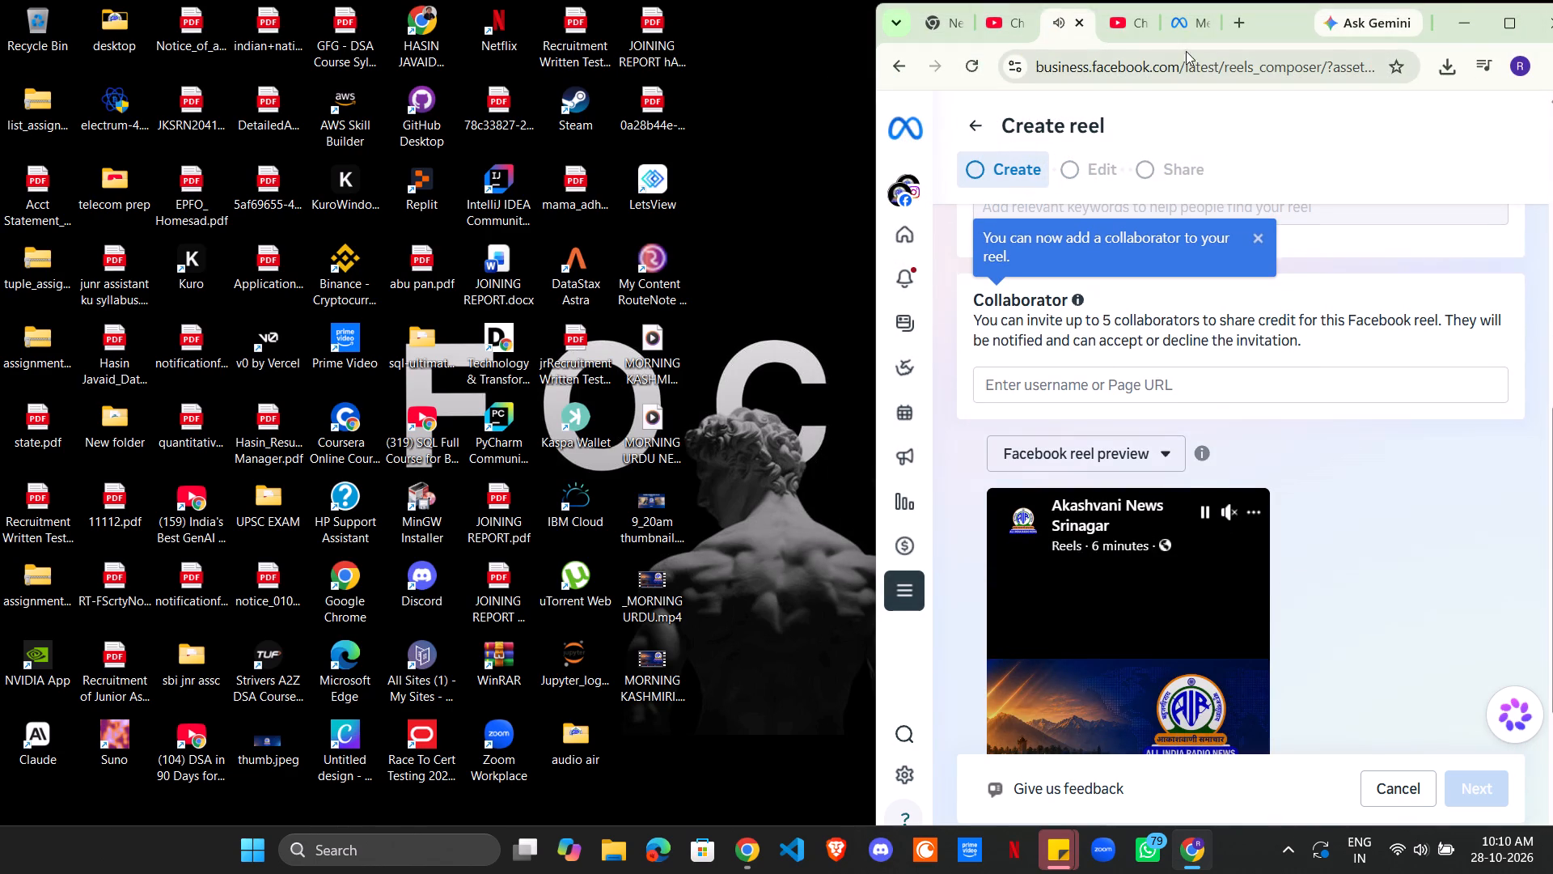
Upload _MORNING URDU.mp4 from the desktop in the second YouTube Studio tab.
{"action": "left_click", "coordinate": [1128, 28]}
{"action": "left_click_drag", "start_coordinate": [654, 688], "coordinate": [705, 663]}
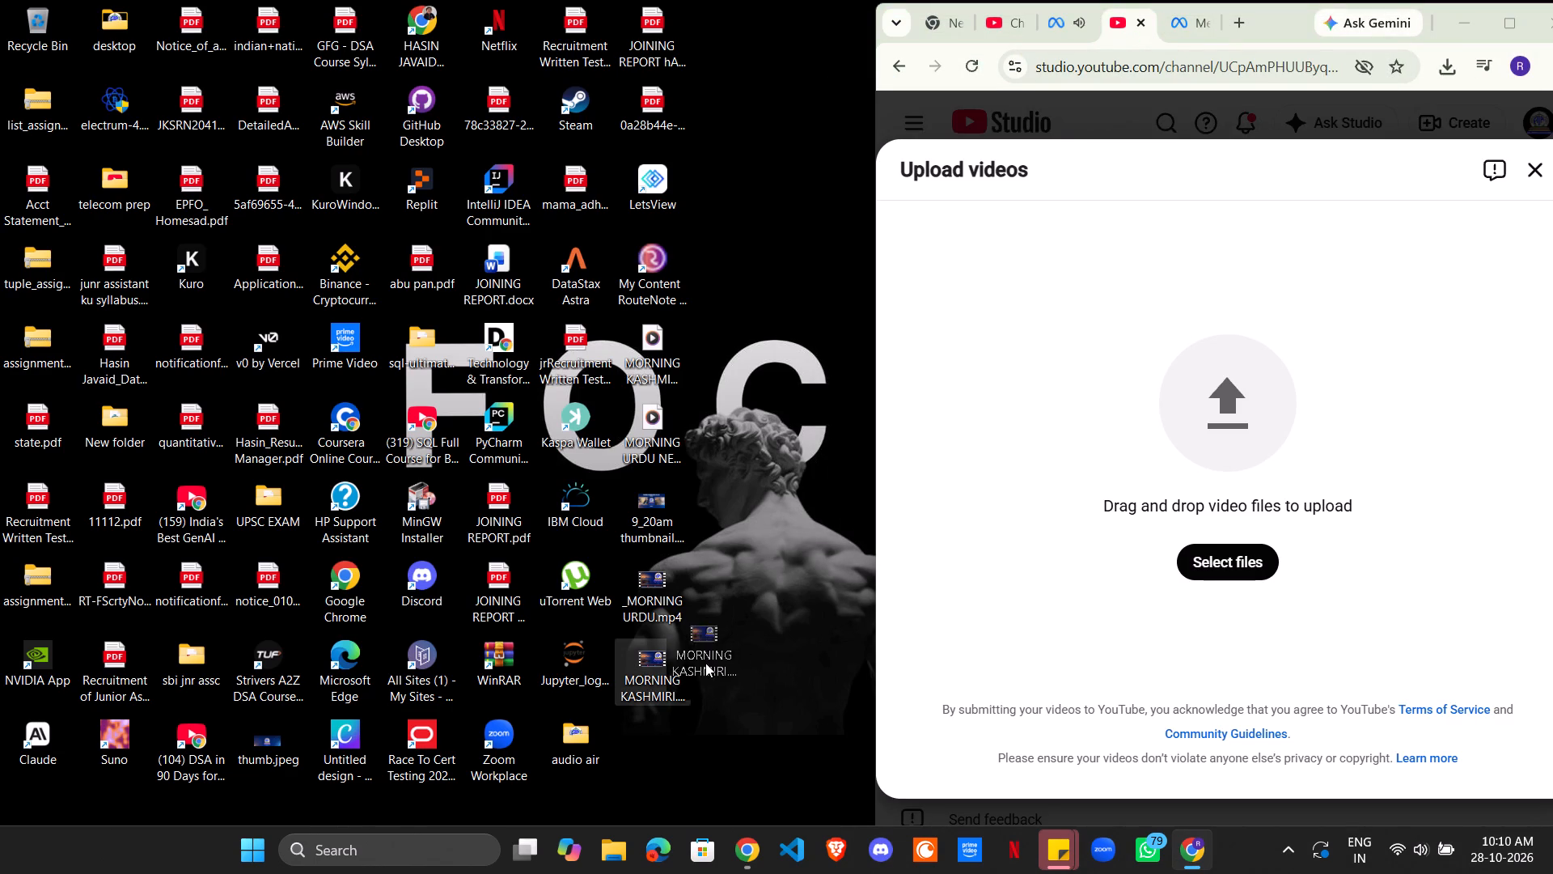
{"action": "left_click_drag", "start_coordinate": [705, 663], "coordinate": [675, 672]}
{"action": "left_click_drag", "start_coordinate": [658, 598], "coordinate": [1139, 446]}
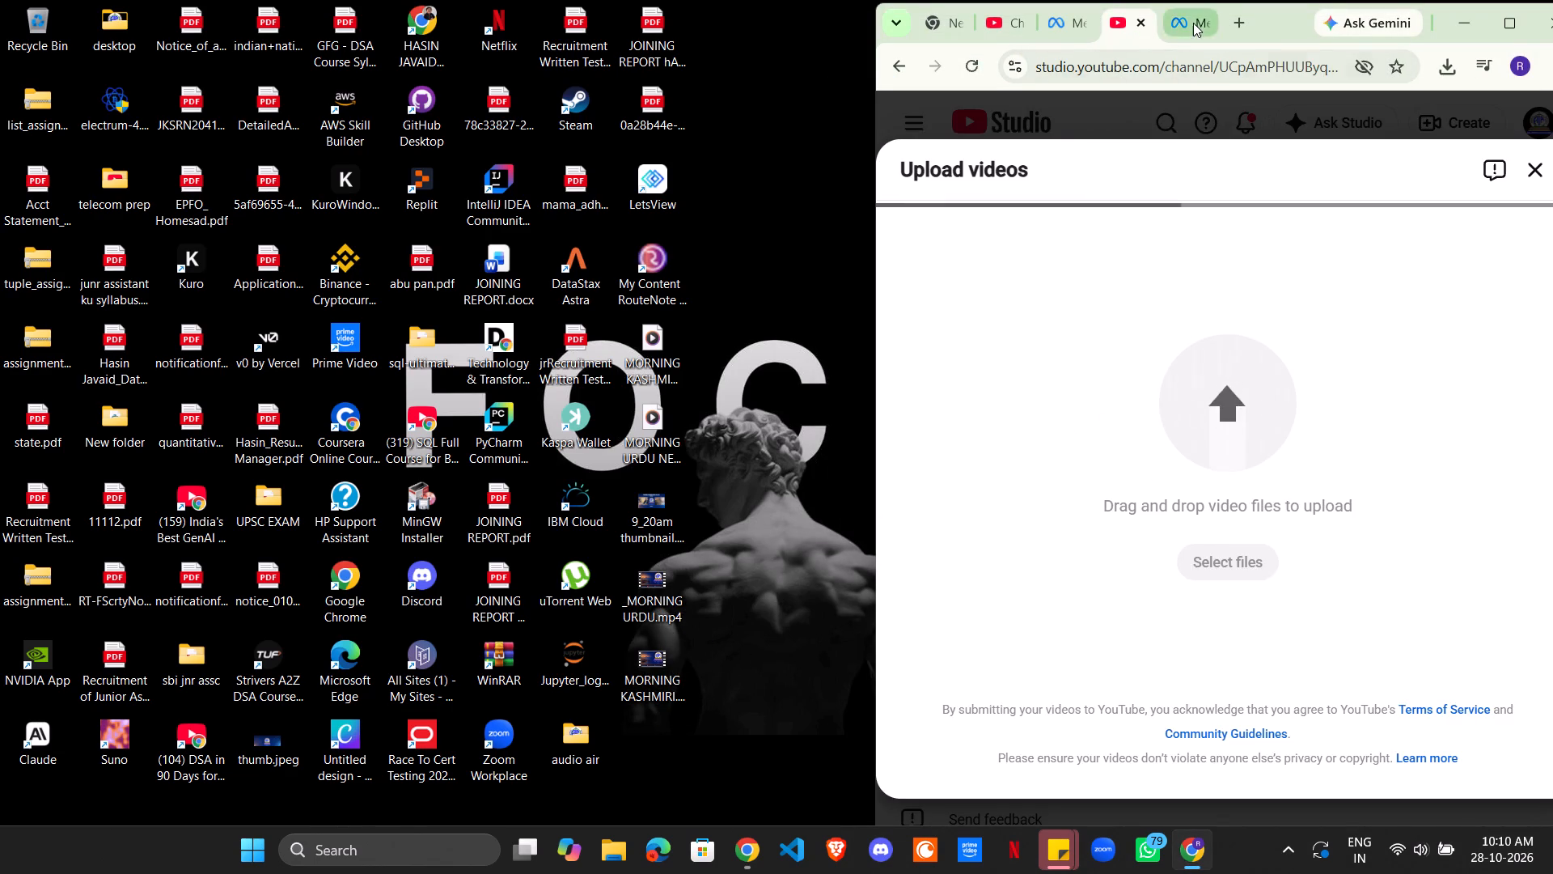
Maximize the browser window and add _MORNING URDU.mp4 to the second Meta reel.
{"action": "left_click", "coordinate": [1191, 22]}
{"action": "left_click_drag", "start_coordinate": [1292, 22], "coordinate": [1167, 0]}
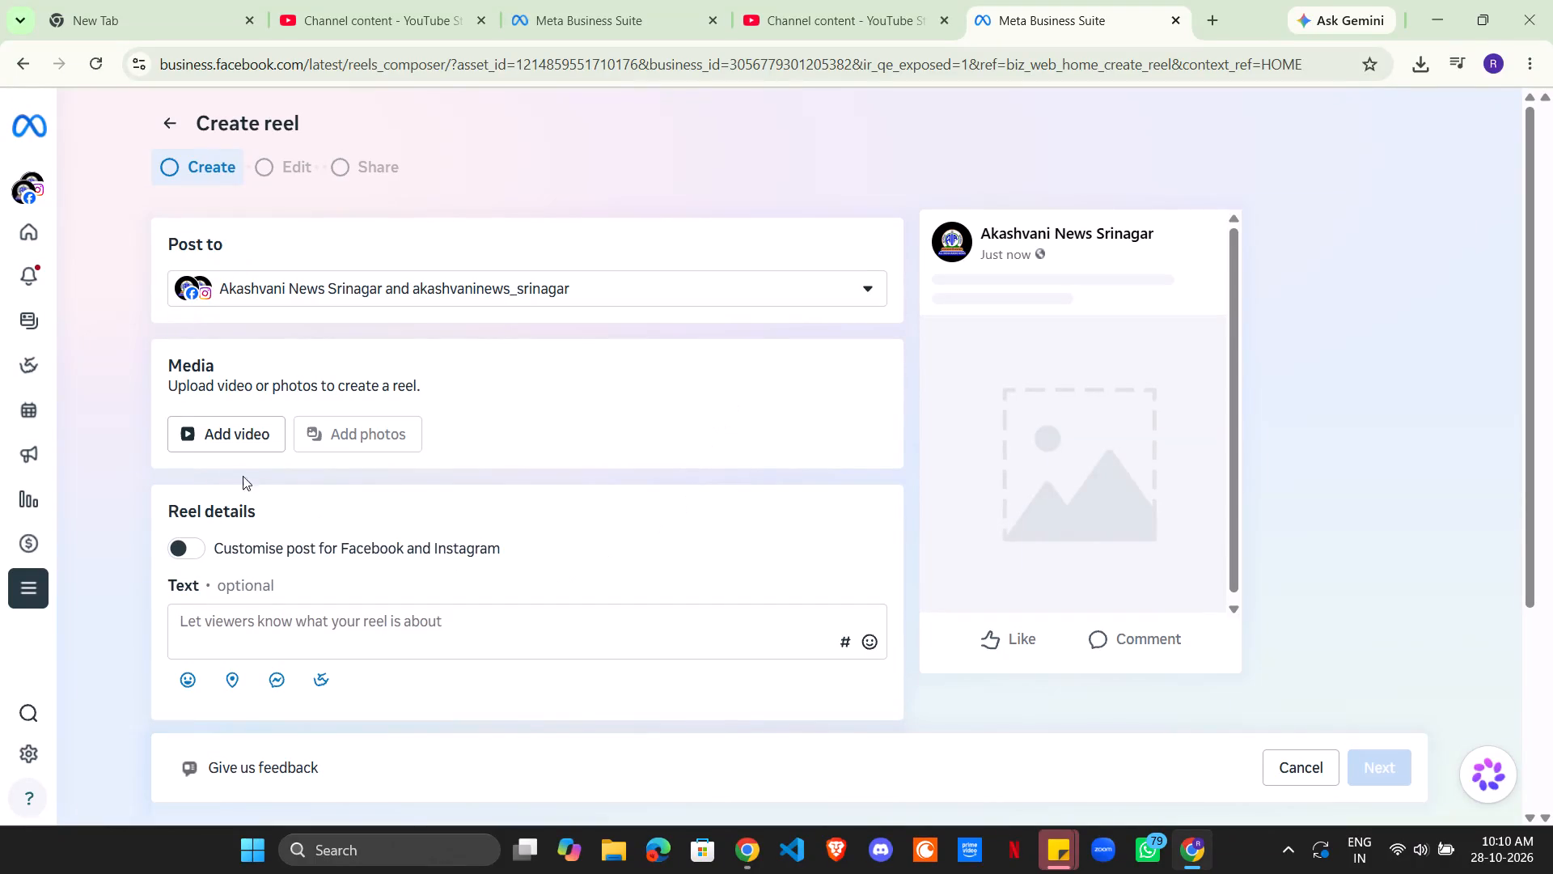
{"action": "left_click", "coordinate": [227, 435]}
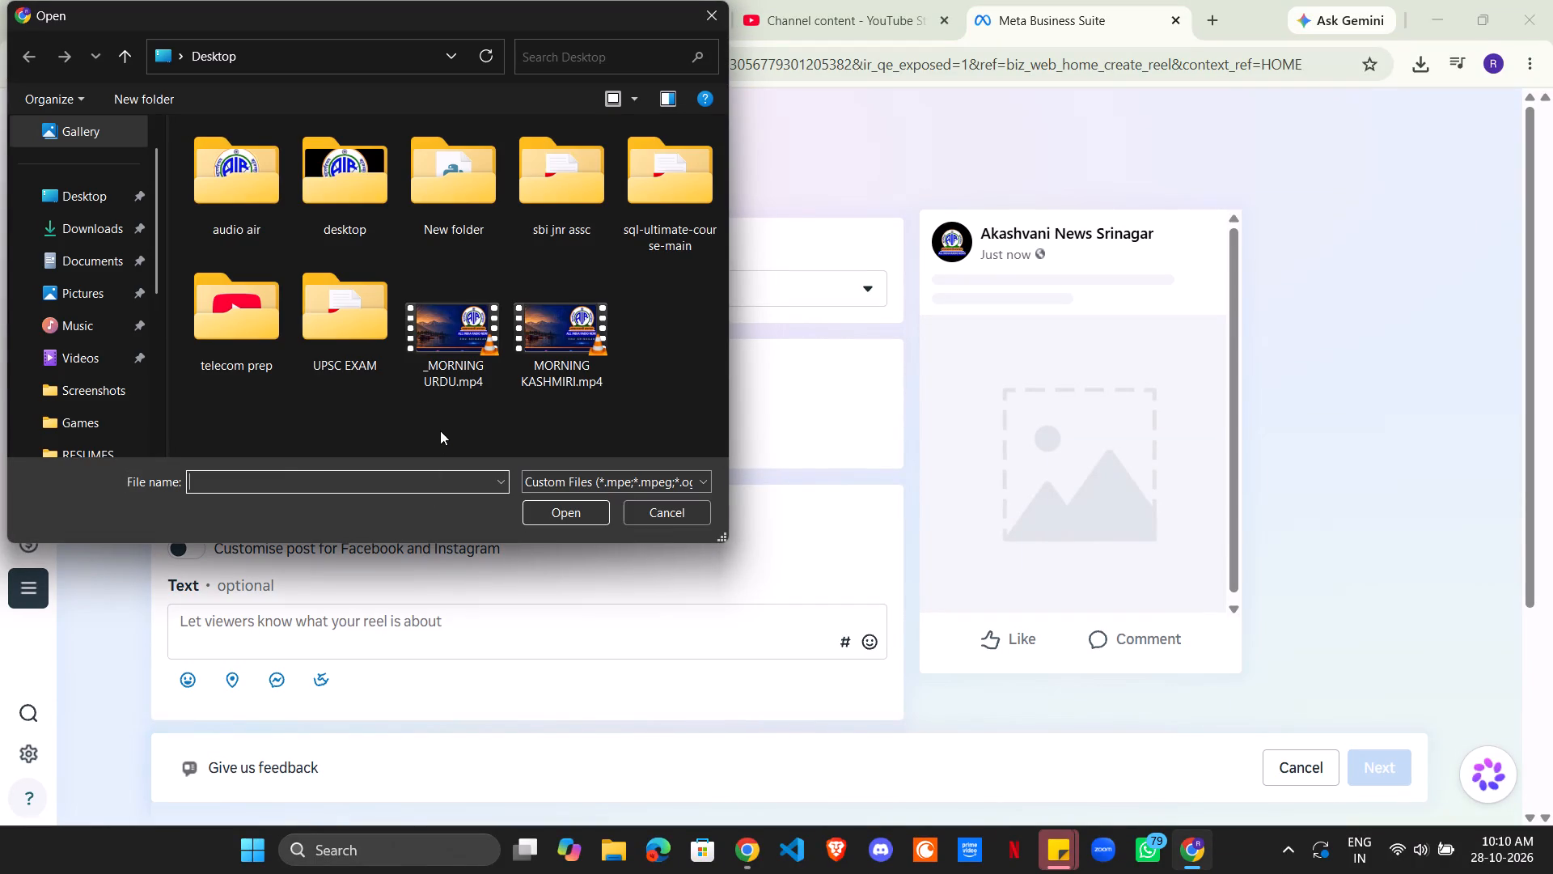
{"action": "left_click", "coordinate": [504, 368]}
{"action": "left_click", "coordinate": [605, 522]}
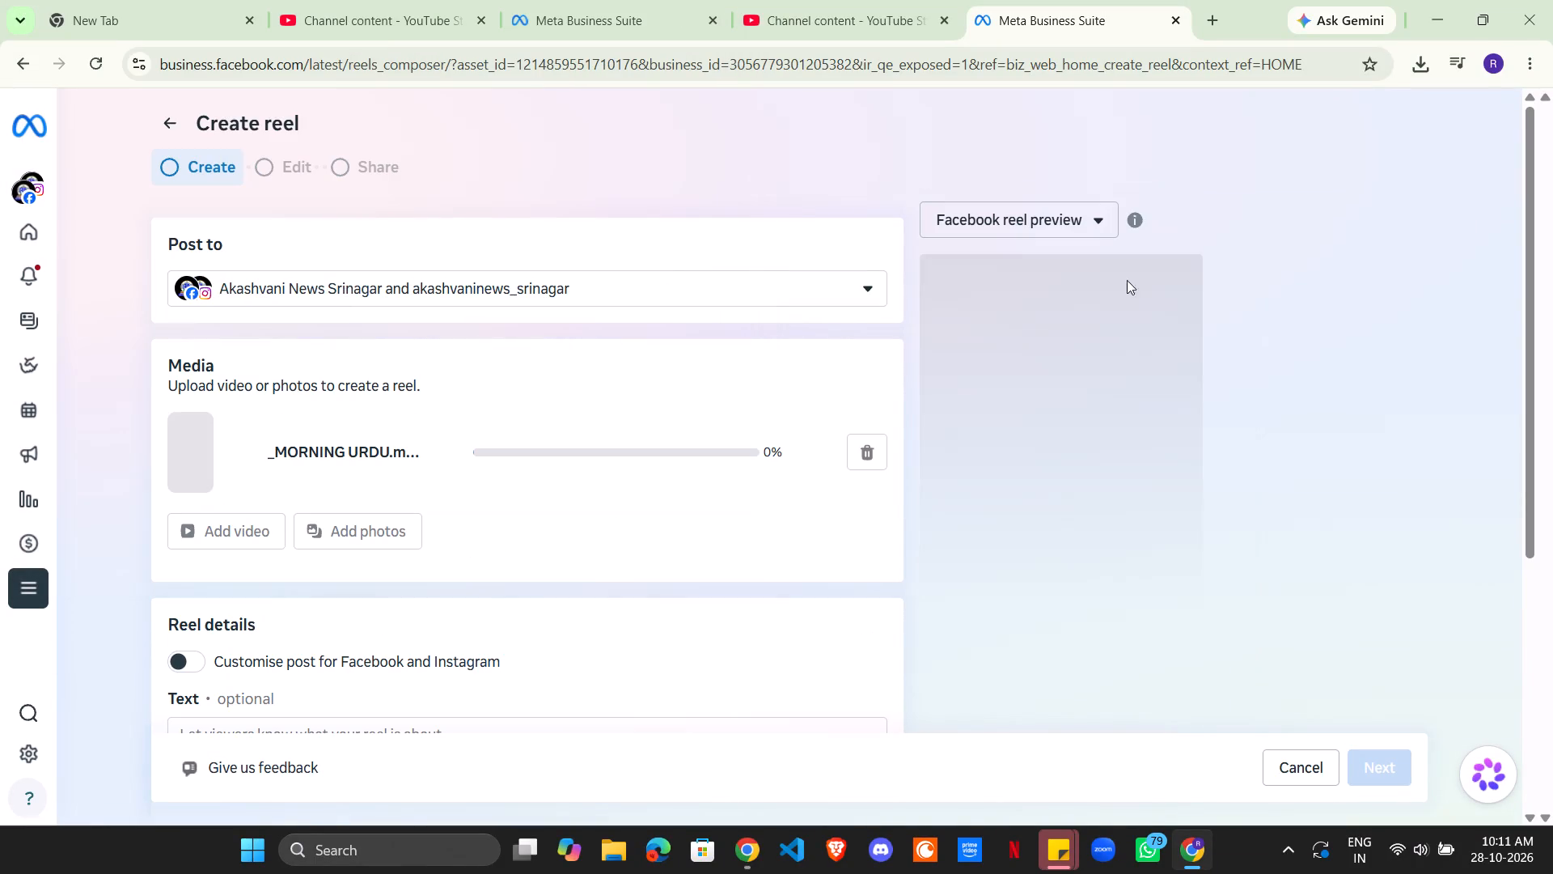
Mute the preview of the Morning Urdu reel.
{"action": "left_click", "coordinate": [1163, 282]}
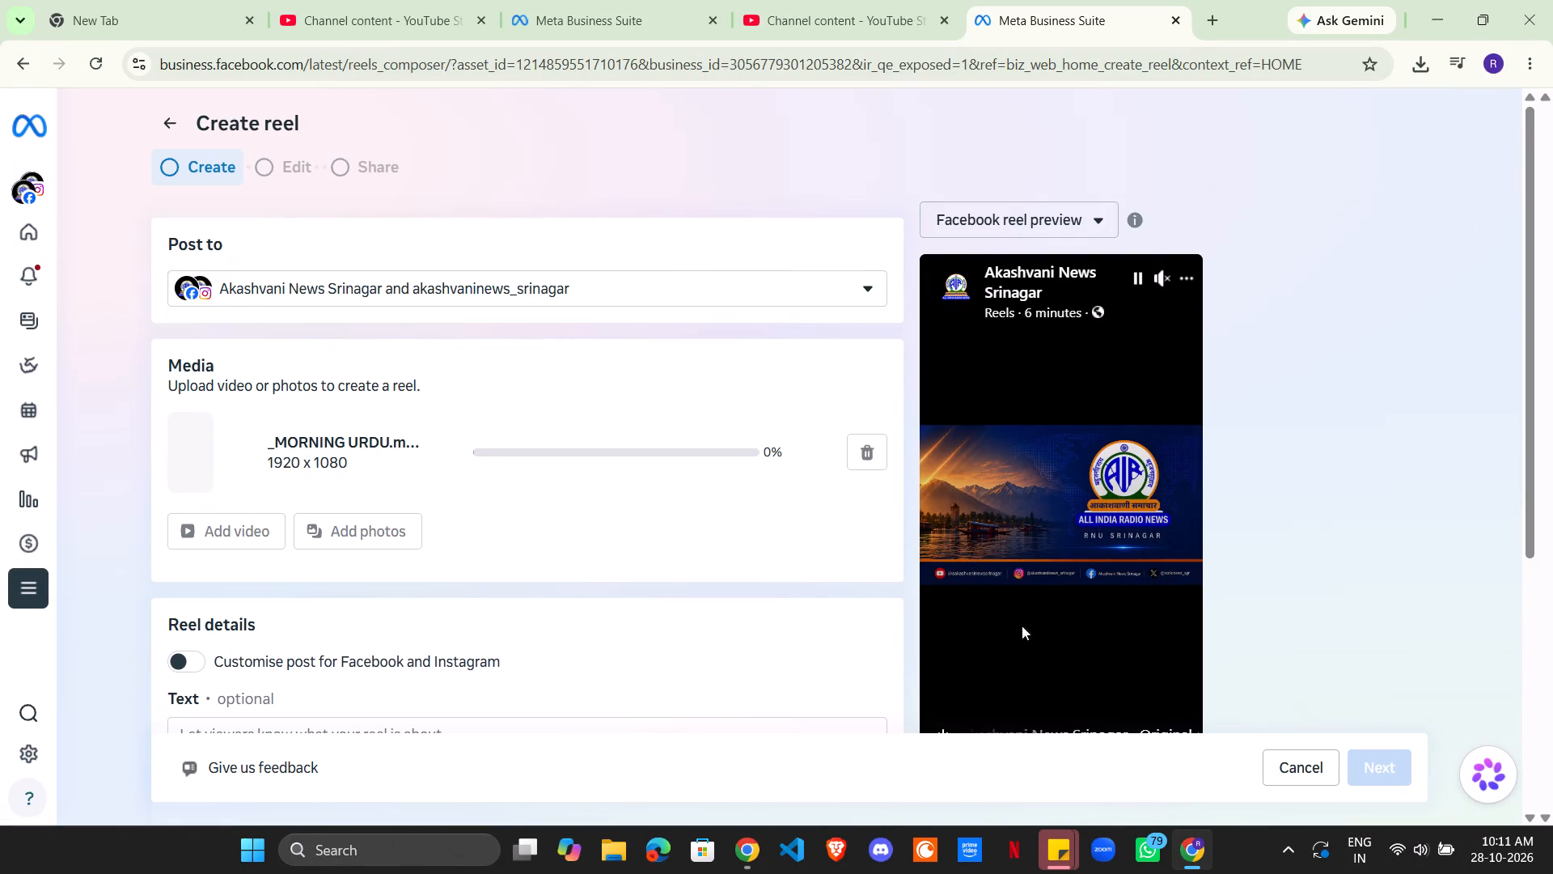
In the bulletin titles sticky note, set the Morning Kashmiri, Morning Urdu, Midday Urdu and Midday Kashmiri lines to day 28.
{"action": "left_click", "coordinate": [1065, 842]}
{"action": "left_click", "coordinate": [926, 758]}
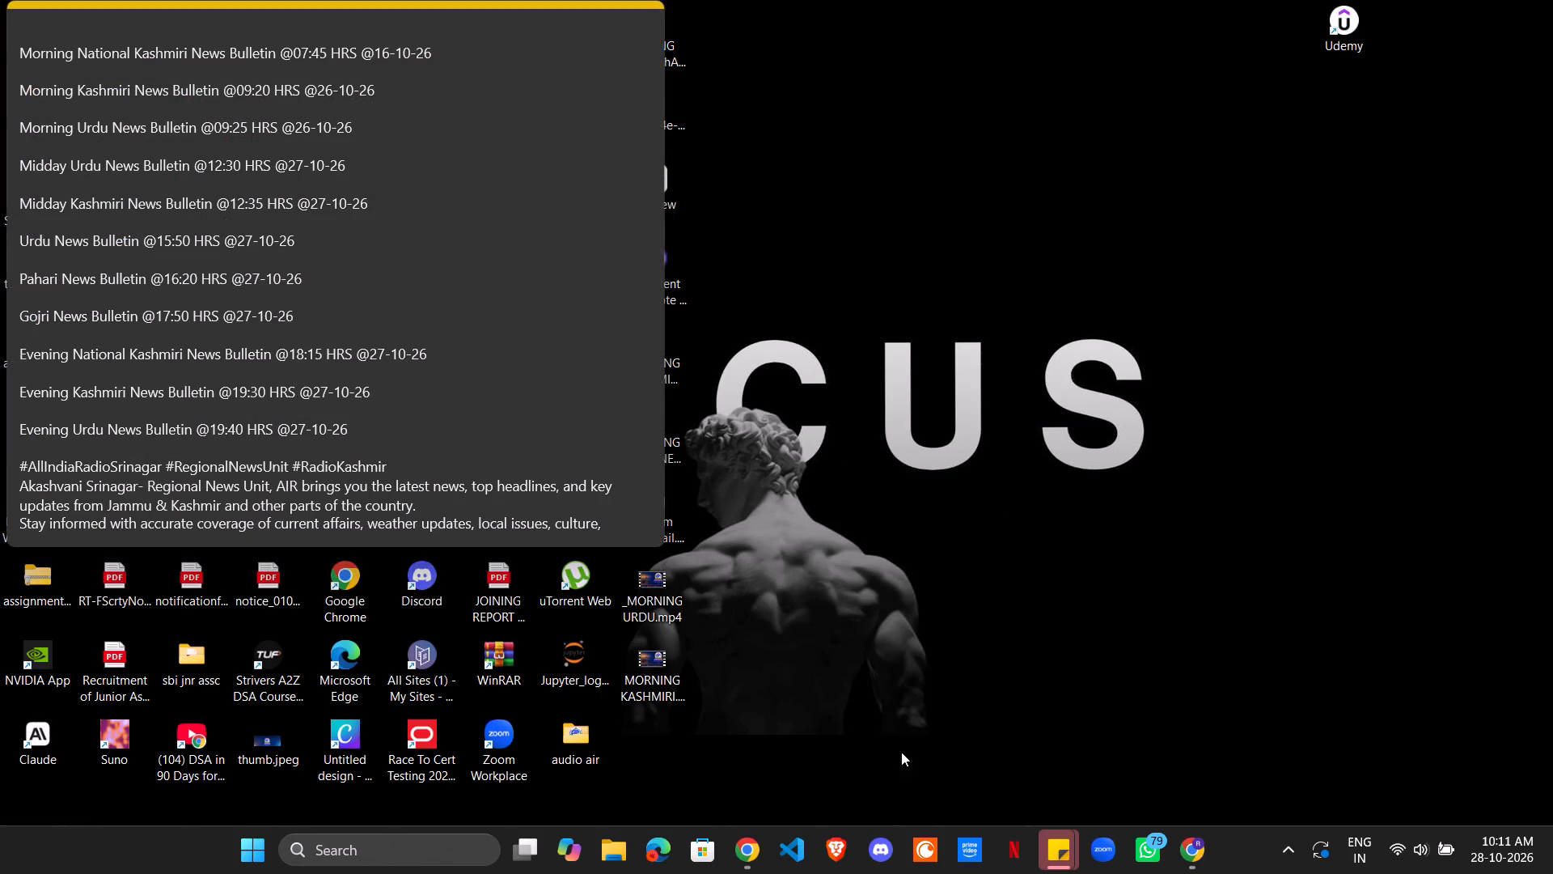
{"action": "scroll", "coordinate": [192, 374], "scroll_direction": "down", "scroll_amount": 2}
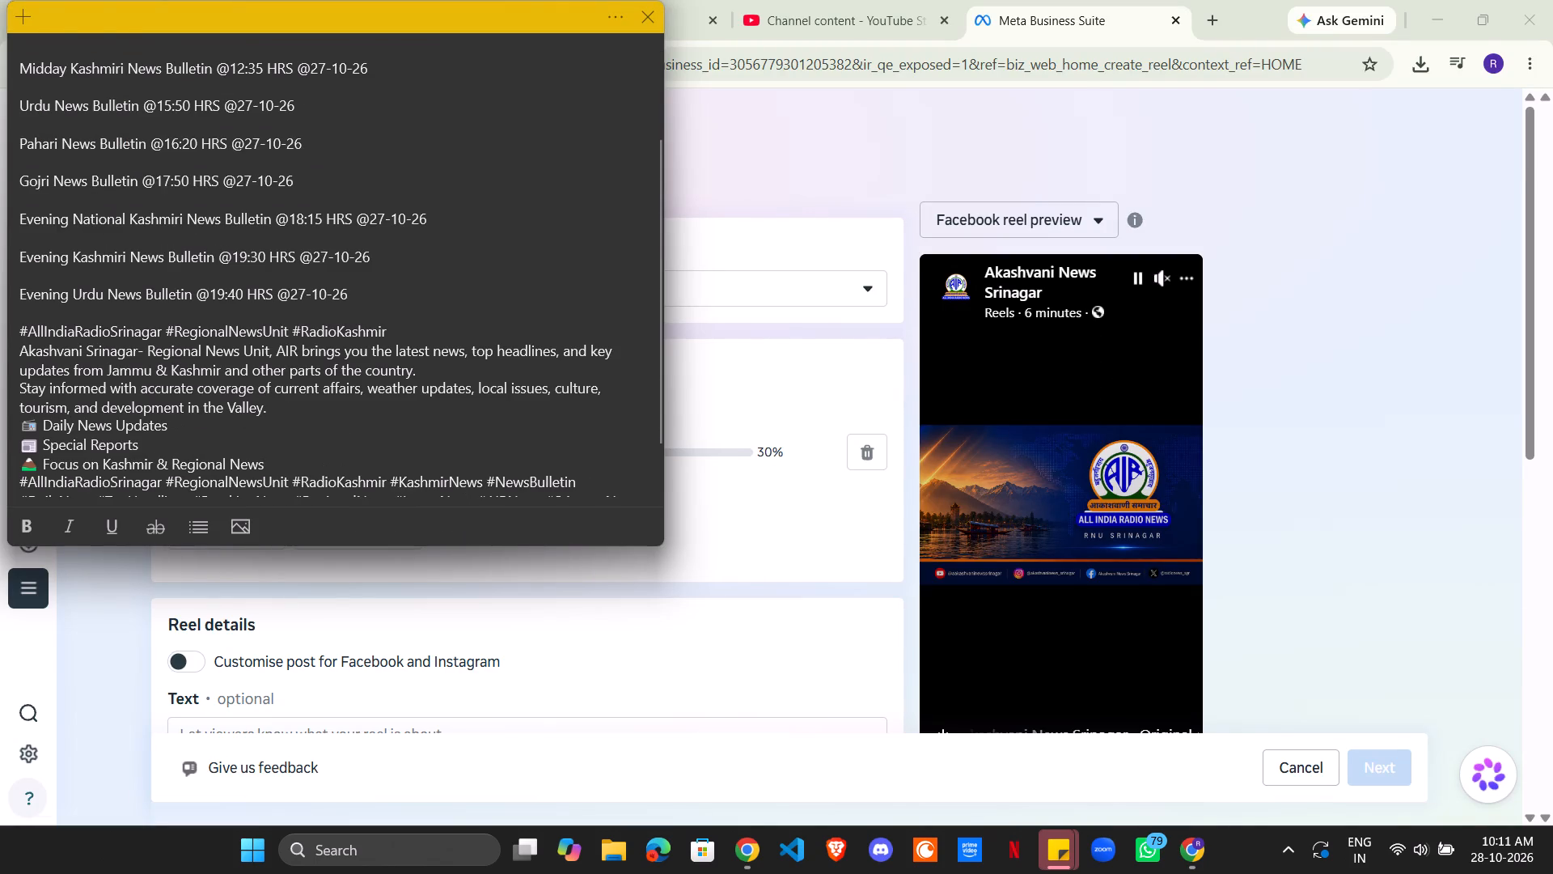
{"action": "scroll", "coordinate": [227, 397], "scroll_direction": "up", "scroll_amount": 4}
{"action": "left_click_drag", "start_coordinate": [426, 87], "coordinate": [0, 86]}
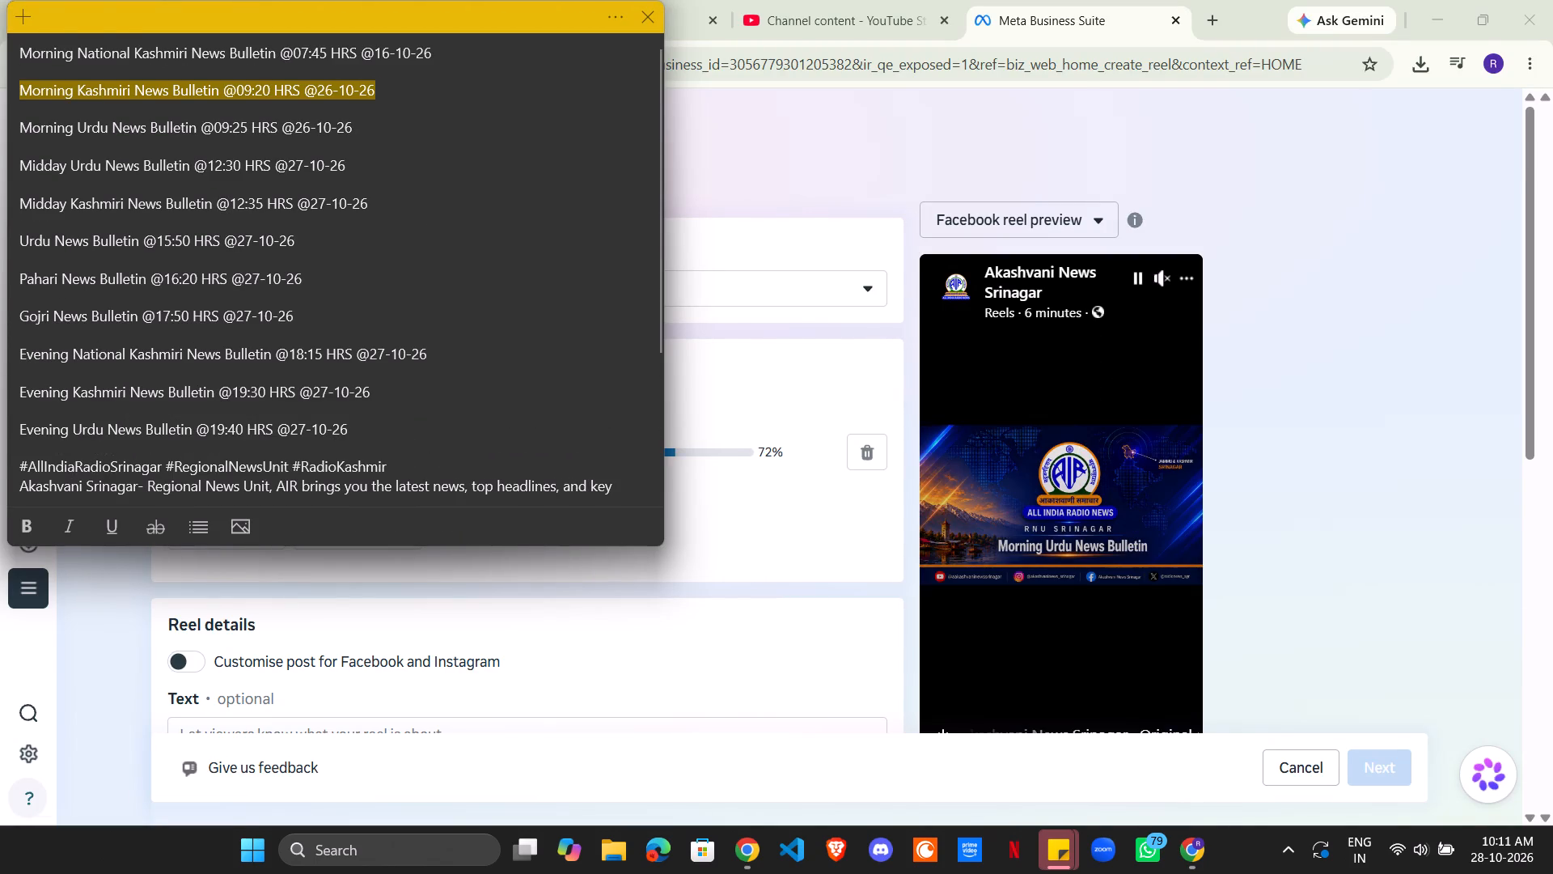
{"action": "left_click", "coordinate": [452, 215]}
{"action": "double_click", "coordinate": [323, 88]}
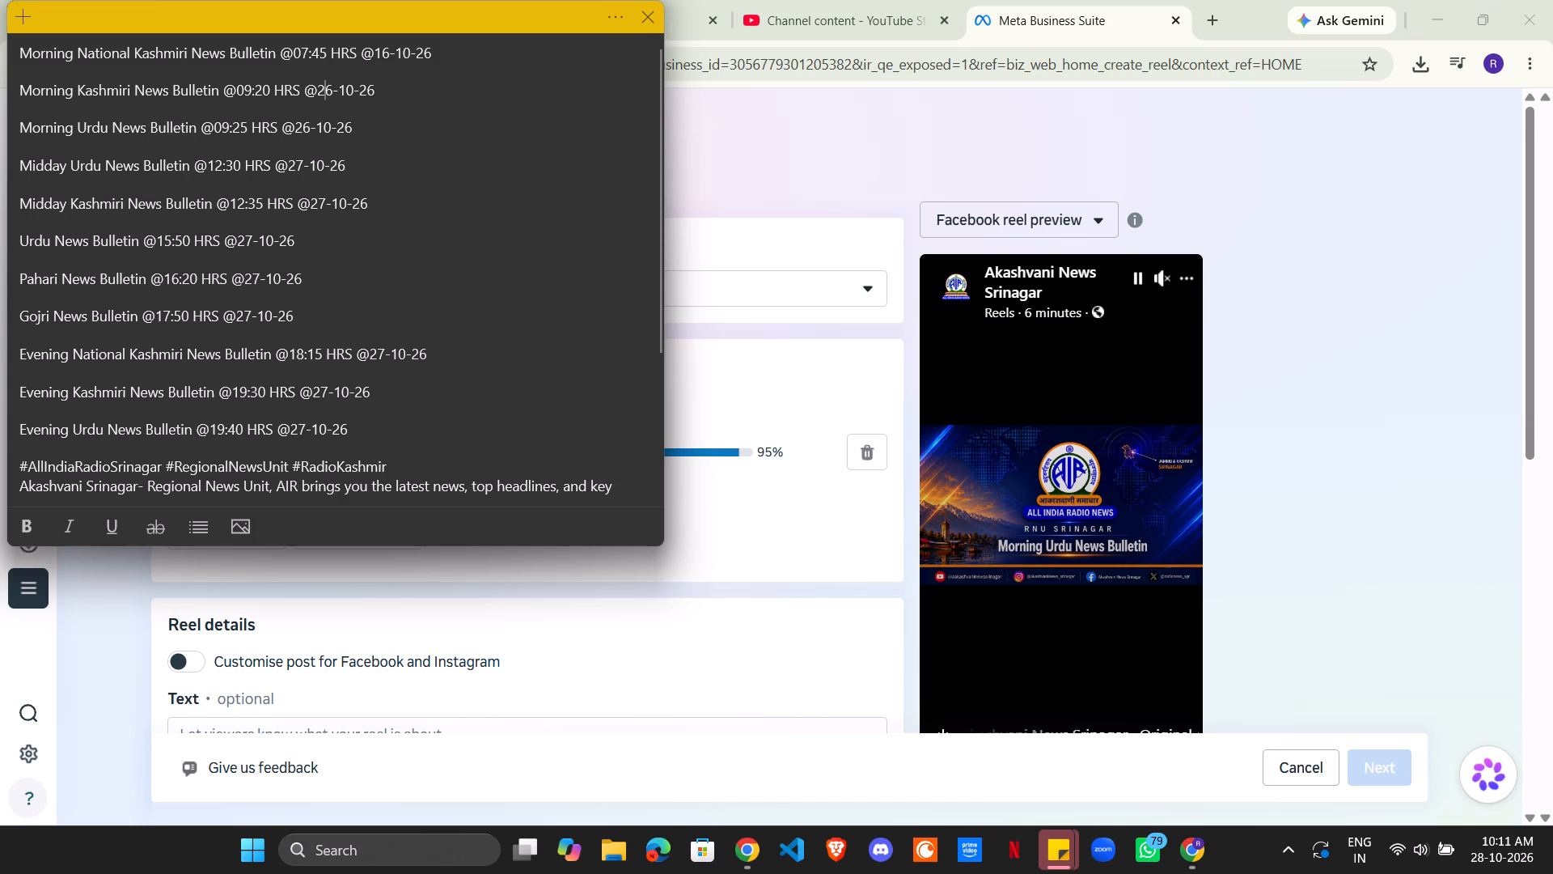
{"action": "key", "text": "ctrl+v"}
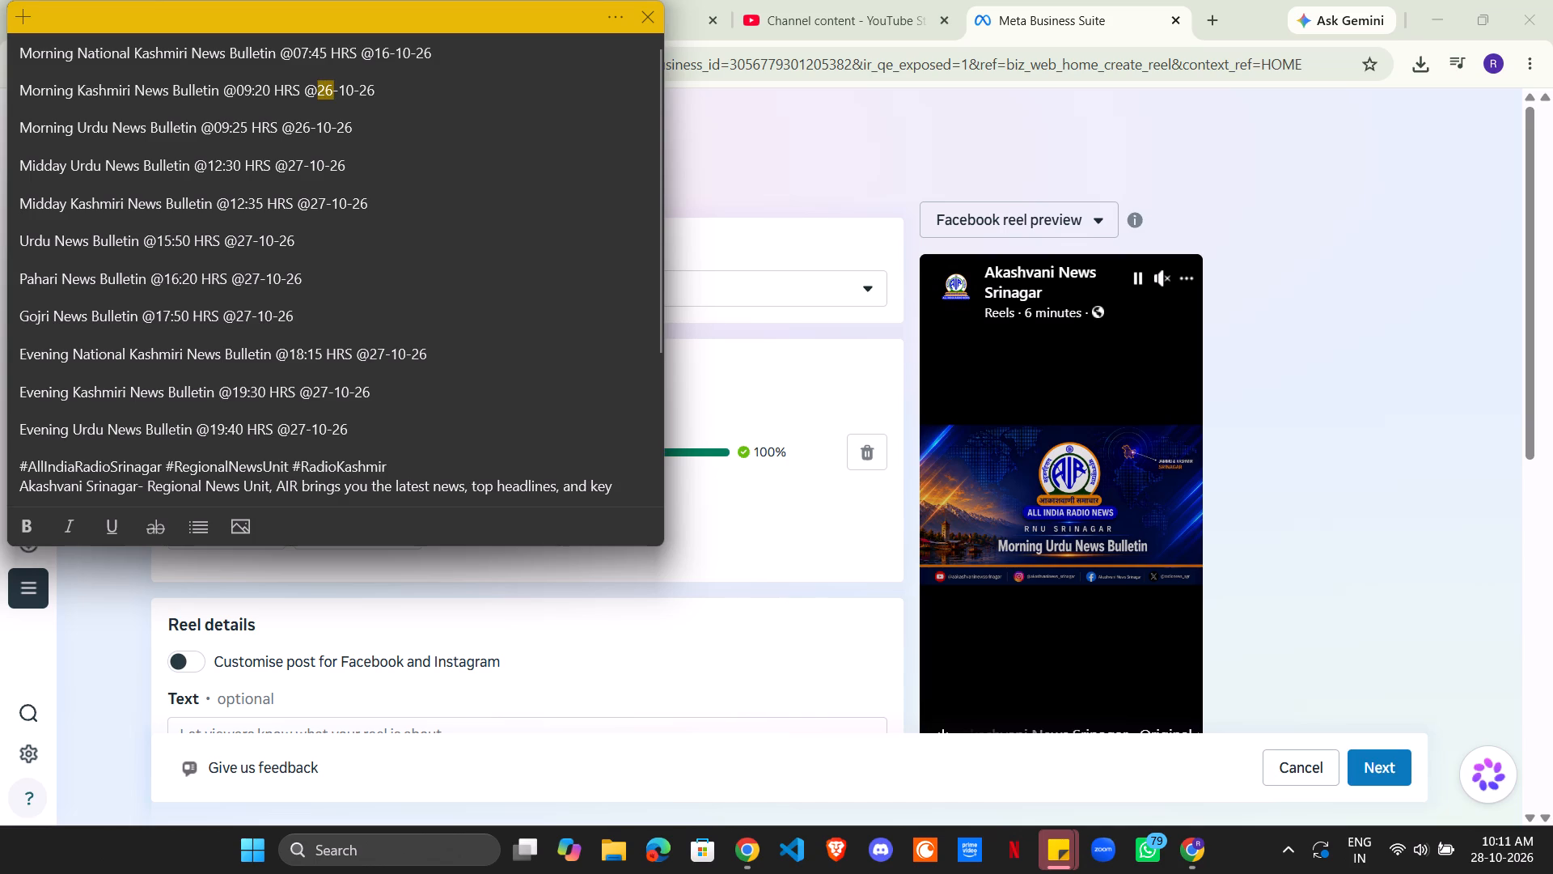
{"action": "type", "text": "28"}
{"action": "double_click", "coordinate": [321, 81]}
{"action": "key", "text": "ctrl+c"}
{"action": "double_click", "coordinate": [305, 126]}
{"action": "key", "text": "ctrl+v"}
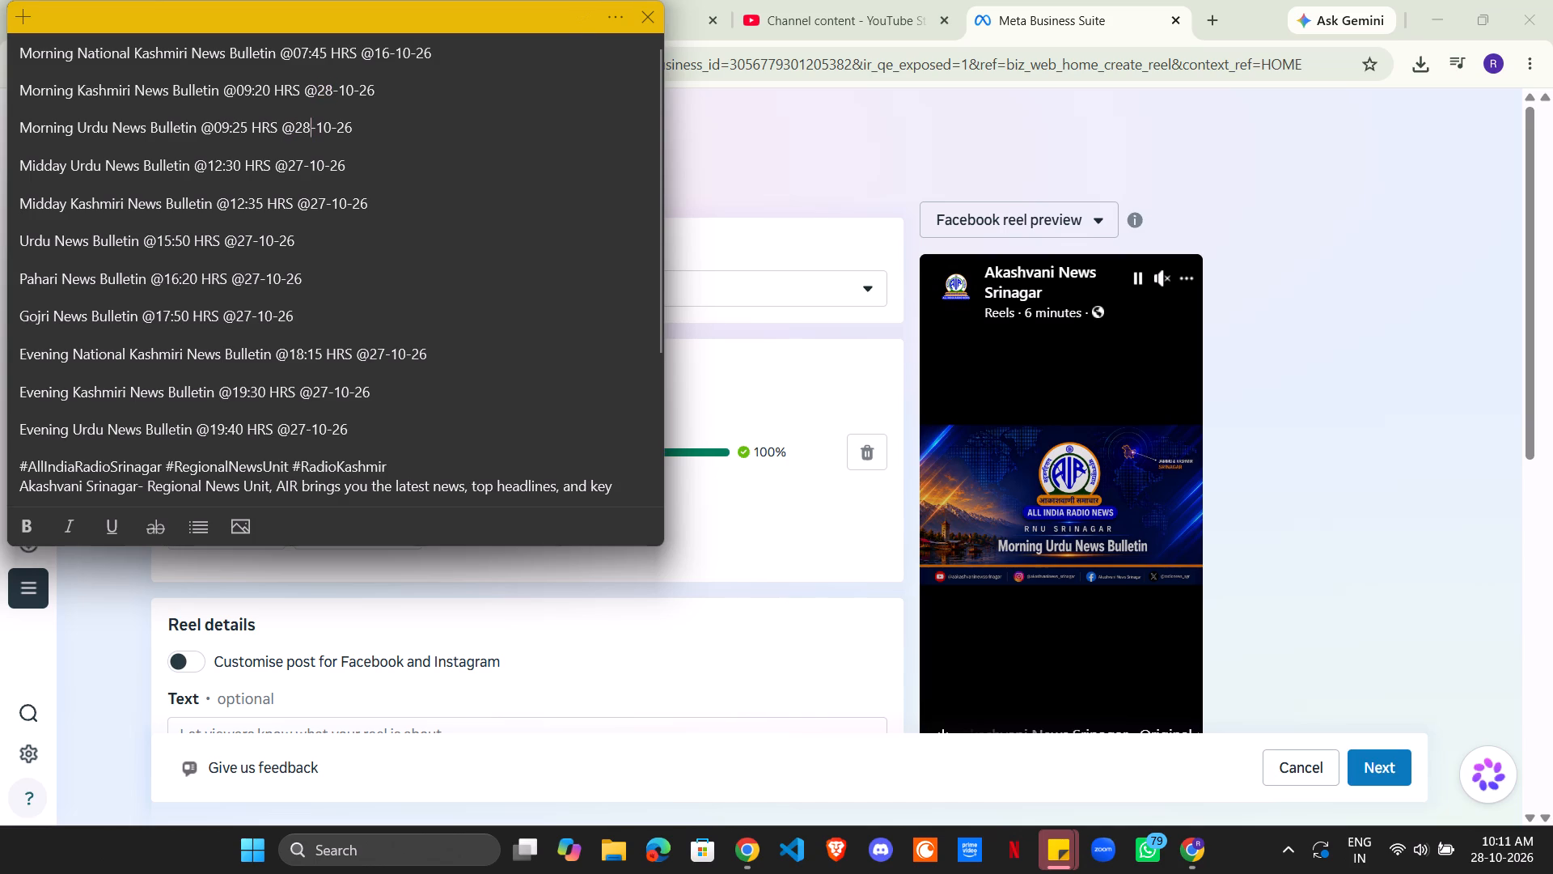
{"action": "double_click", "coordinate": [299, 163]}
{"action": "key", "text": "ctrl+v"}
{"action": "double_click", "coordinate": [315, 202], "text": "ctrl"}
{"action": "key", "text": "ctrl+v"}
Set the day to 28 in the Urdu, Pahari, Gojri and three Evening bulletin lines of the note.
{"action": "double_click", "coordinate": [241, 235], "text": "ctrl"}
{"action": "key", "text": "ctrl+v"}
{"action": "double_click", "coordinate": [250, 282], "text": "ctrl"}
{"action": "key", "text": "ctrl+v"}
{"action": "double_click", "coordinate": [243, 315], "text": "ctrl"}
{"action": "key", "text": "ctrl+v"}
{"action": "double_click", "coordinate": [374, 358], "text": "ctrl"}
{"action": "key", "text": "ctrl+v"}
{"action": "left_click", "coordinate": [316, 390], "text": "ctrl"}
{"action": "key", "text": "ctrl+v"}
{"action": "double_click", "coordinate": [332, 389], "text": "ctrl"}
{"action": "key", "text": "ctrl+v"}
{"action": "left_click", "coordinate": [302, 422], "text": "ctrl"}
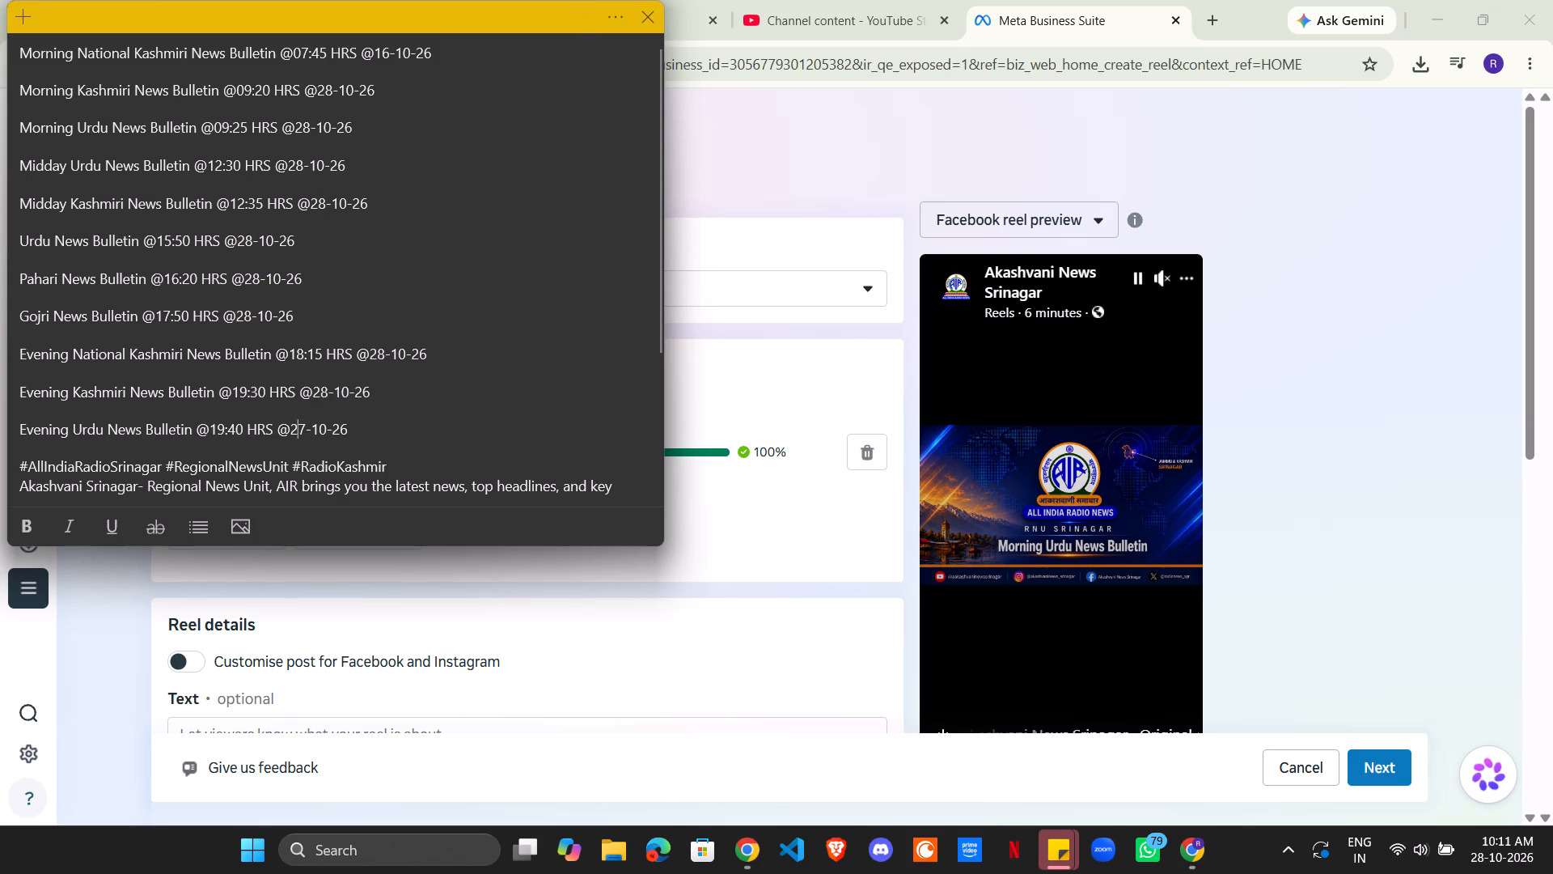
{"action": "double_click", "coordinate": [298, 423], "text": "ctrl"}
{"action": "key", "text": "ctrl+v"}
{"action": "left_click_drag", "start_coordinate": [414, 95], "coordinate": [0, 95]}
{"action": "key", "text": "ctrl+c"}
{"action": "left_click", "coordinate": [839, 1]}
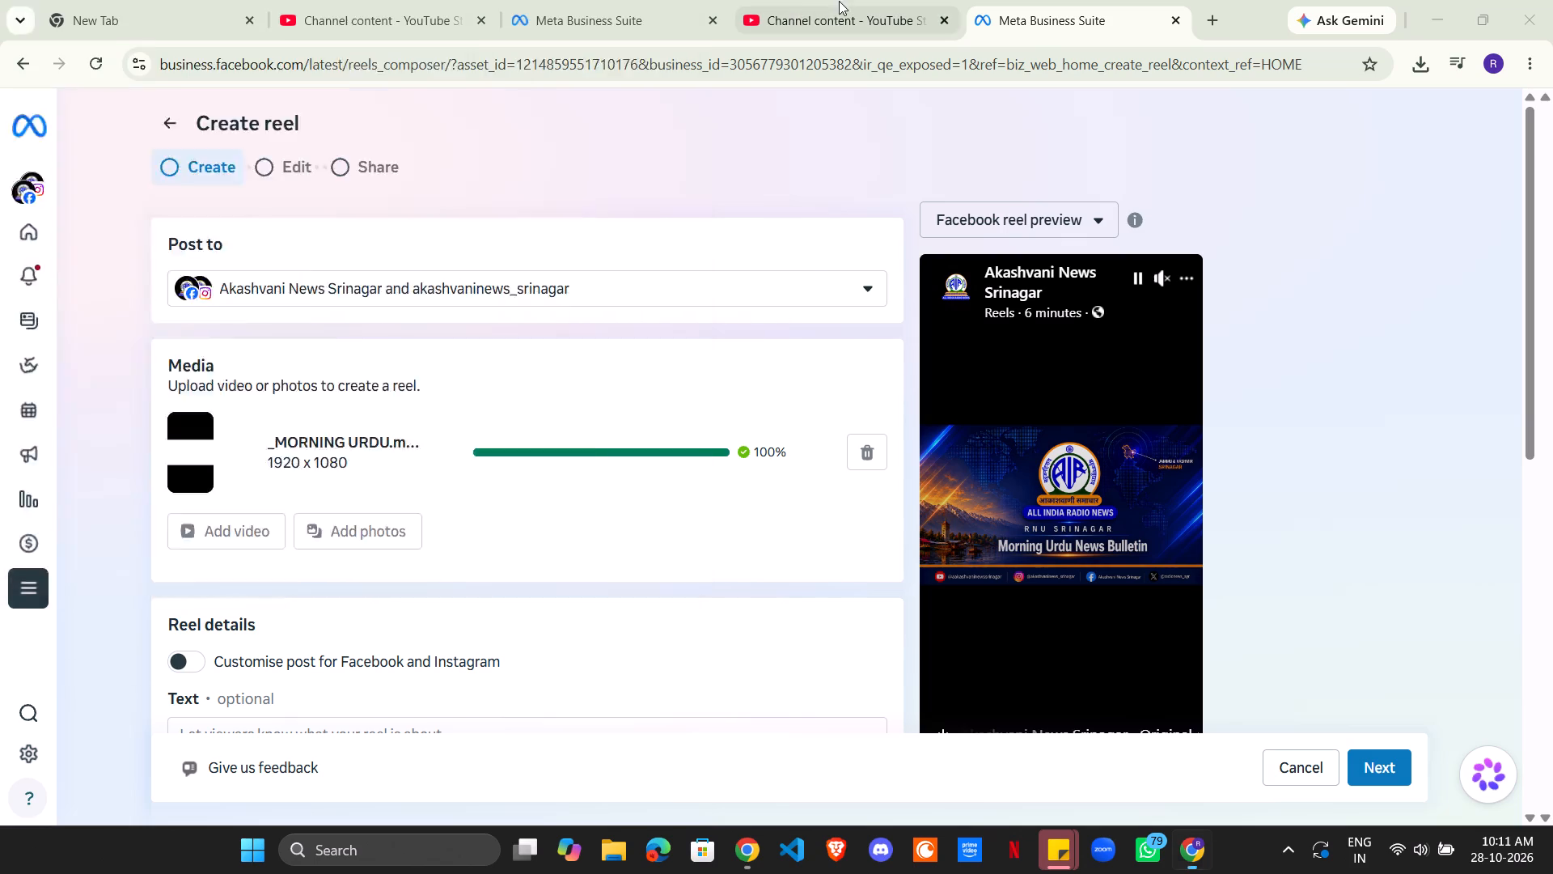
{"action": "left_click", "coordinate": [332, 0]}
{"action": "key", "text": "ctrl+a"}
{"action": "key", "text": "ctrl+v"}
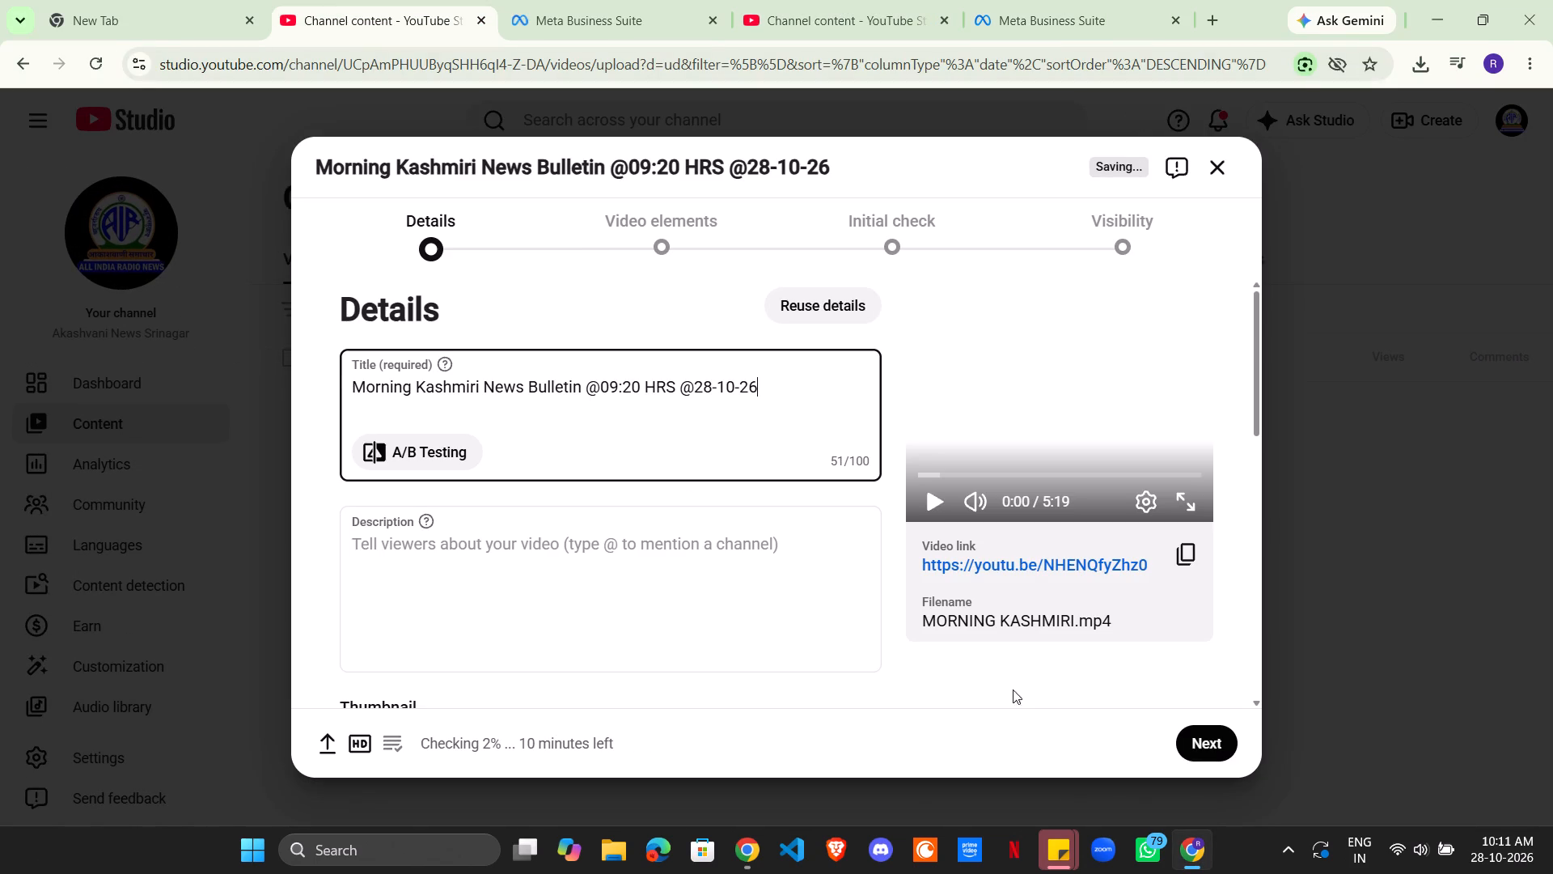
Copy the note's closing block, from #AllIndiaRadioSrinagar through the Instagram handle, into the YouTube video's description.
{"action": "left_click", "coordinate": [1060, 846]}
{"action": "left_click", "coordinate": [949, 745]}
{"action": "scroll", "coordinate": [352, 321], "scroll_direction": "down", "scroll_amount": 6}
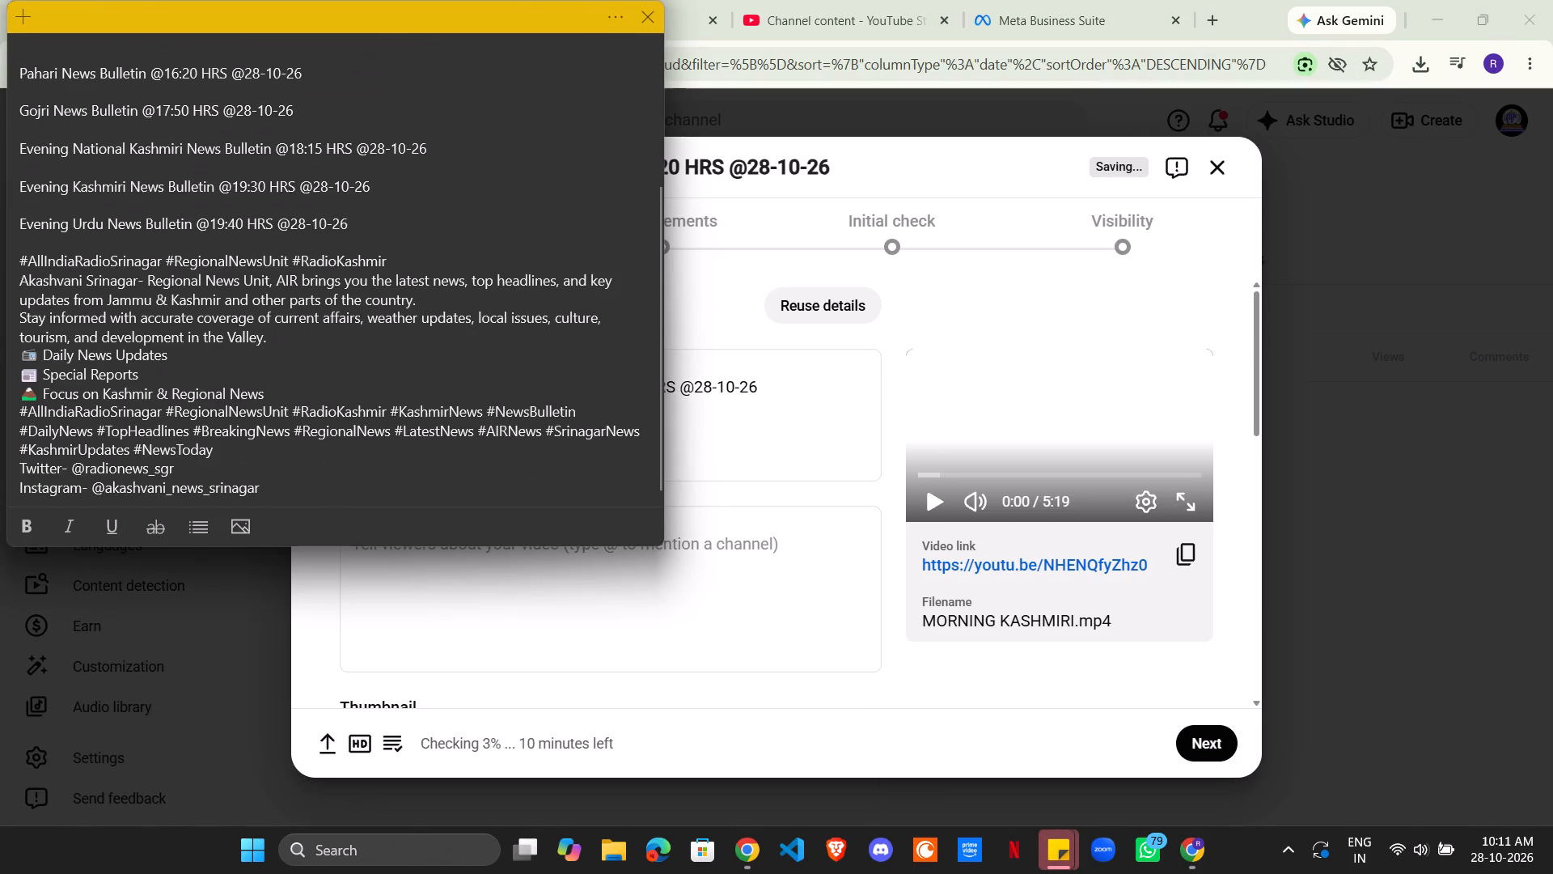
{"action": "scroll", "coordinate": [362, 325], "scroll_direction": "down", "scroll_amount": 4}
{"action": "left_click_drag", "start_coordinate": [315, 482], "coordinate": [23, 259]}
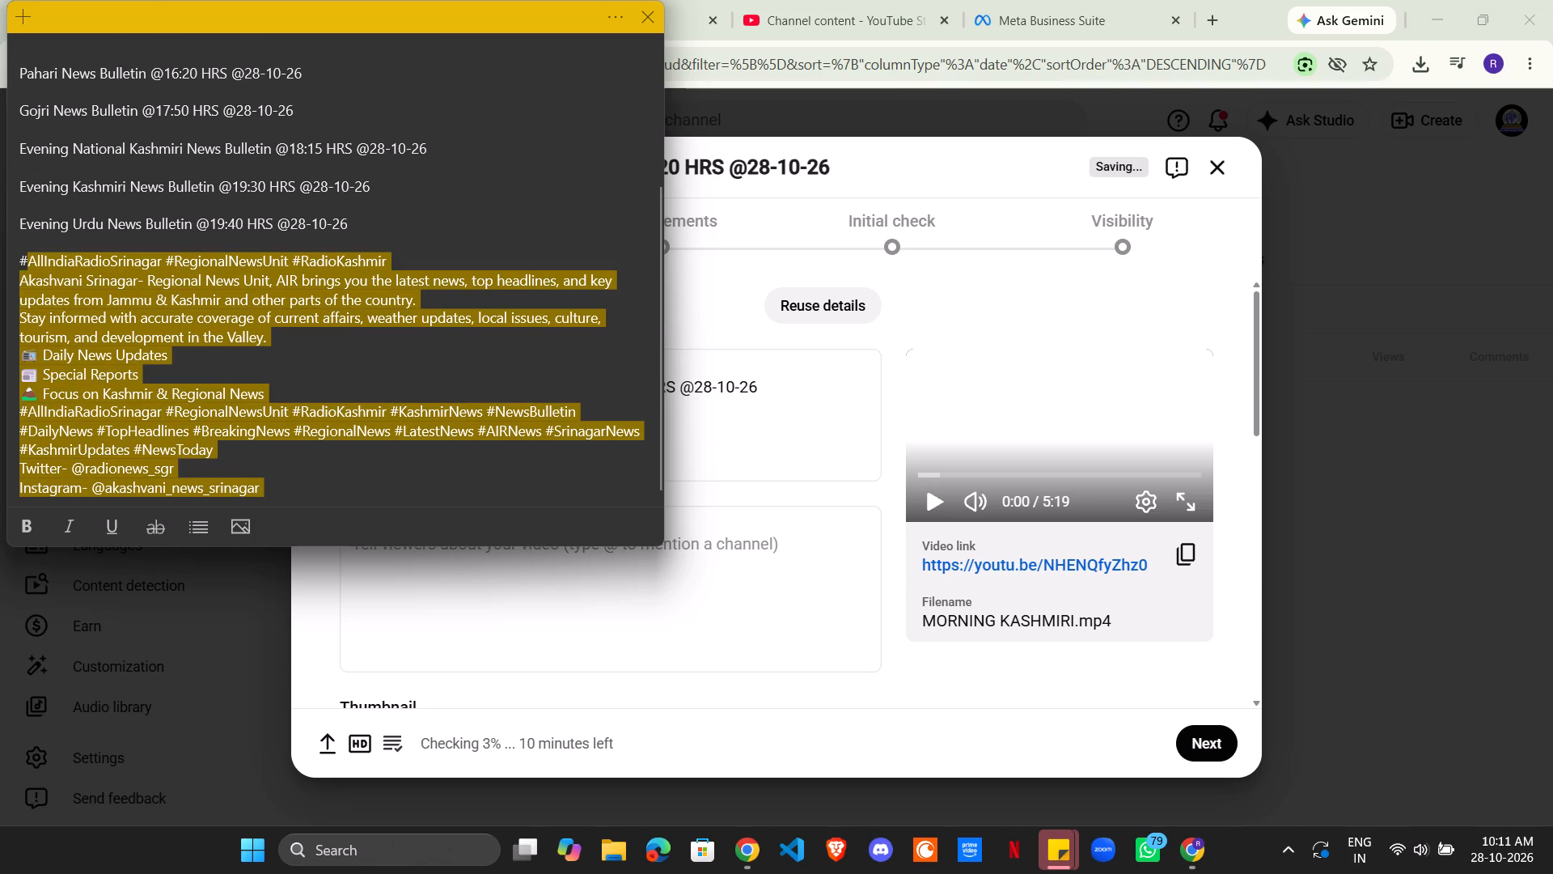
{"action": "left_click_drag", "start_coordinate": [23, 259], "coordinate": [15, 258]}
{"action": "key", "text": "ctrl+c"}
{"action": "left_click", "coordinate": [706, 603]}
{"action": "key", "text": "ctrl+v"}
Upload 9_20am thumbnail.png from the desktop as the YouTube video's thumbnail.
{"action": "scroll", "coordinate": [594, 608], "scroll_direction": "down", "scroll_amount": 4}
{"action": "left_click", "coordinate": [357, 611]}
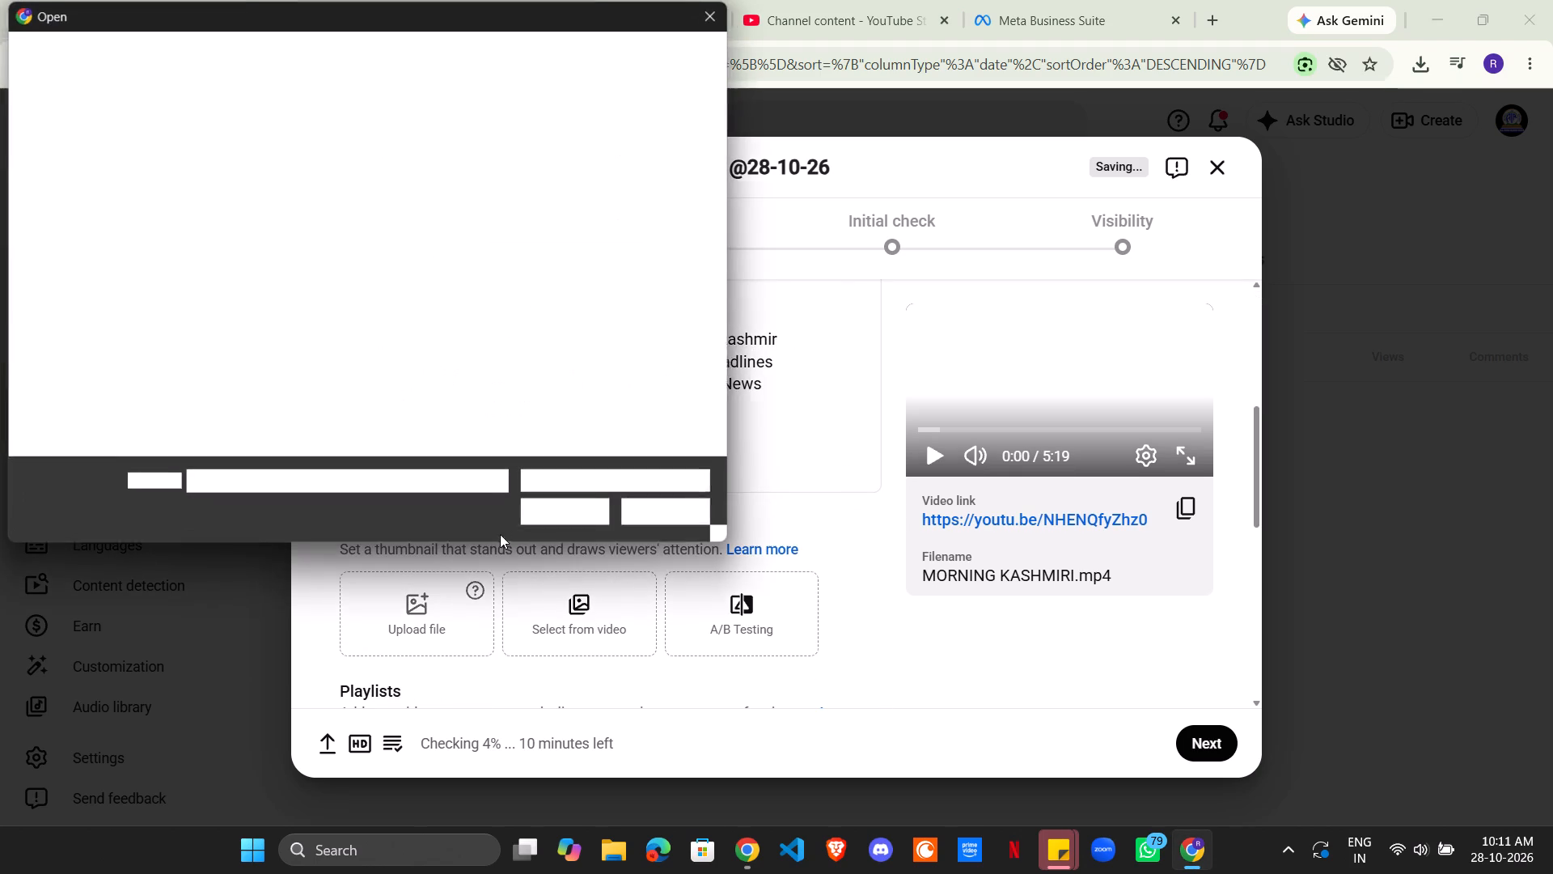
{"action": "left_click", "coordinate": [477, 336]}
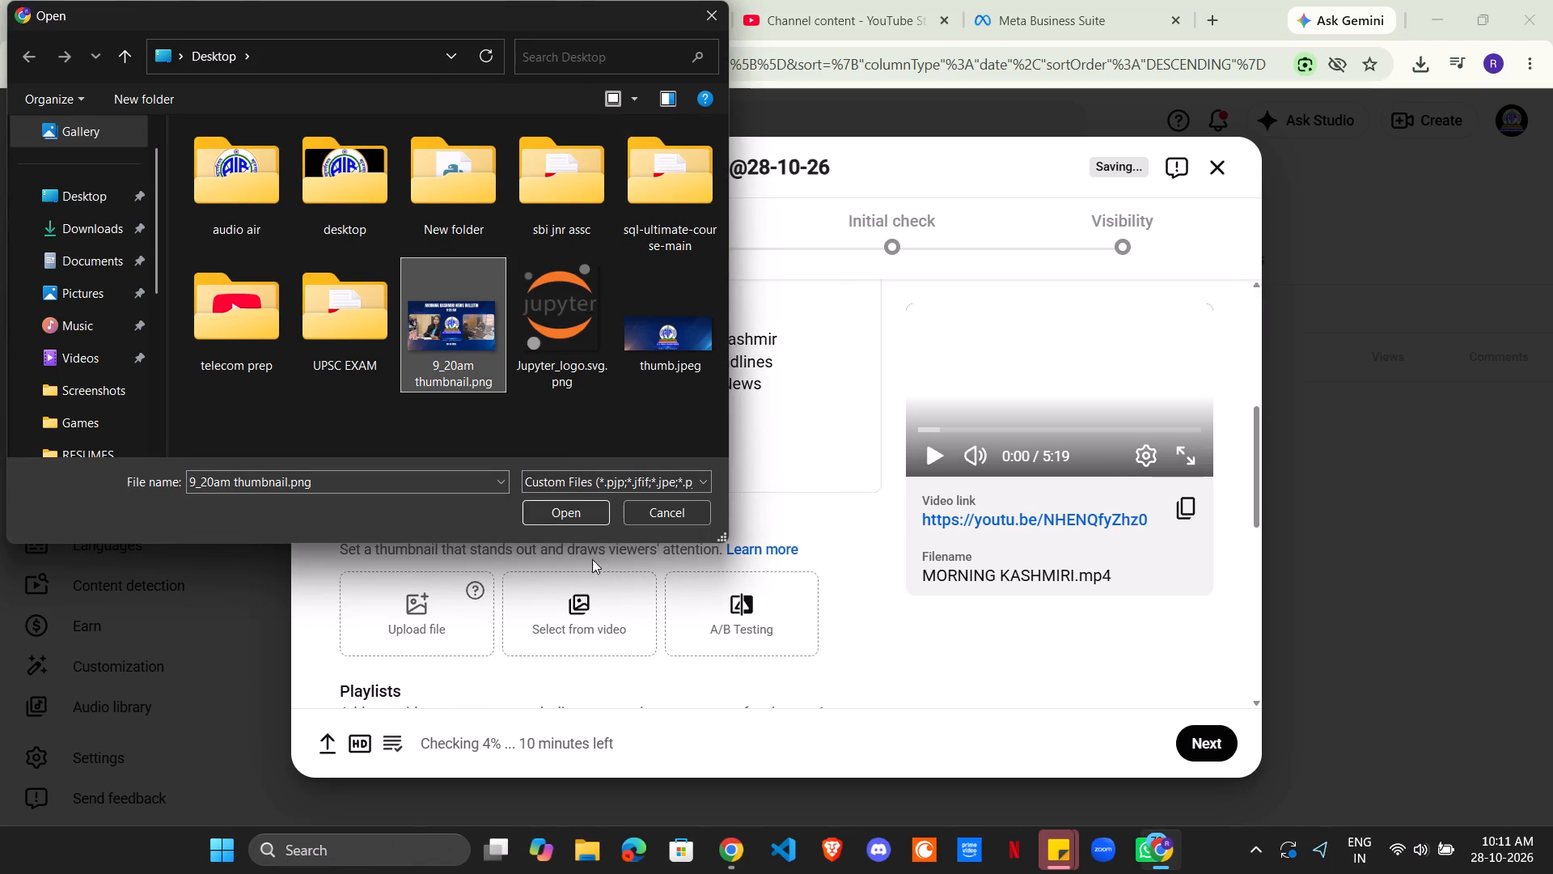
{"action": "left_click", "coordinate": [579, 500]}
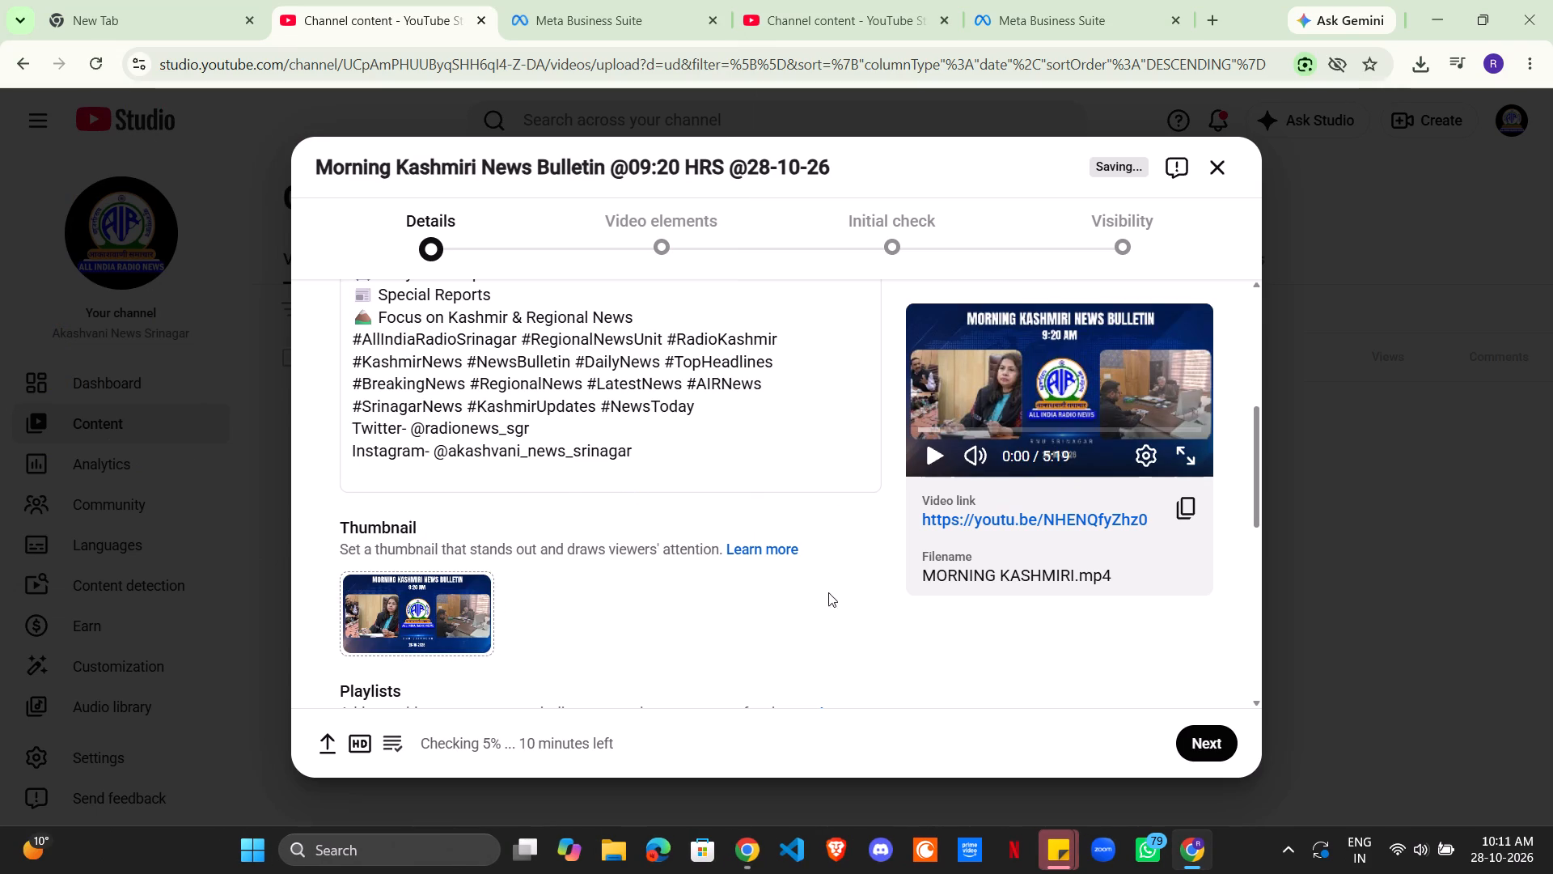
Copy the Morning Kashmiri announcement with its top headlines from the other sticky note to the start of the YouTube description.
{"action": "left_click", "coordinate": [1060, 852]}
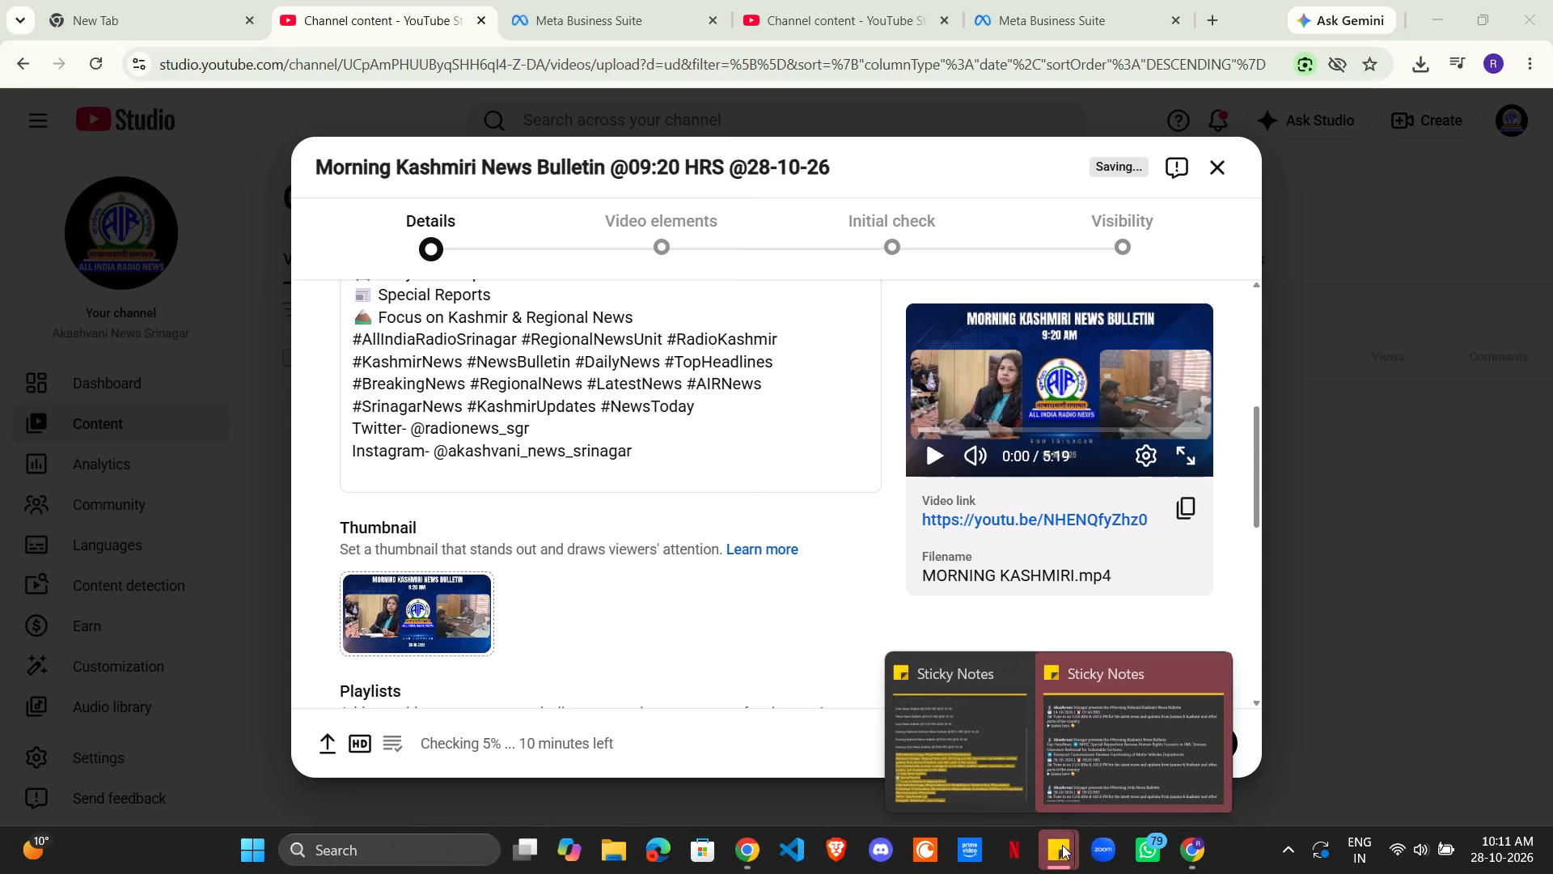
{"action": "left_click", "coordinate": [1077, 763]}
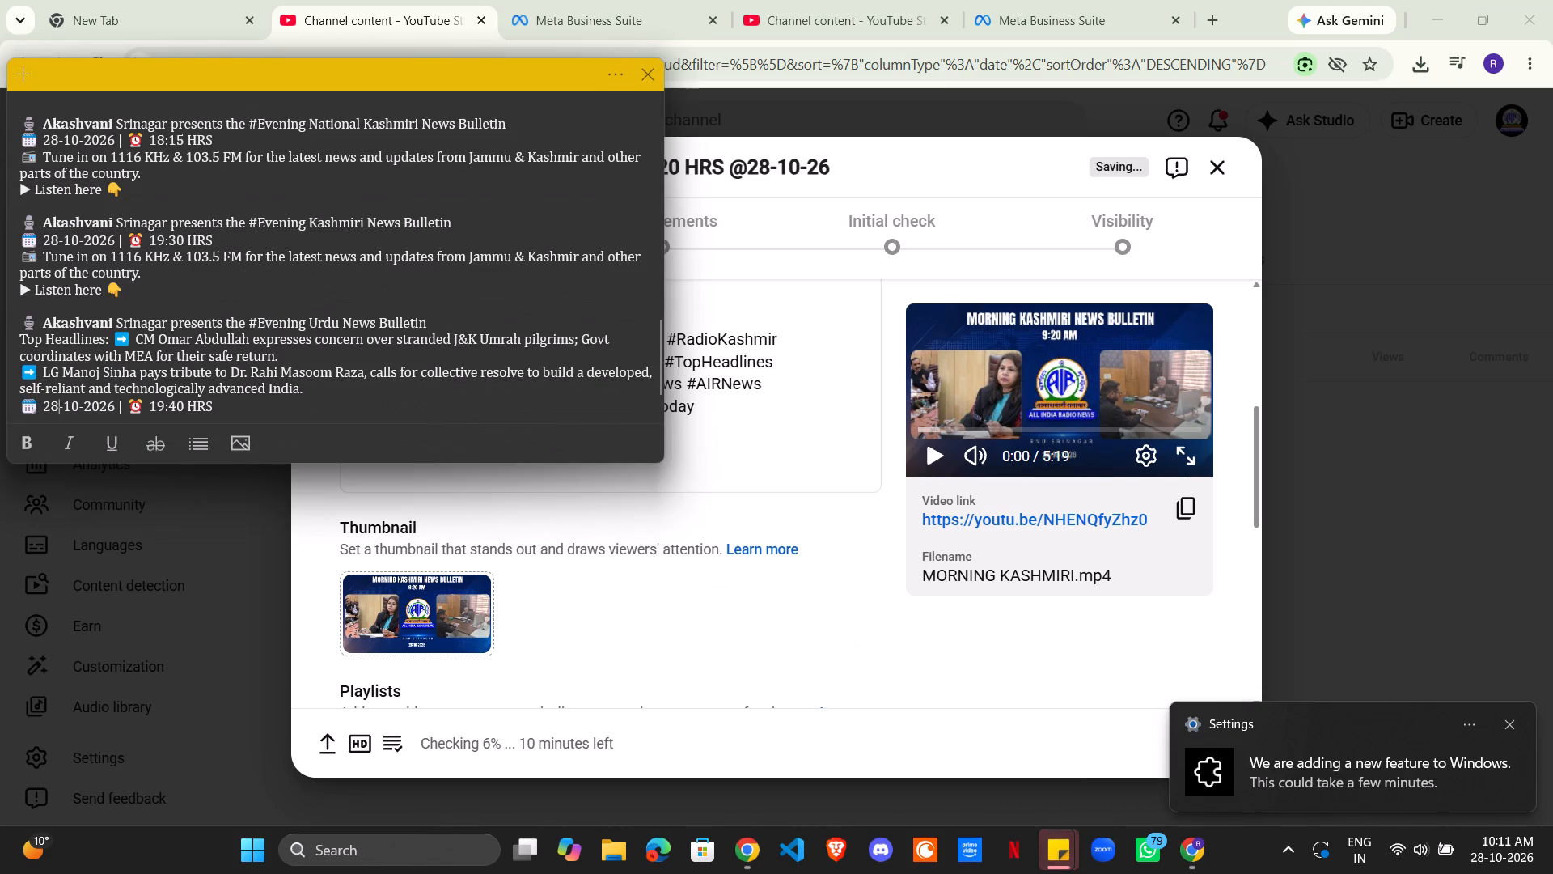
{"action": "scroll", "coordinate": [187, 371], "scroll_direction": "down", "scroll_amount": 7}
{"action": "scroll", "coordinate": [197, 405], "scroll_direction": "up", "scroll_amount": 12}
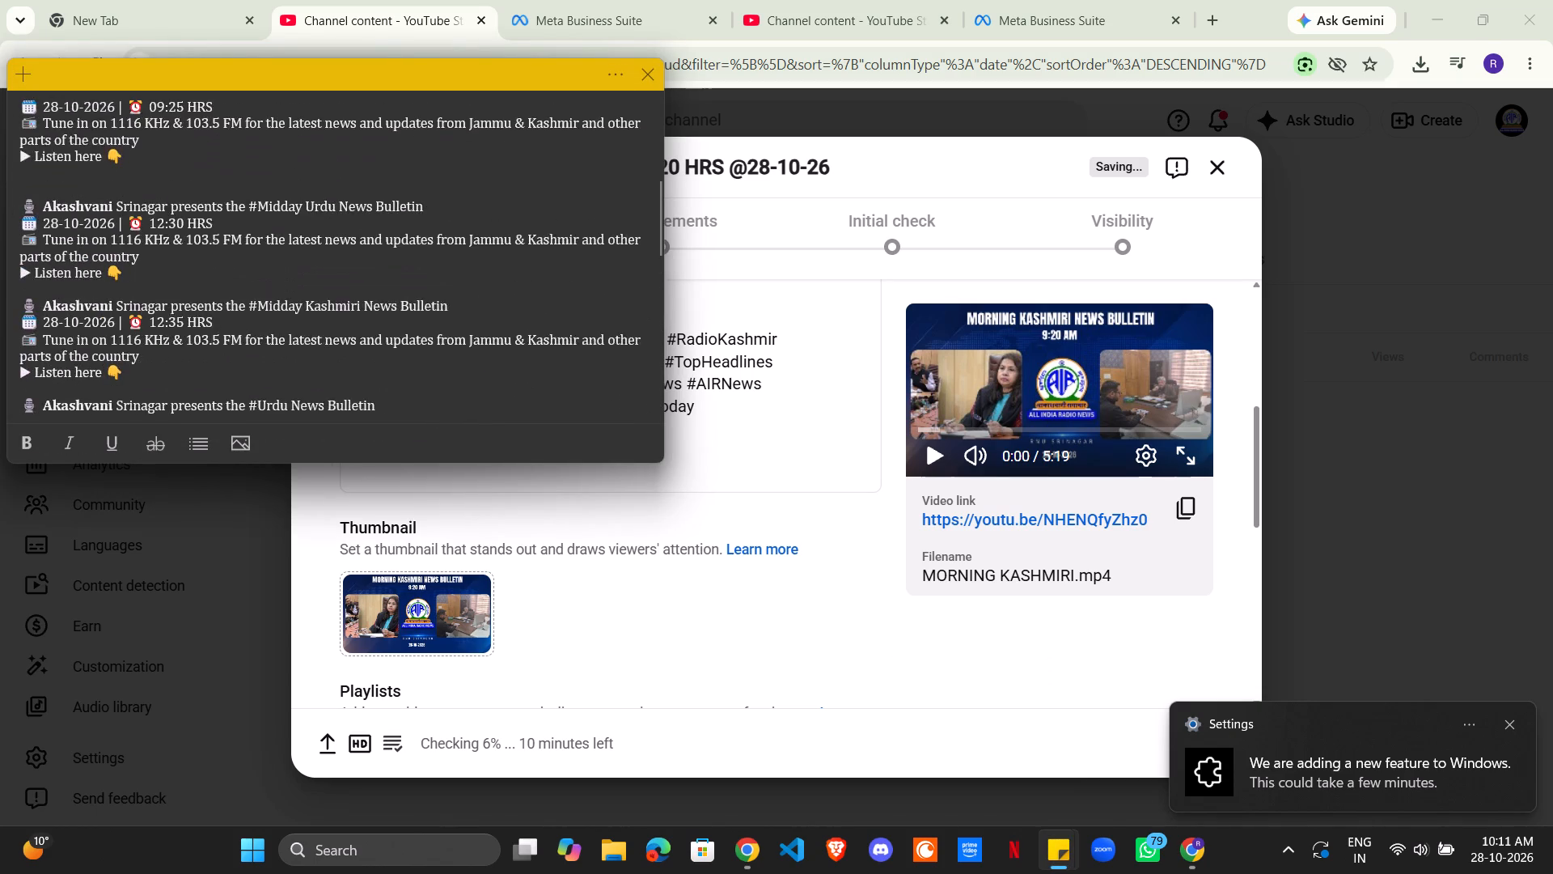
{"action": "scroll", "coordinate": [156, 367], "scroll_direction": "up", "scroll_amount": 11}
{"action": "left_click_drag", "start_coordinate": [148, 357], "coordinate": [40, 270]}
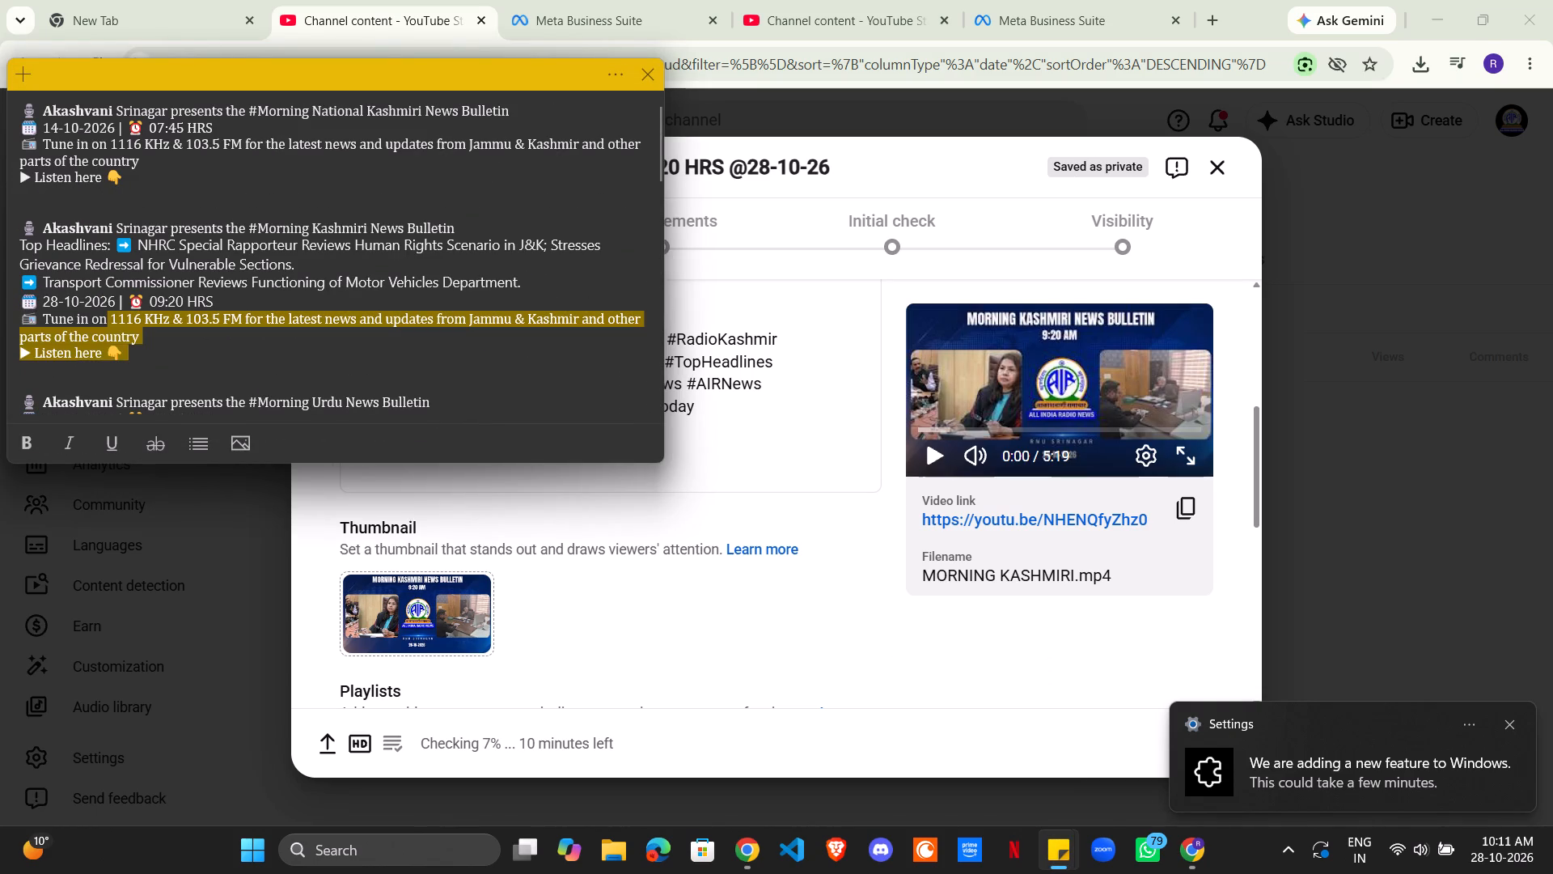
{"action": "left_click_drag", "start_coordinate": [40, 270], "coordinate": [11, 233]}
{"action": "key", "text": "ctrl+c"}
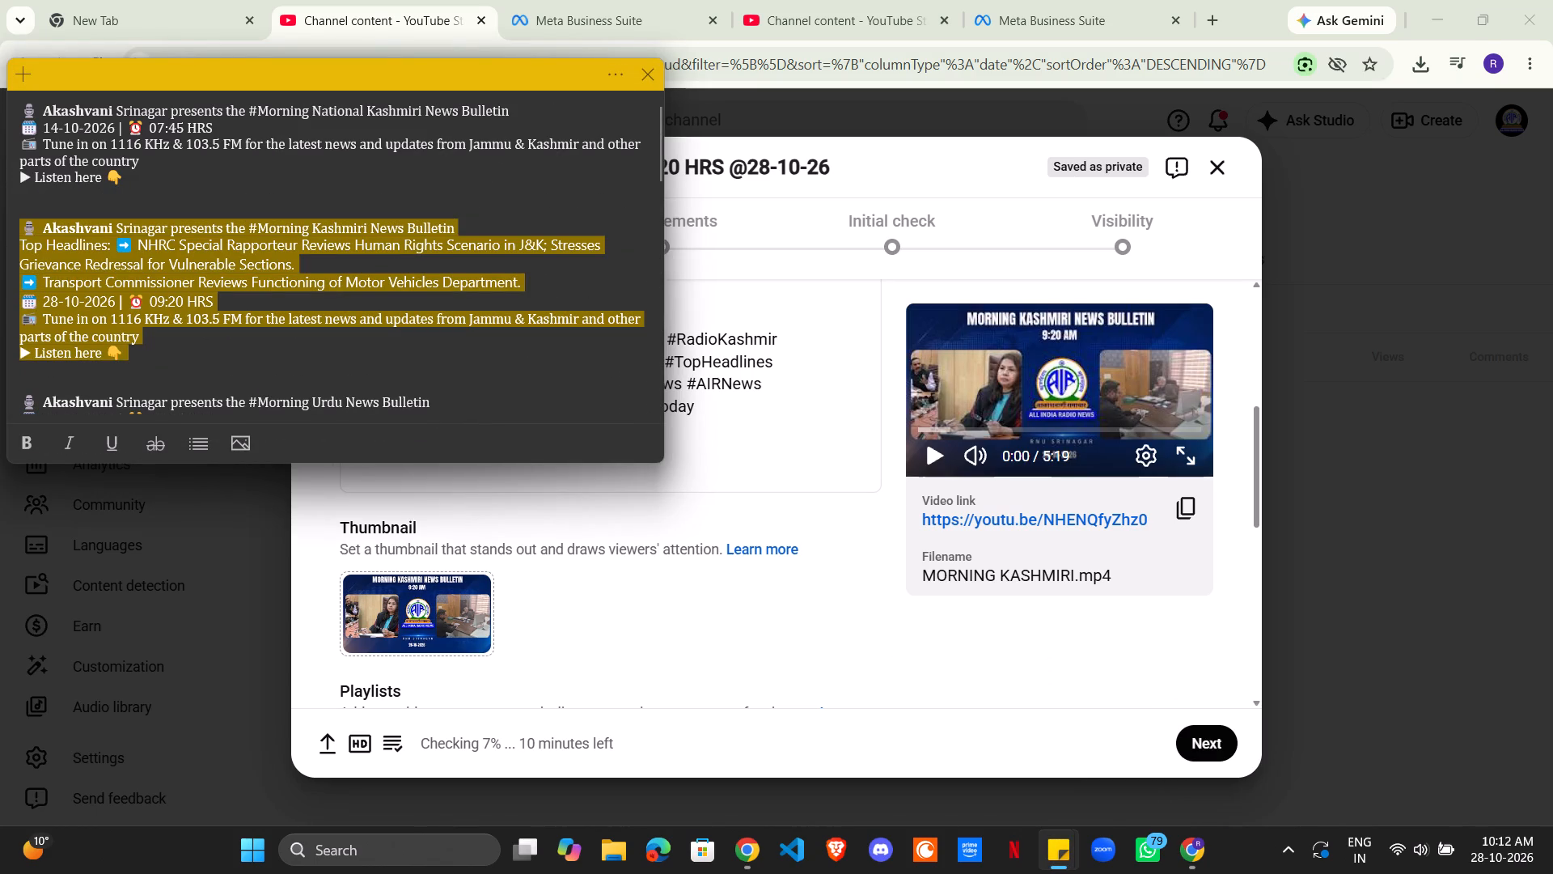
{"action": "left_click", "coordinate": [739, 385]}
{"action": "scroll", "coordinate": [611, 424], "scroll_direction": "up", "scroll_amount": 3}
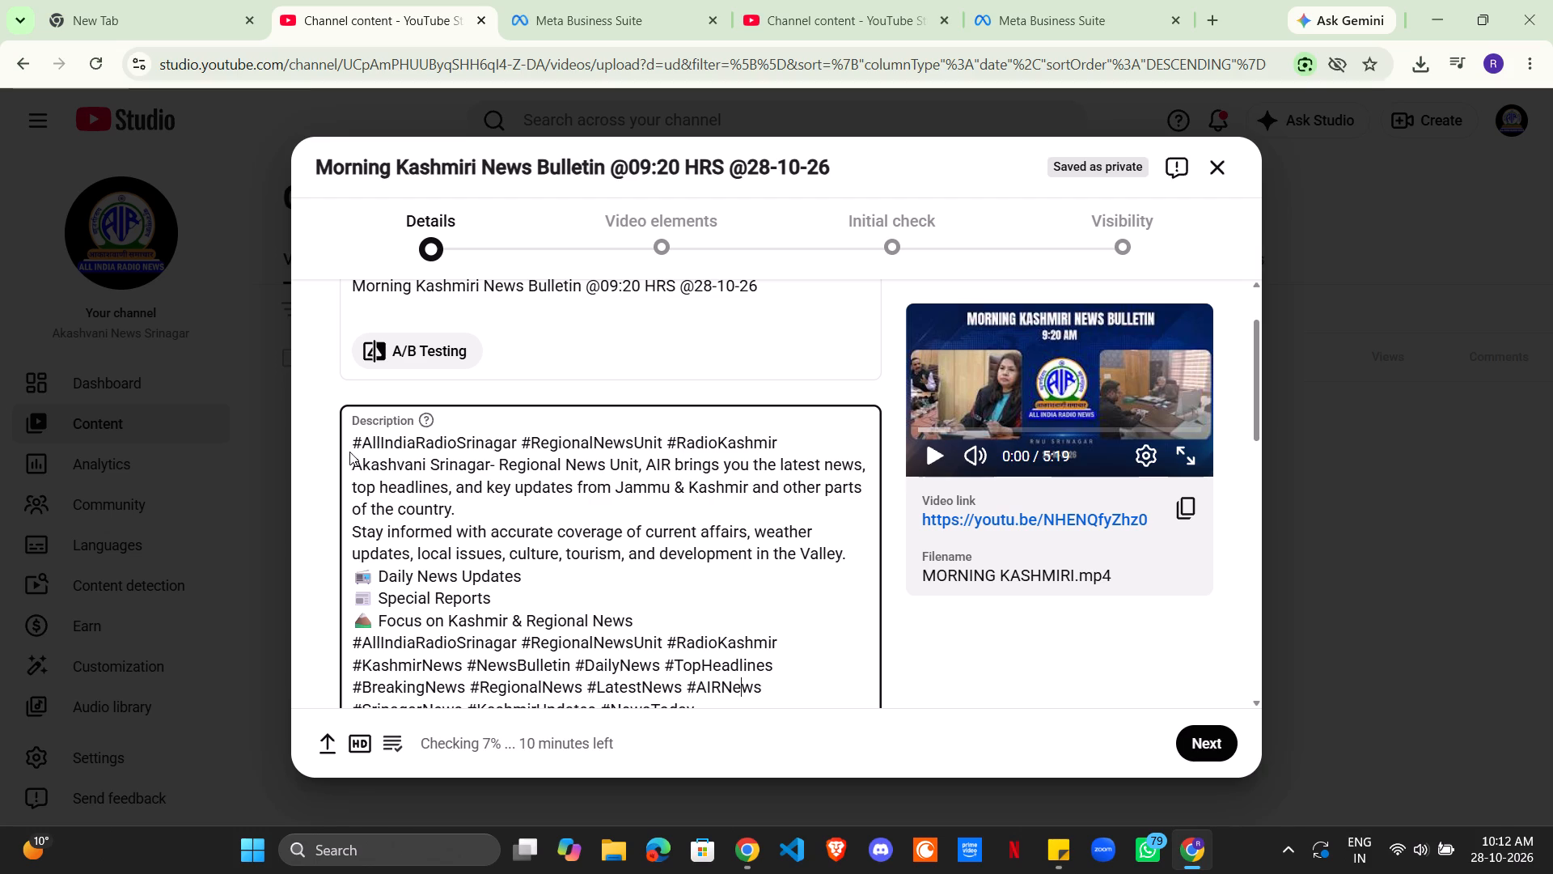
{"action": "left_click", "coordinate": [354, 442]}
{"action": "key", "text": "ctrl+v"}
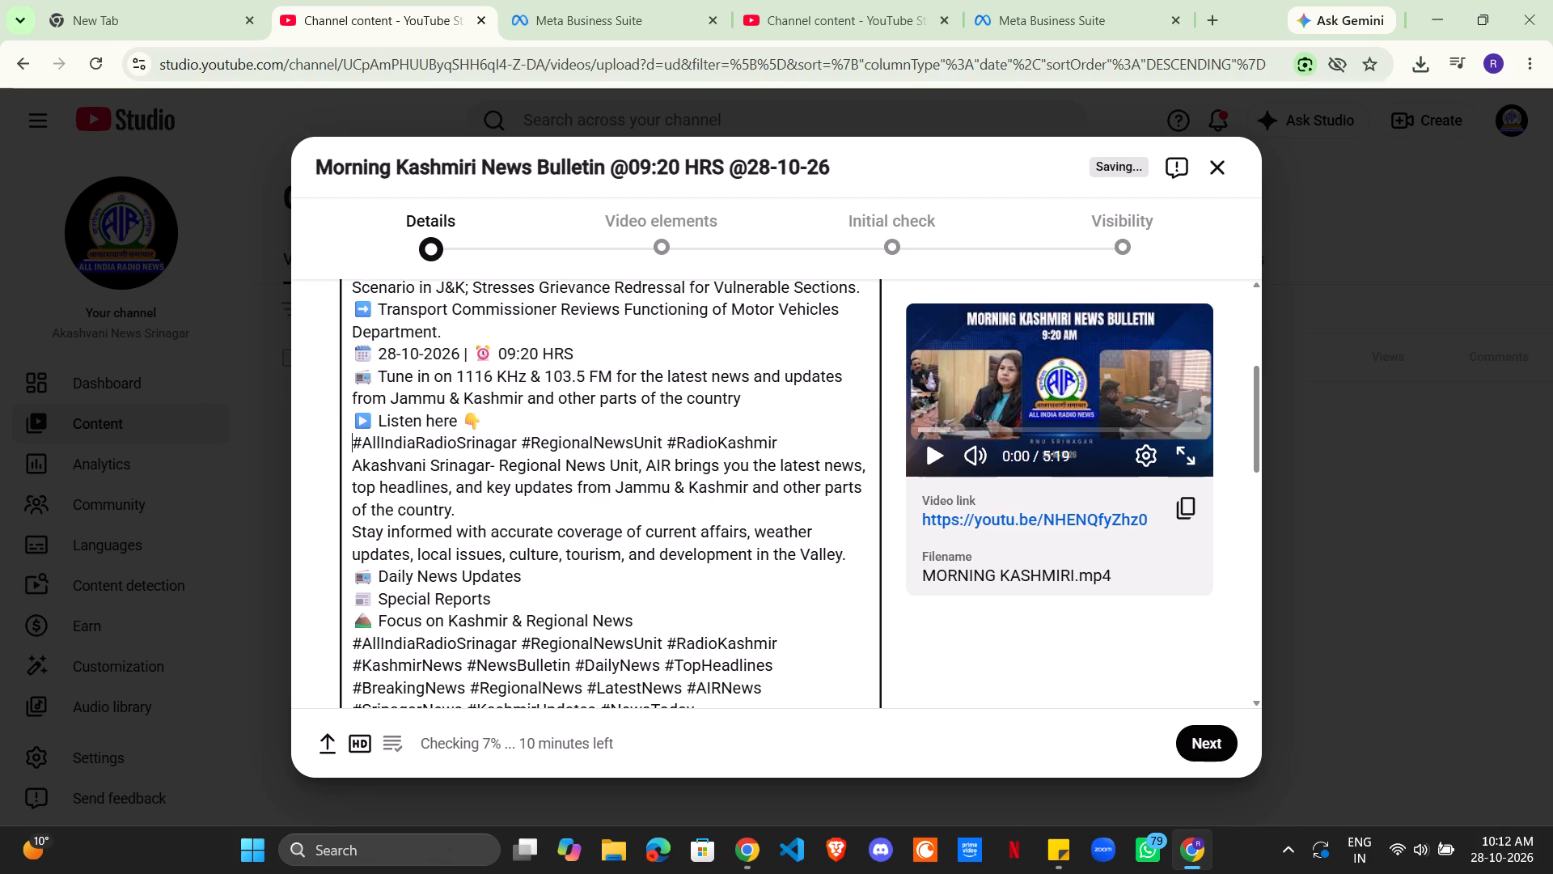
Delete the date, tune-in and "Listen here" lines and the opening "Akashvani Srinagar presents" line, keeping the top headlines in the description.
{"action": "left_click", "coordinate": [489, 434]}
{"action": "left_click_drag", "start_coordinate": [494, 424], "coordinate": [336, 371]}
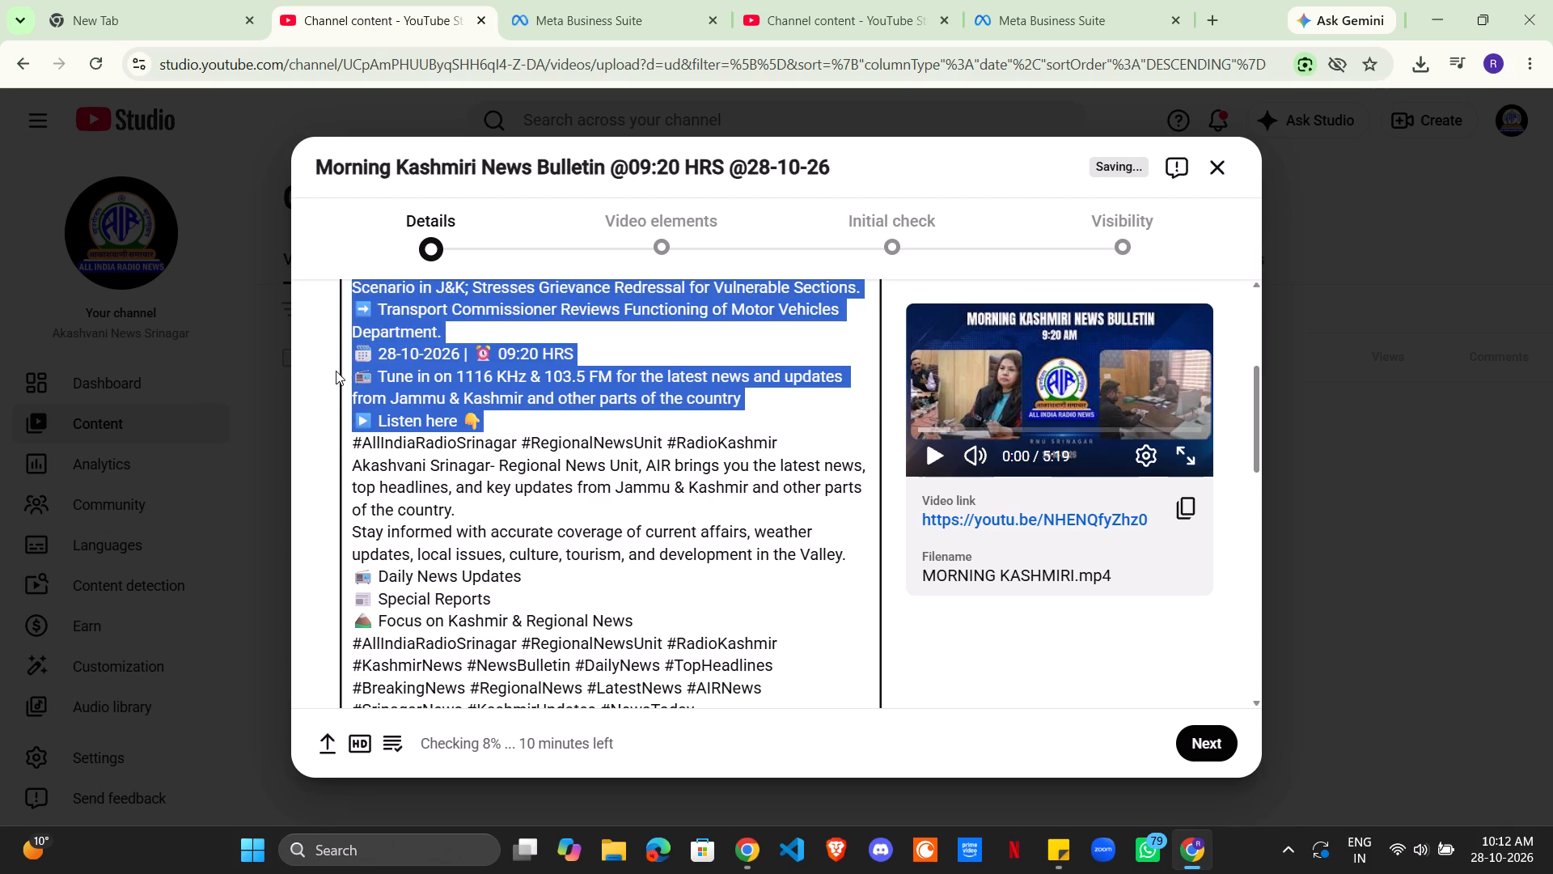
{"action": "left_click_drag", "start_coordinate": [336, 371], "coordinate": [353, 357]}
{"action": "key", "text": "BackSpace"}
{"action": "scroll", "coordinate": [412, 470], "scroll_direction": "up", "scroll_amount": 2}
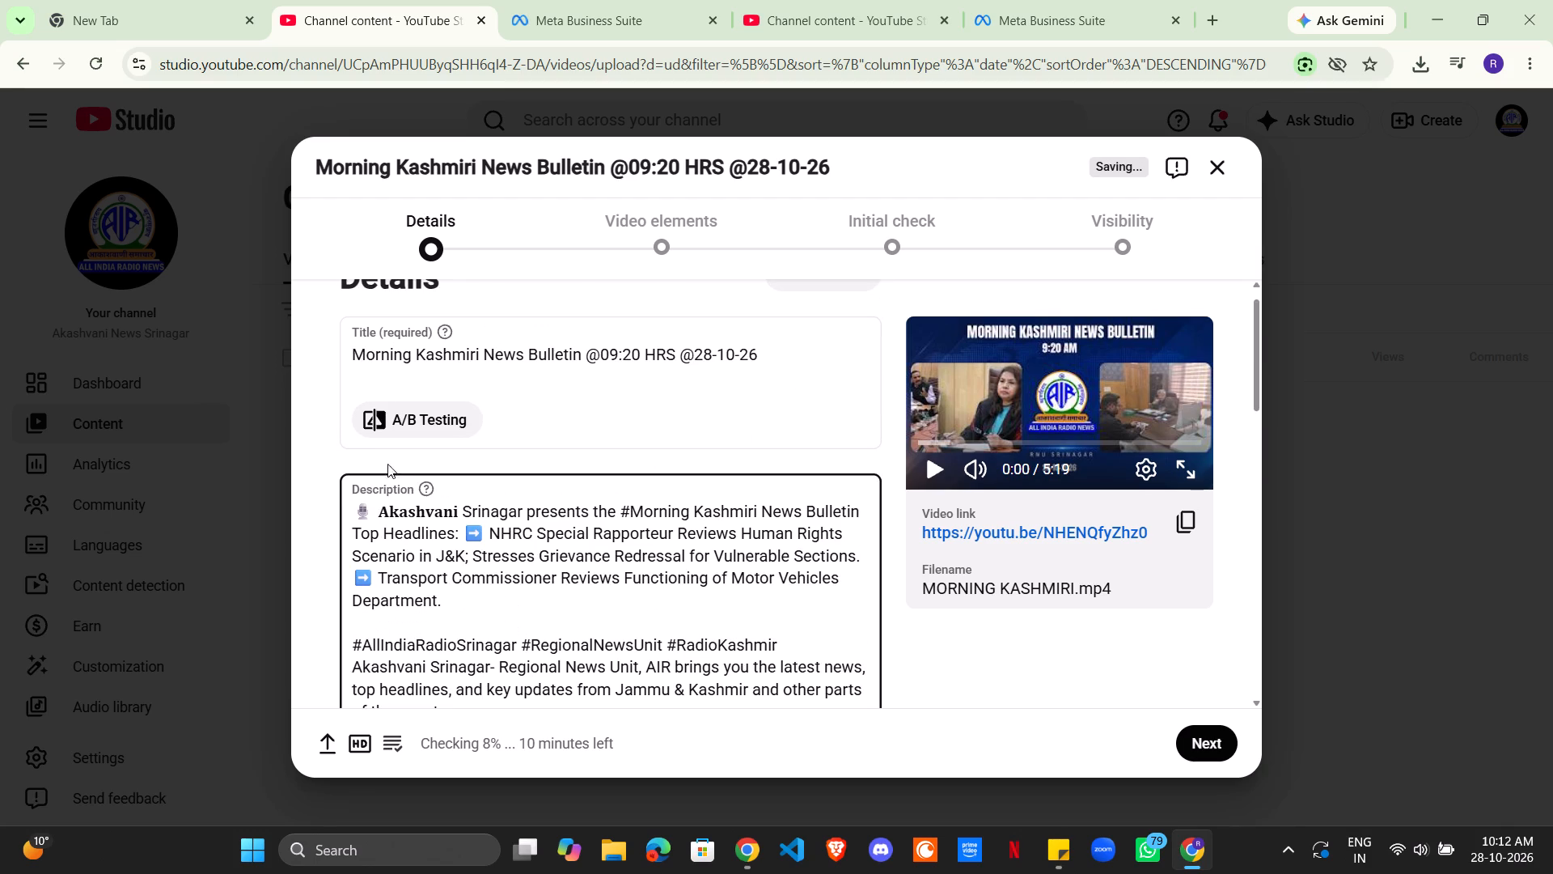
{"action": "left_click_drag", "start_coordinate": [353, 532], "coordinate": [336, 505]}
{"action": "key", "text": "BackSpace"}
Advance to the visibility settings and publish the Morning Kashmiri video as Public without waiting for the checks.
{"action": "scroll", "coordinate": [577, 513], "scroll_direction": "down", "scroll_amount": 7}
{"action": "double_click", "coordinate": [1204, 733]}
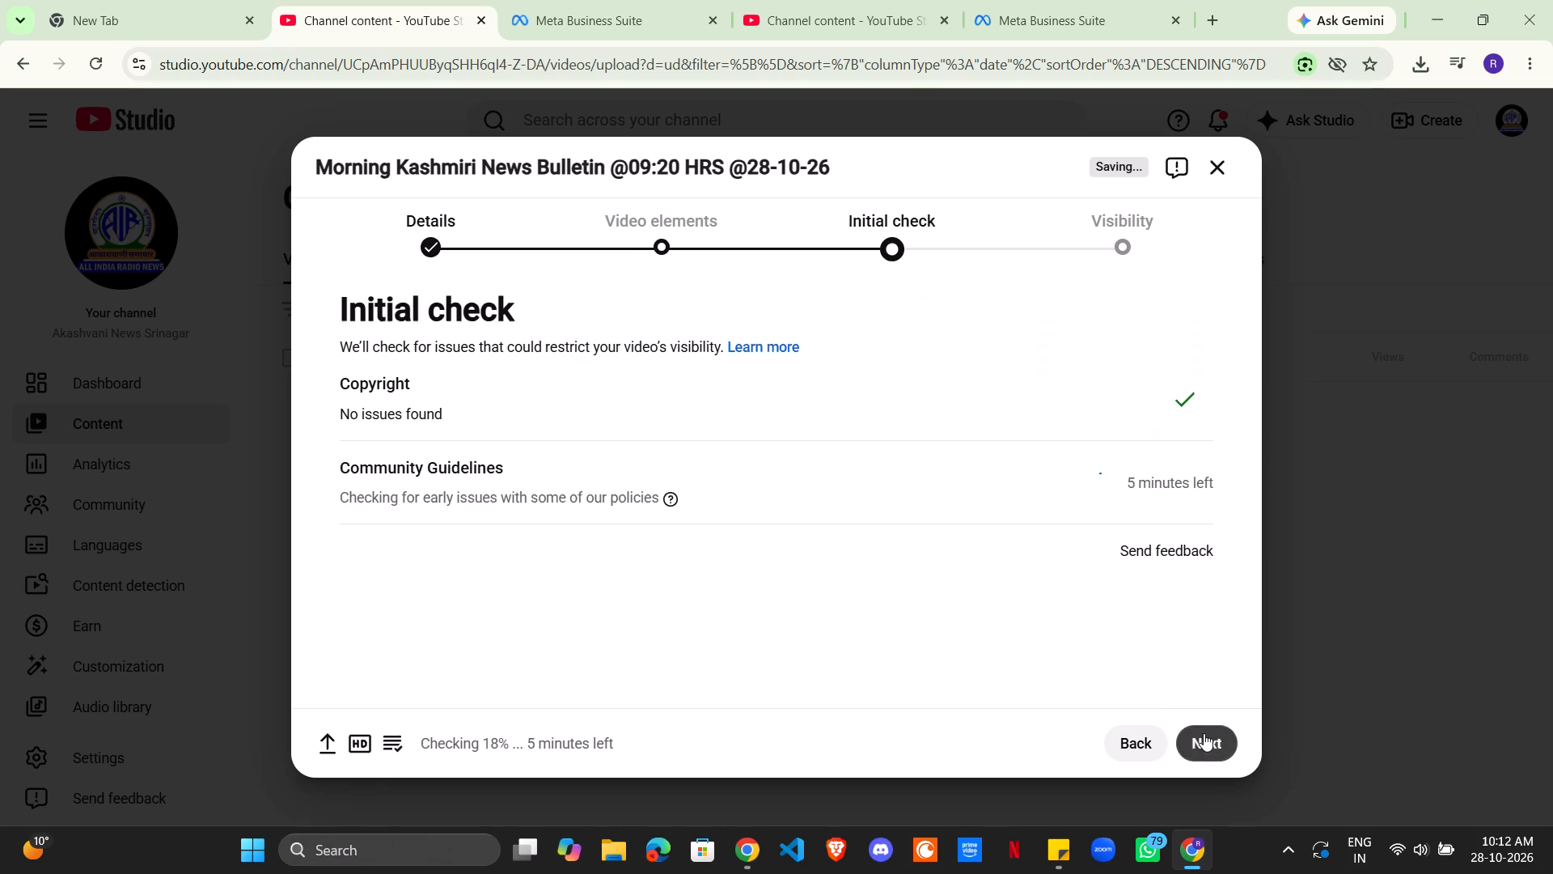
{"action": "left_click", "coordinate": [1202, 732]}
{"action": "left_click", "coordinate": [434, 568]}
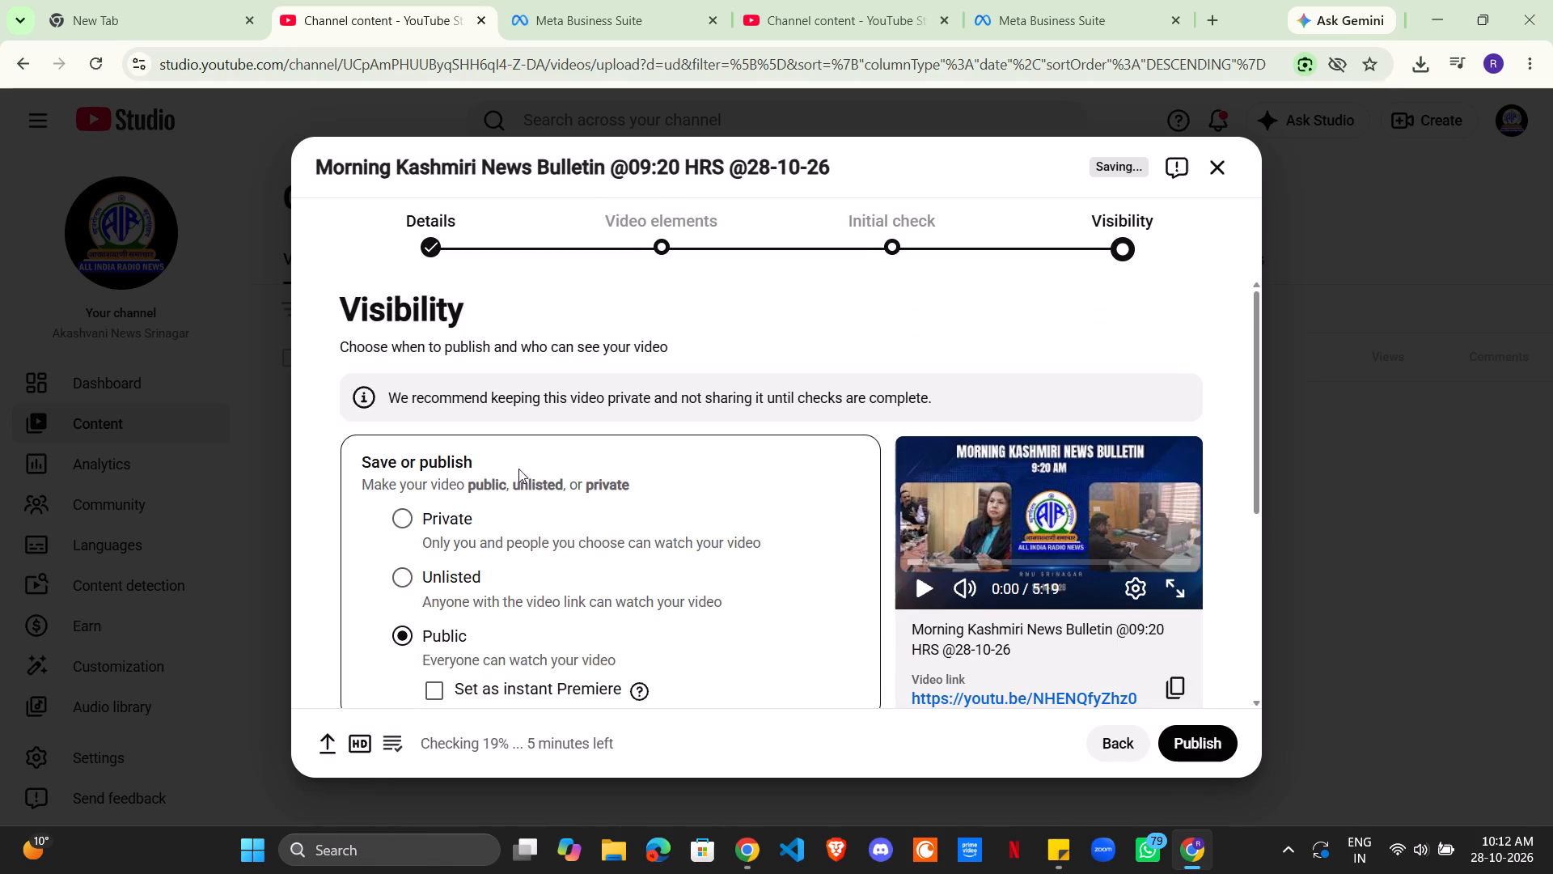
{"action": "left_click", "coordinate": [1232, 736]}
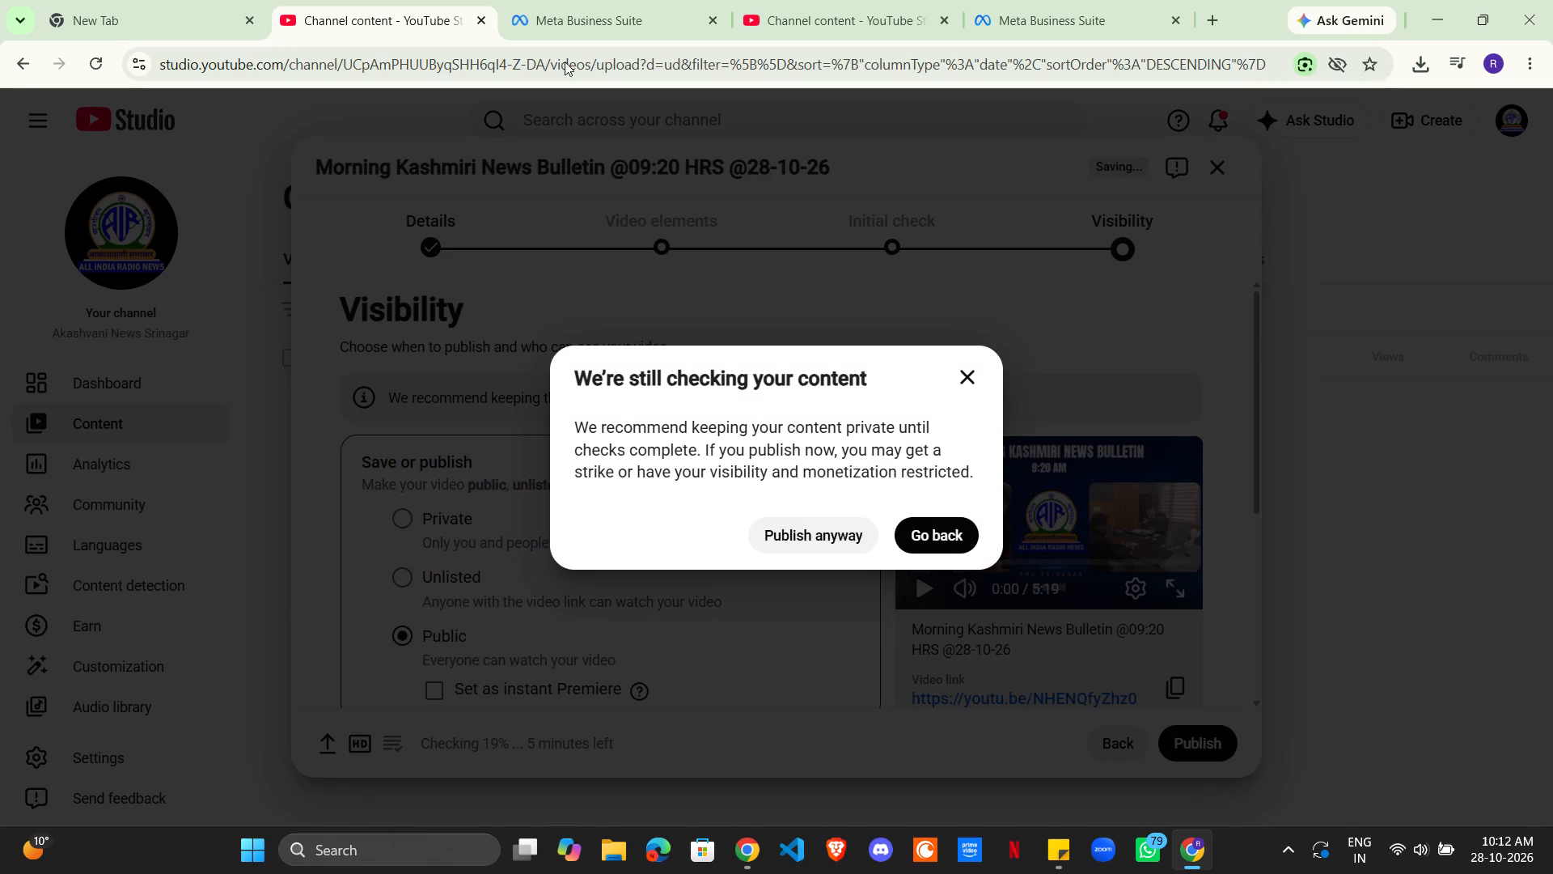
{"action": "left_click", "coordinate": [806, 533]}
Paste the Morning Kashmiri announcement as the first Meta reel's text, remove the "Listen here" line and end it with a period.
{"action": "left_click", "coordinate": [585, 0]}
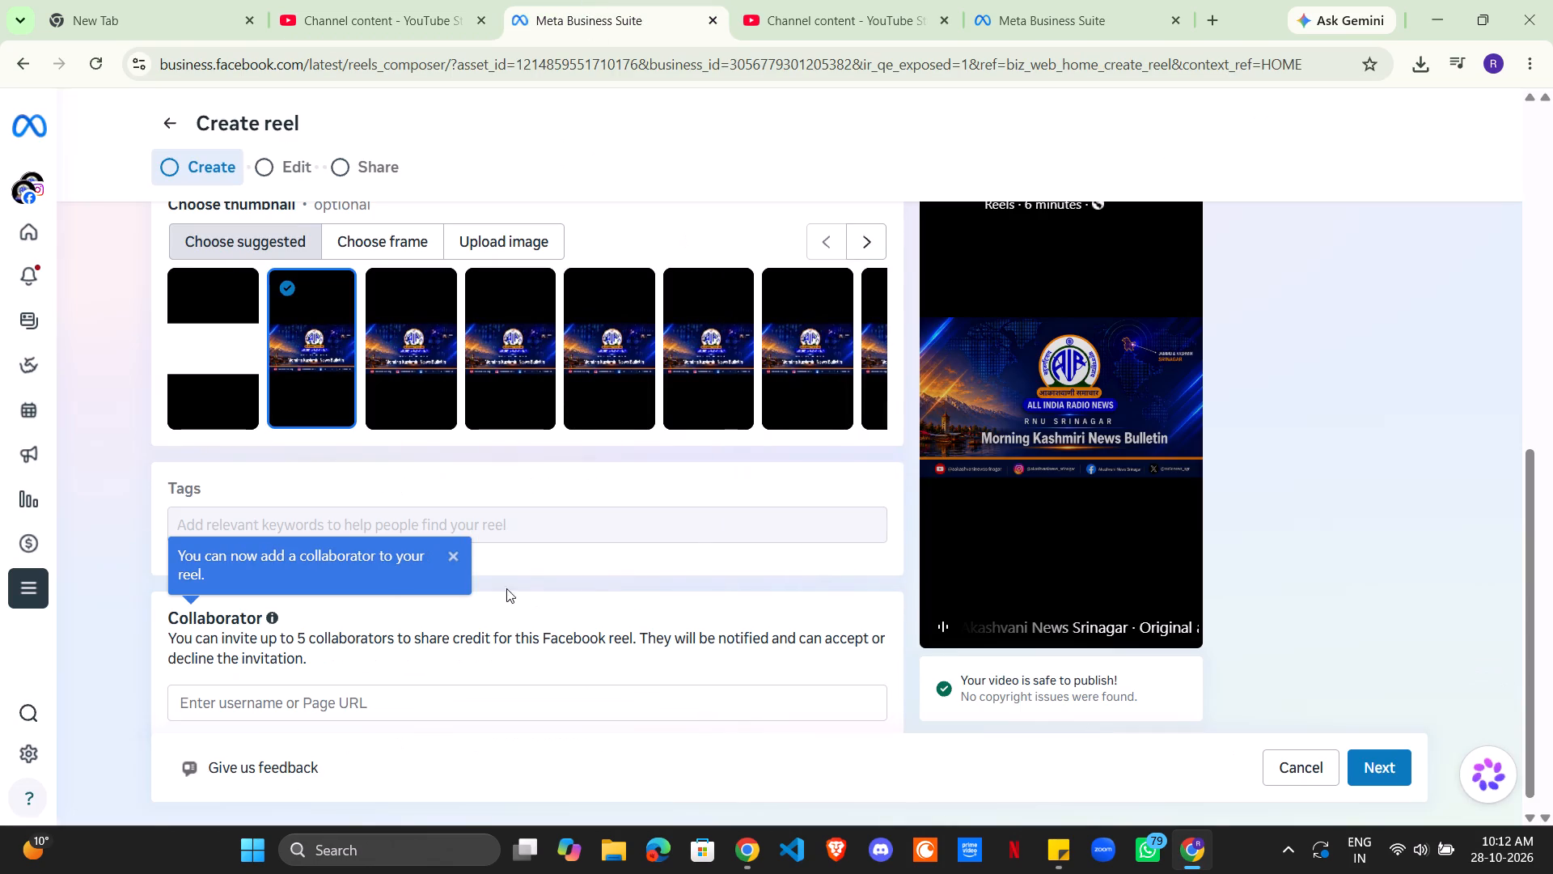
{"action": "scroll", "coordinate": [520, 537], "scroll_direction": "up", "scroll_amount": 3}
{"action": "left_click", "coordinate": [298, 342]}
{"action": "key", "text": "ctrl+v"}
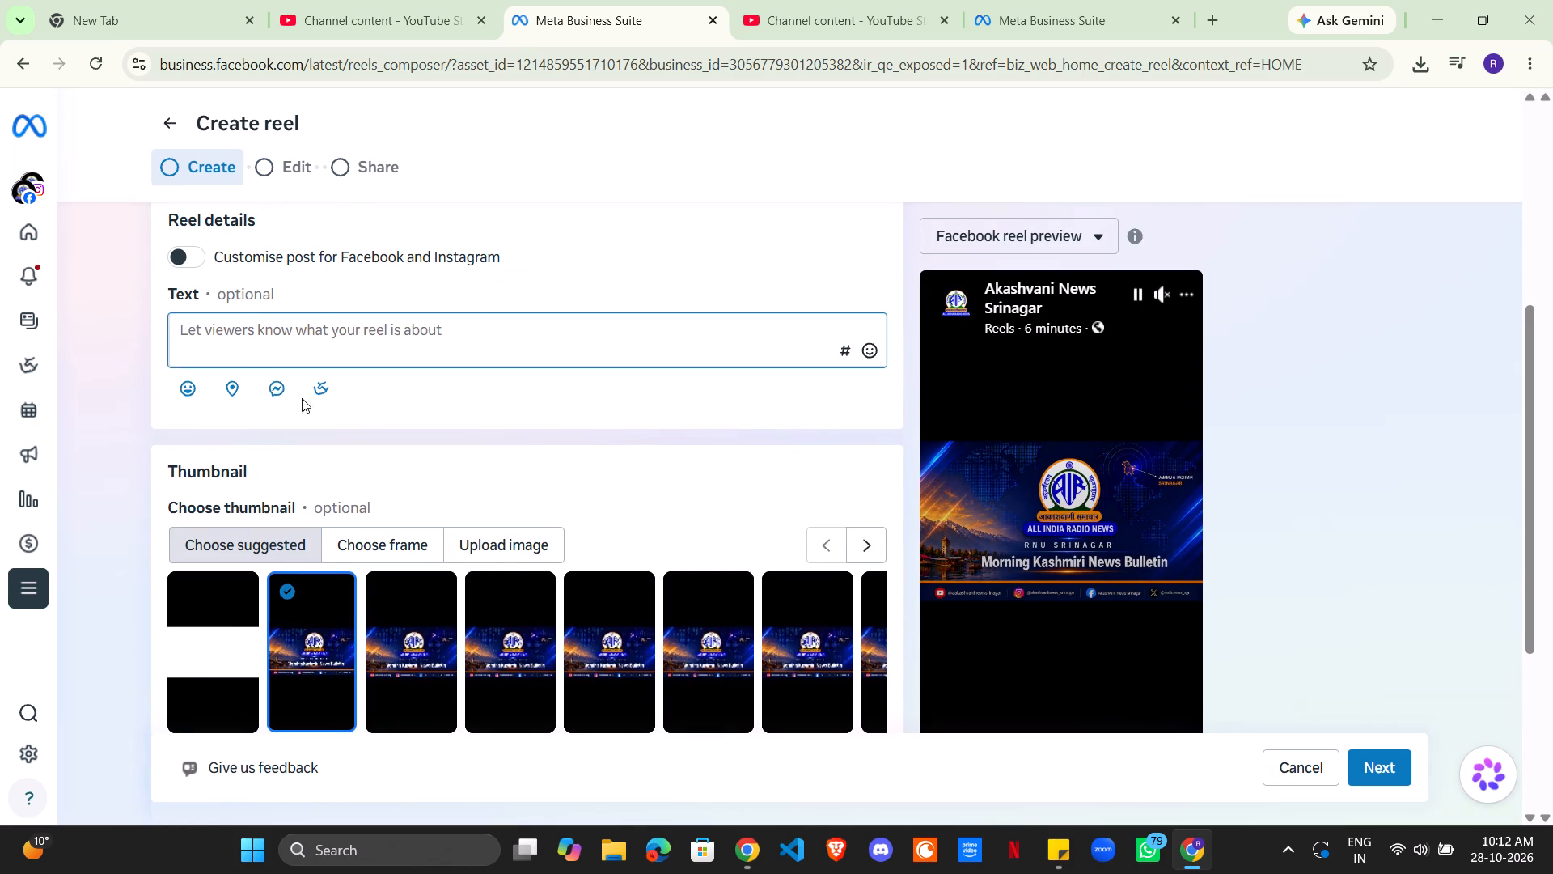
{"action": "left_click_drag", "start_coordinate": [234, 491], "coordinate": [180, 472]}
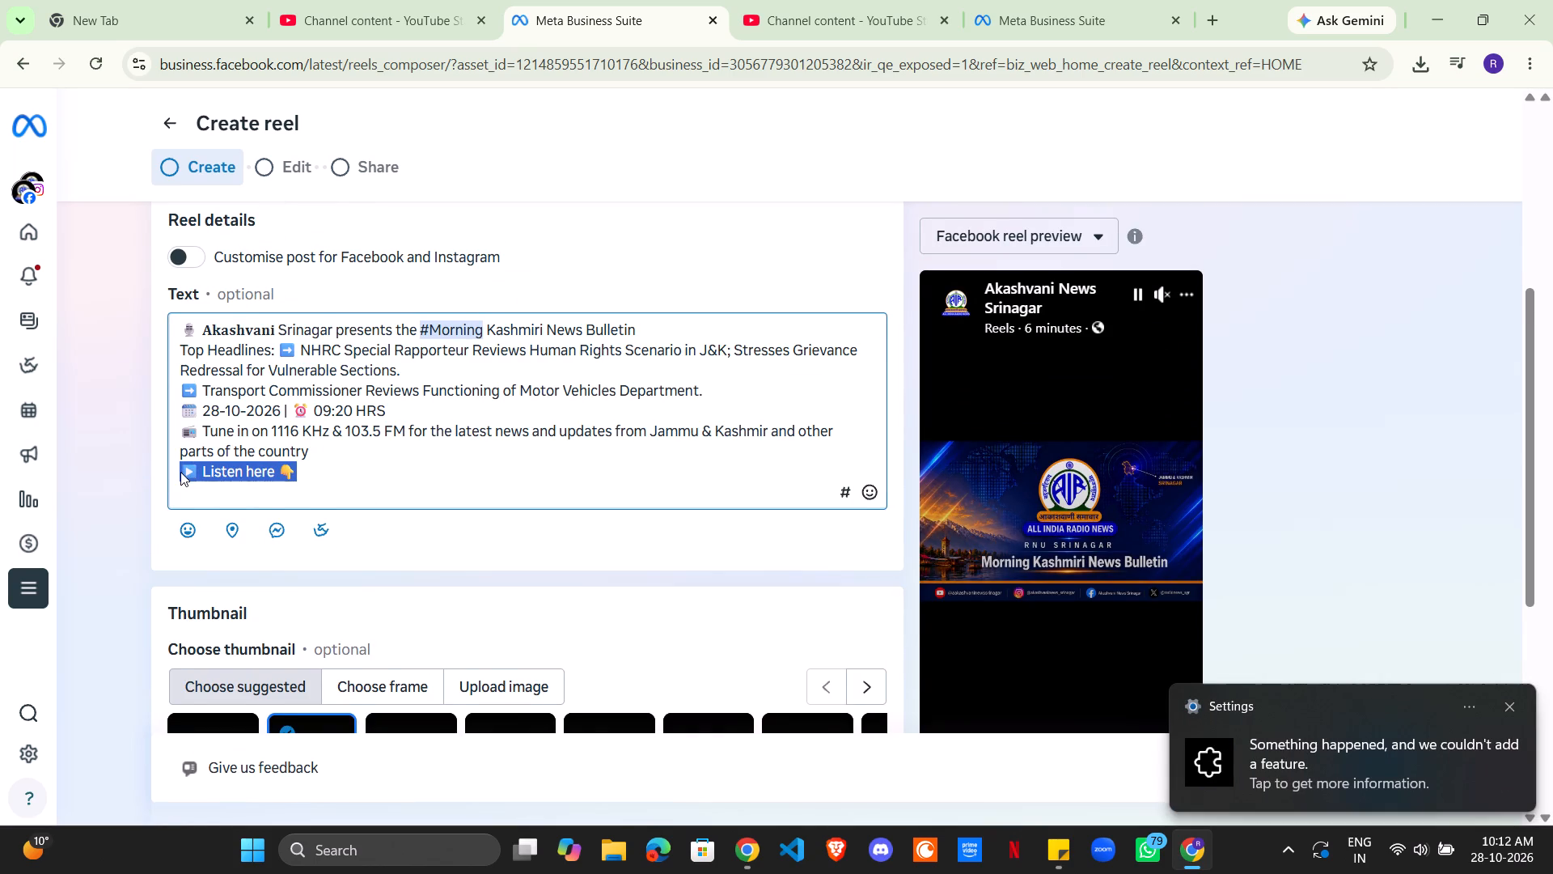
{"action": "key", "text": "BackSpace"}
{"action": "key", "text": "BackSpace"}
{"action": "key", "text": "period"}
{"action": "scroll", "coordinate": [464, 502], "scroll_direction": "up", "scroll_amount": 1}
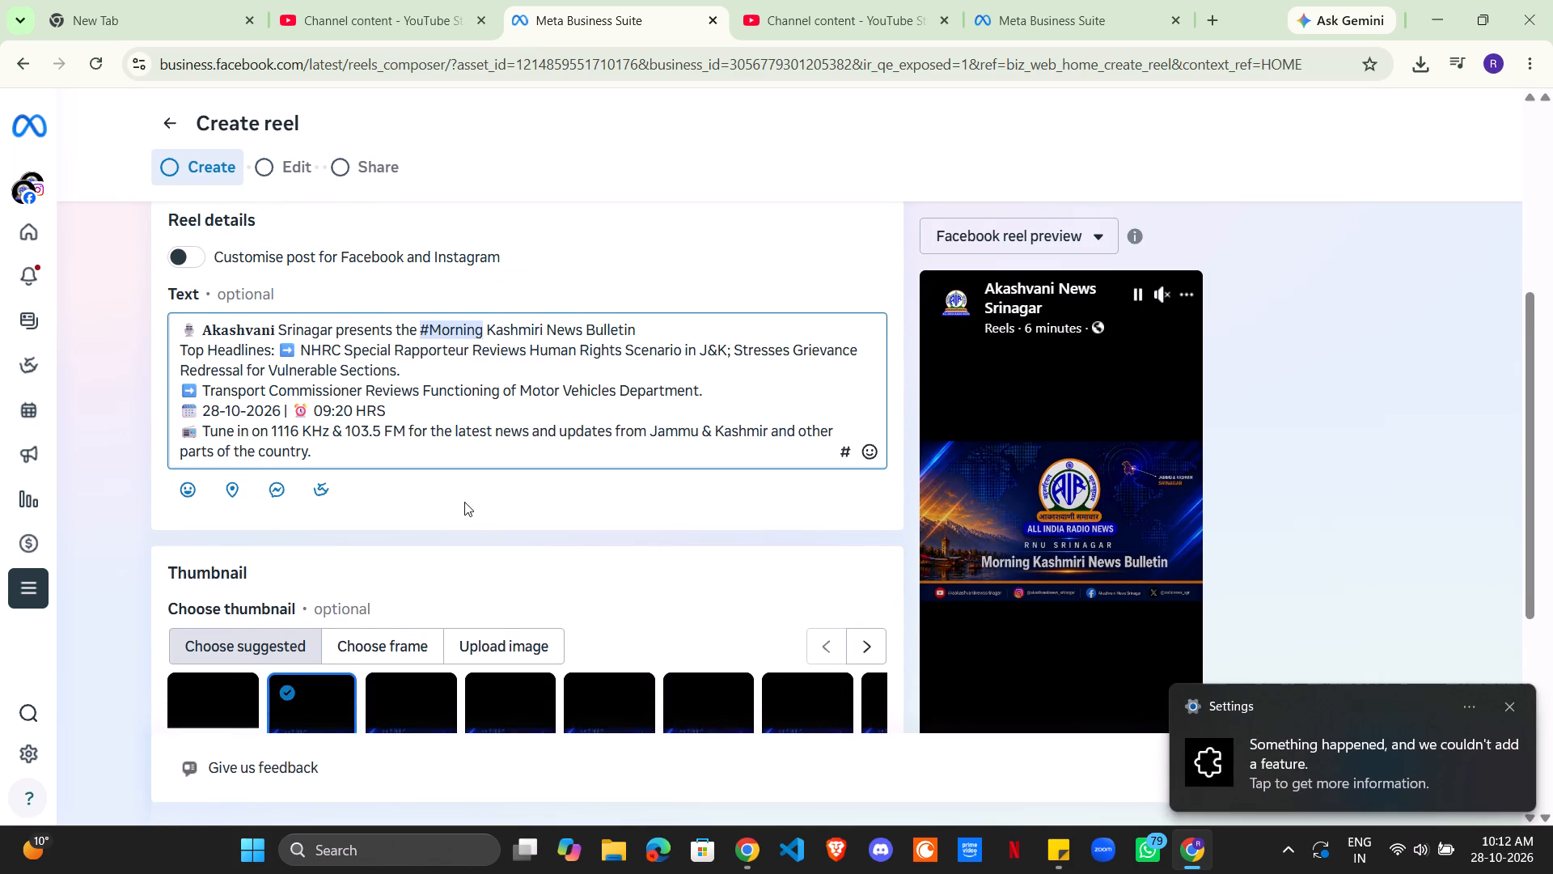
{"action": "scroll", "coordinate": [464, 502], "scroll_direction": "up", "scroll_amount": 1}
{"action": "scroll", "coordinate": [463, 513], "scroll_direction": "down", "scroll_amount": 3}
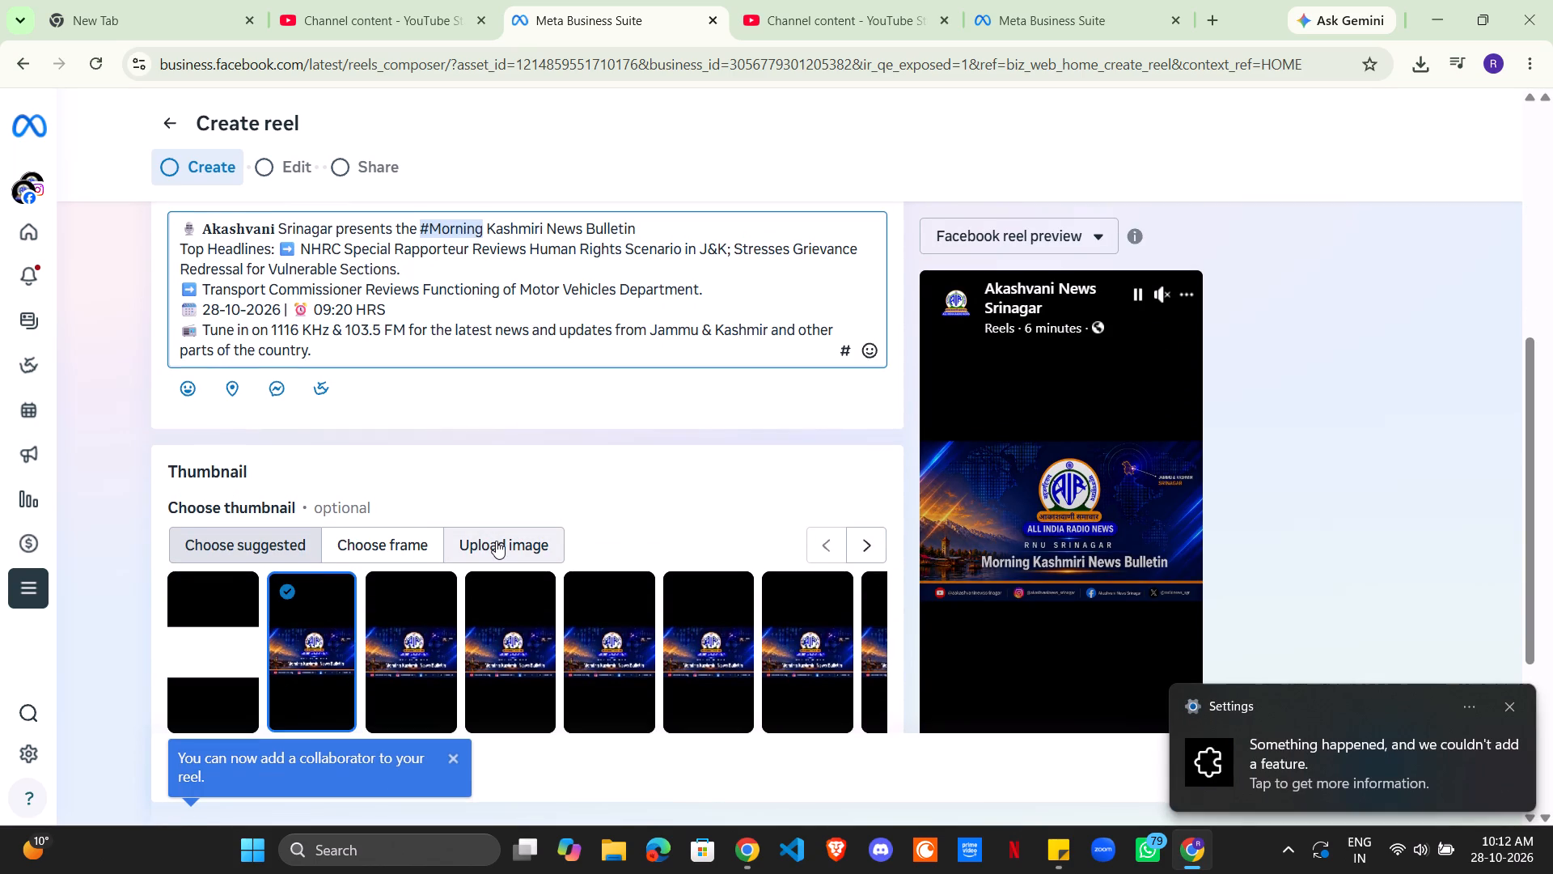
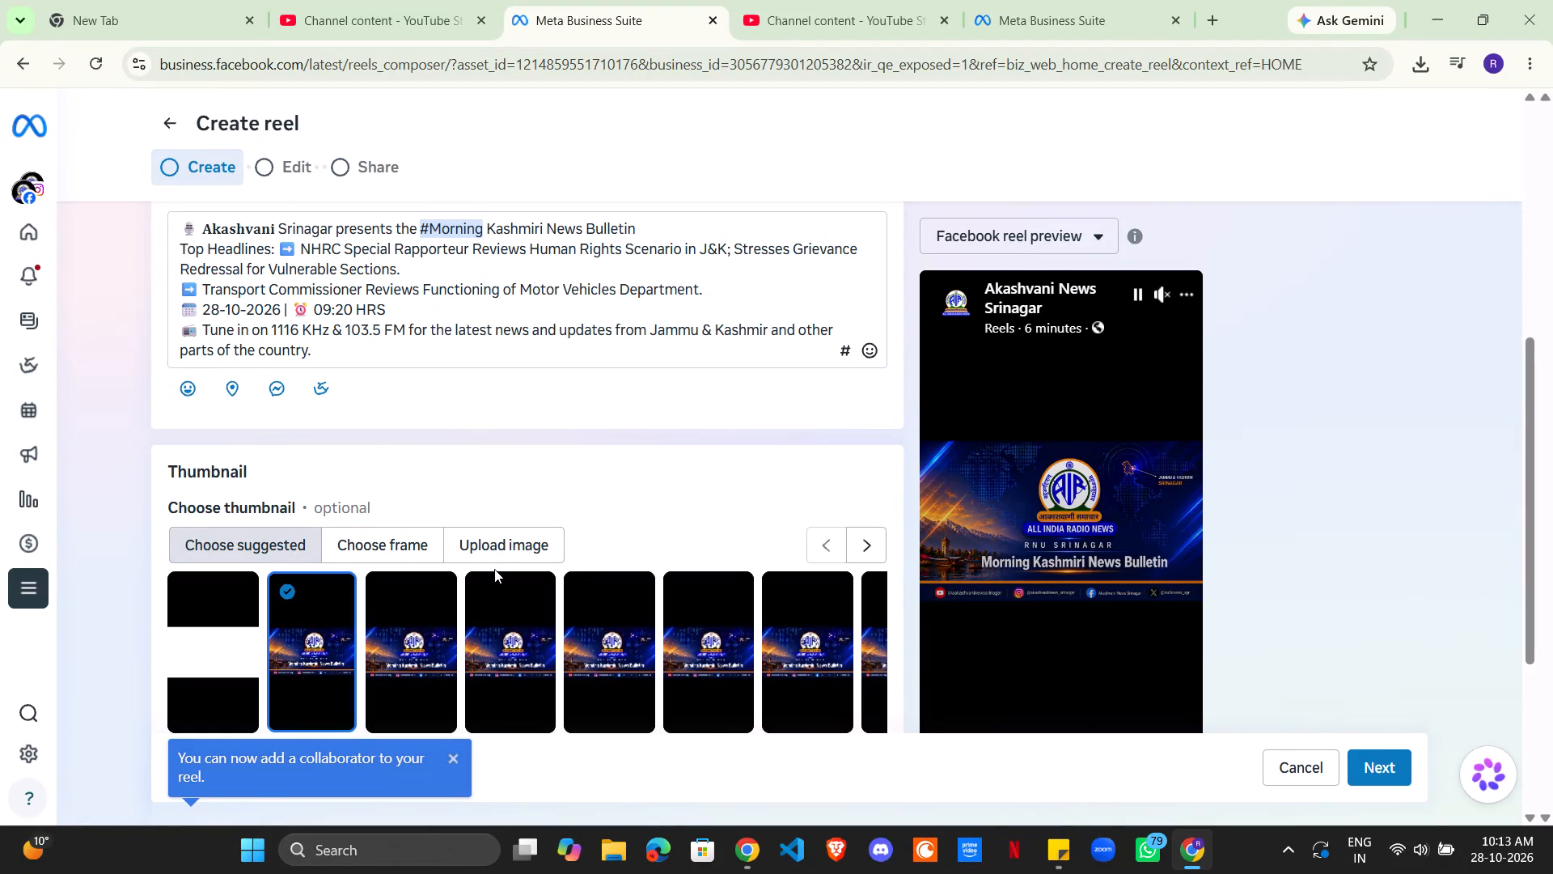
Upload the desktop image 9_20am thumbnail.png as the Morning Kashmiri reel's thumbnail.
{"action": "left_click", "coordinate": [494, 553]}
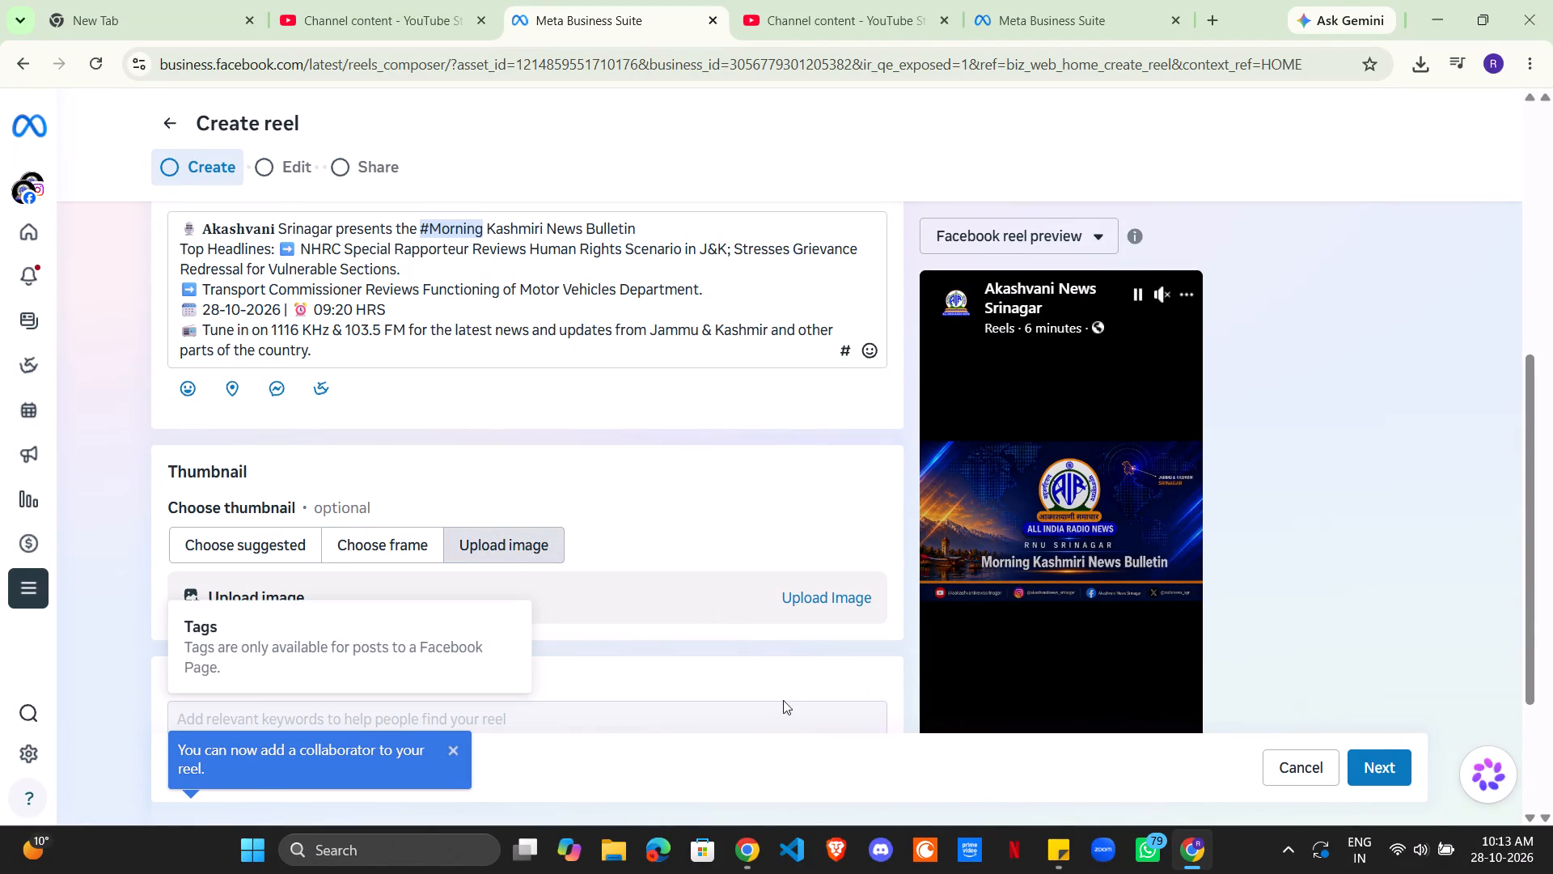
{"action": "left_click", "coordinate": [853, 600]}
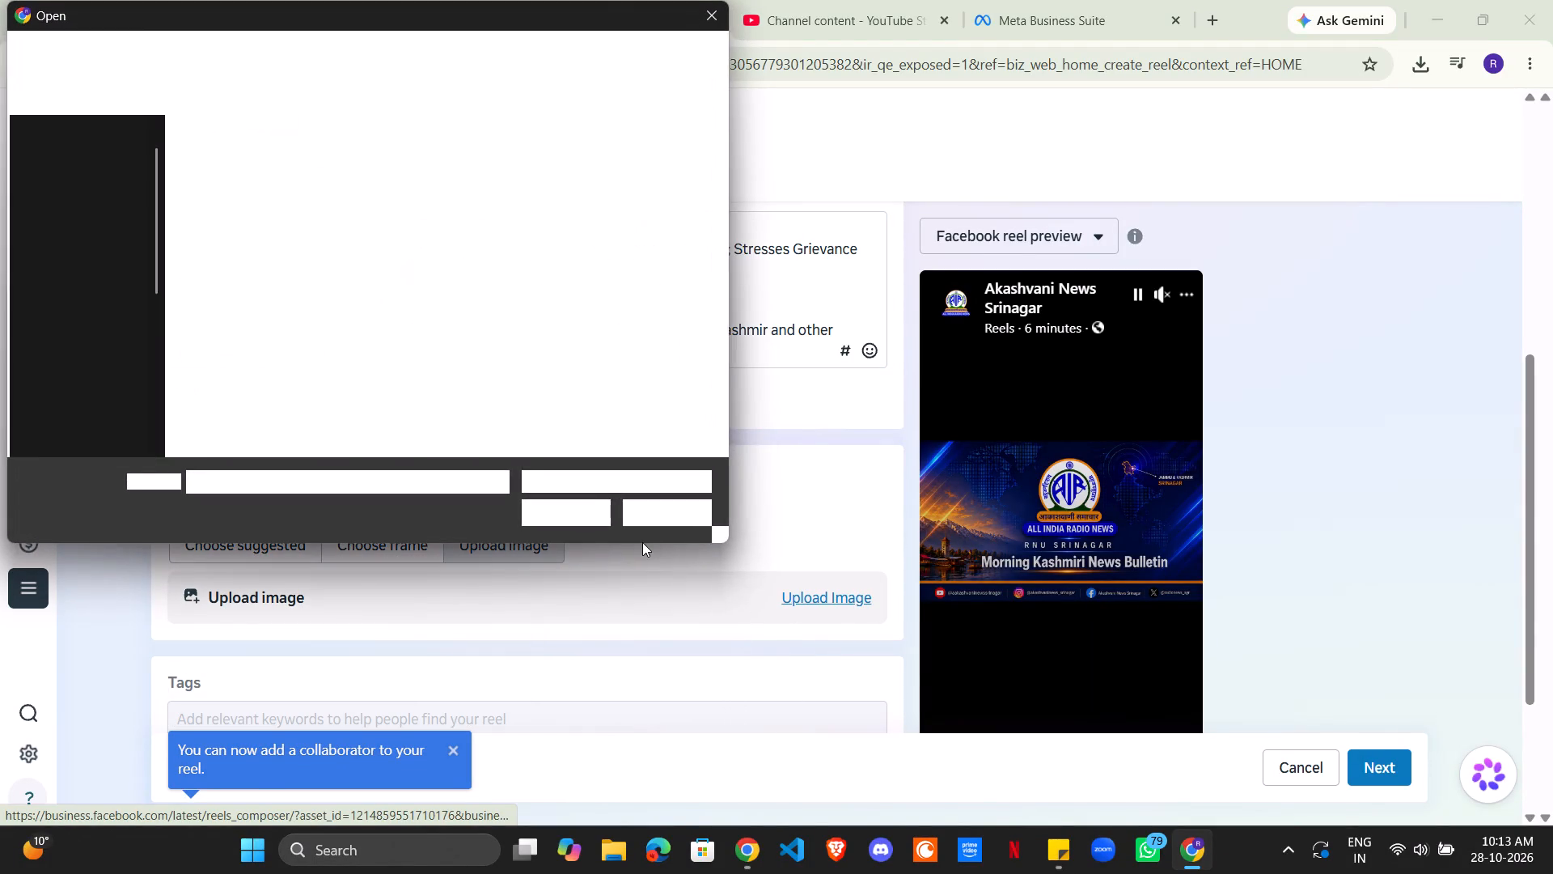
{"action": "left_click", "coordinate": [473, 335]}
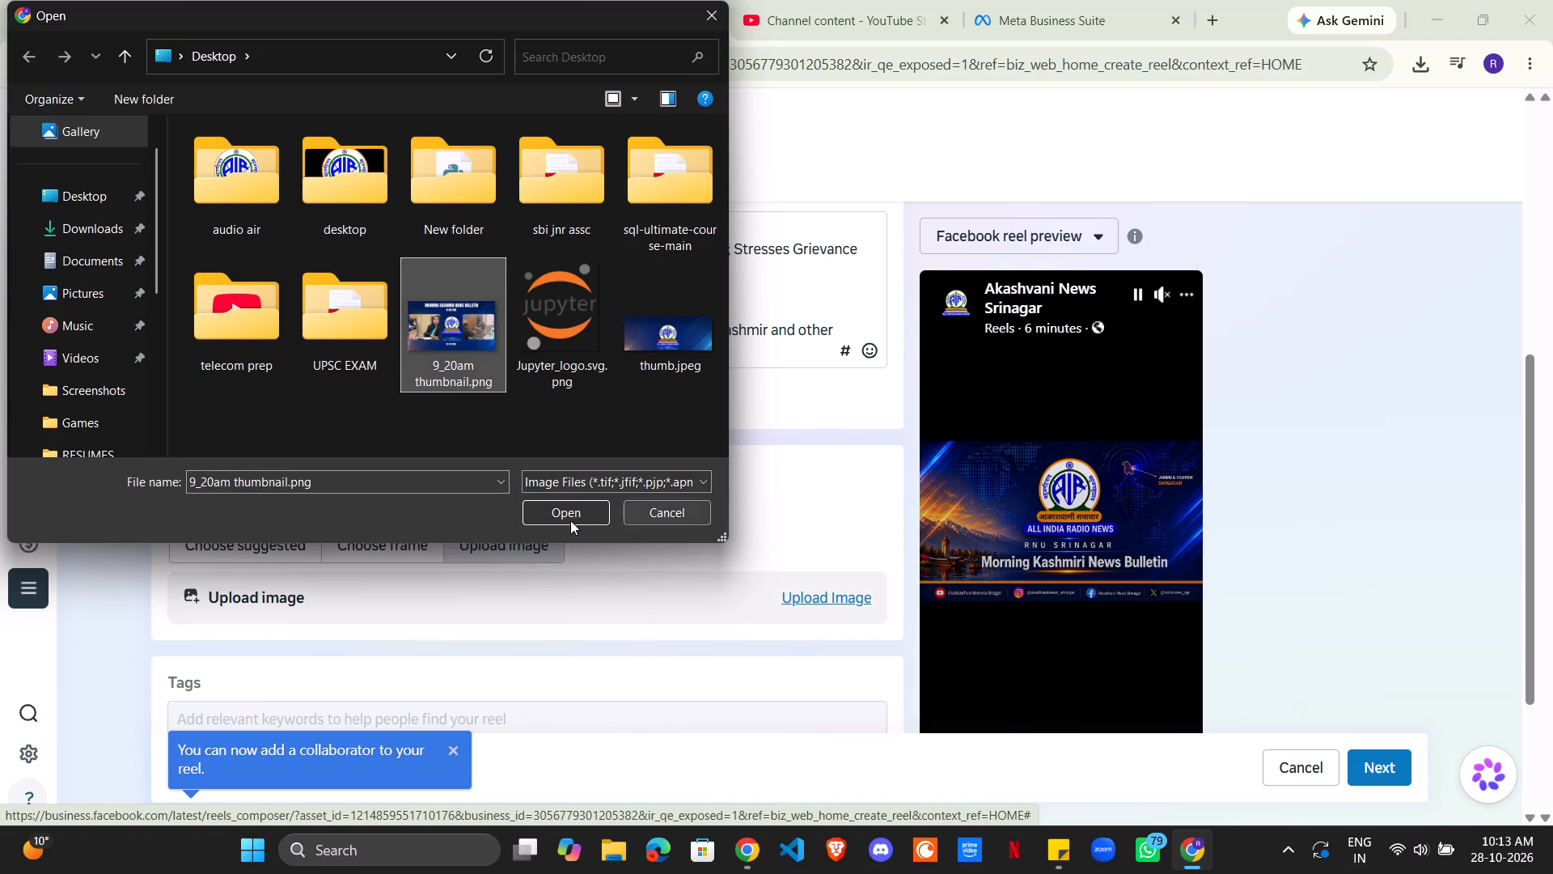
{"action": "left_click", "coordinate": [570, 520]}
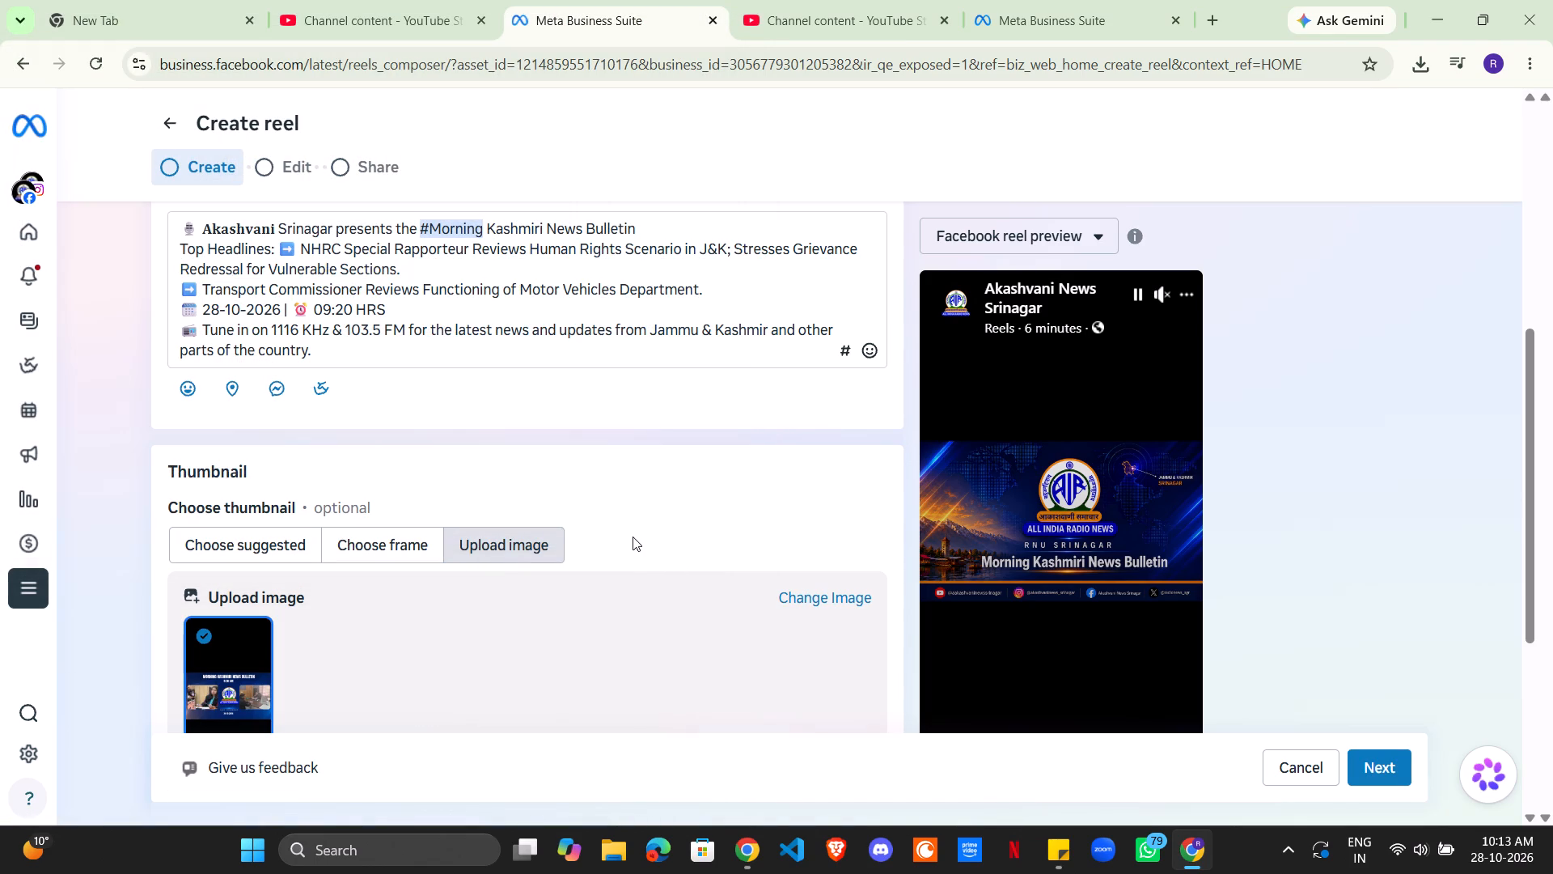
Advance through the edit and share stages and share the Morning Kashmiri reel immediately.
{"action": "scroll", "coordinate": [702, 531], "scroll_direction": "down", "scroll_amount": 6}
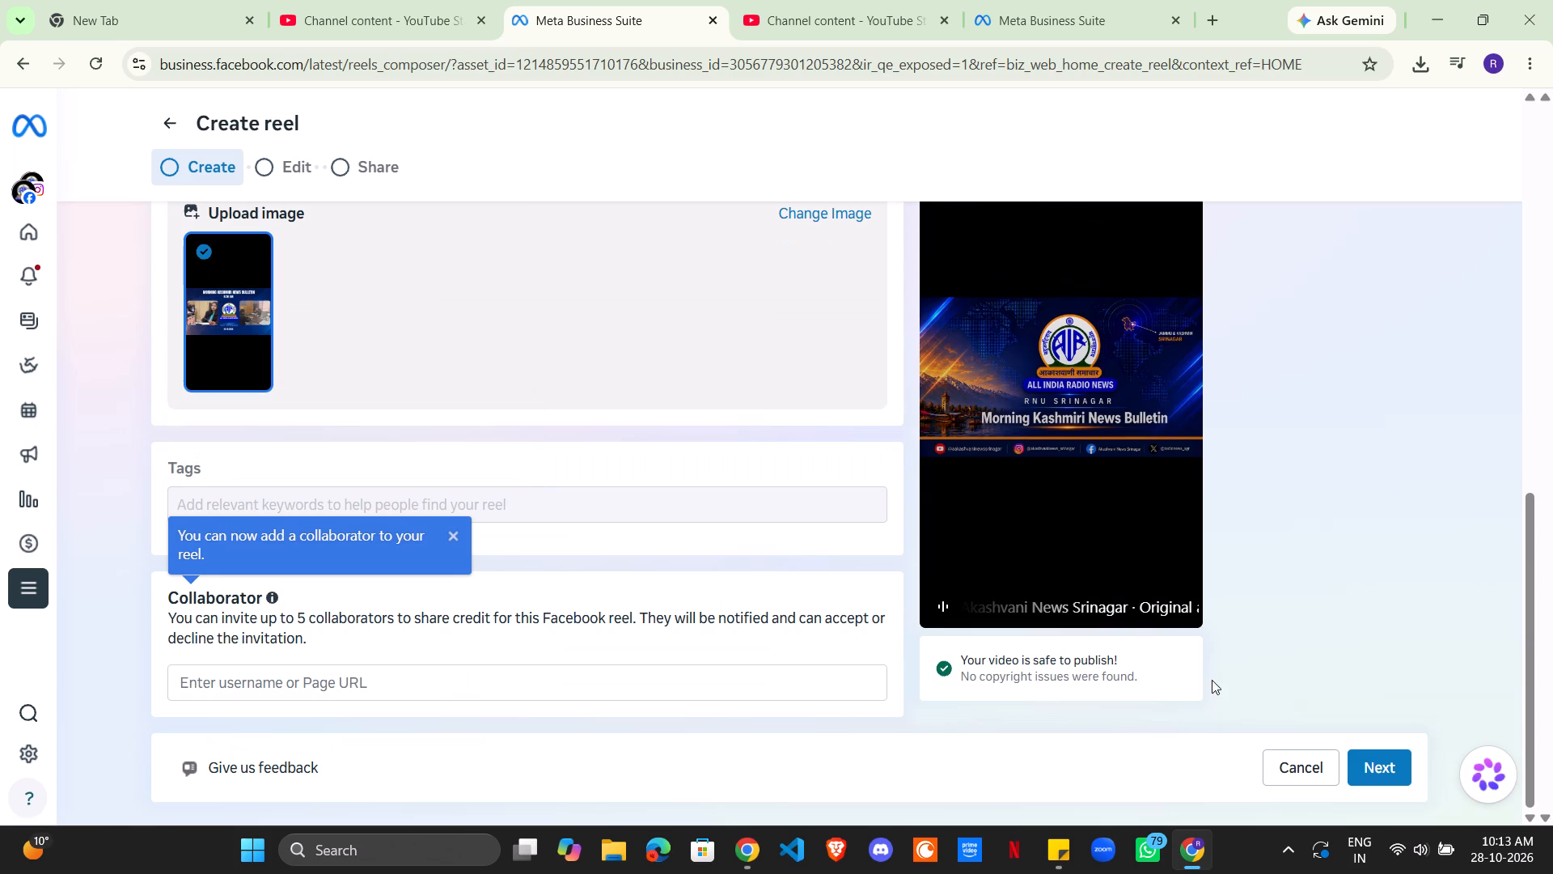
{"action": "scroll", "coordinate": [779, 655], "scroll_direction": "up", "scroll_amount": 4}
{"action": "scroll", "coordinate": [854, 662], "scroll_direction": "up", "scroll_amount": 5}
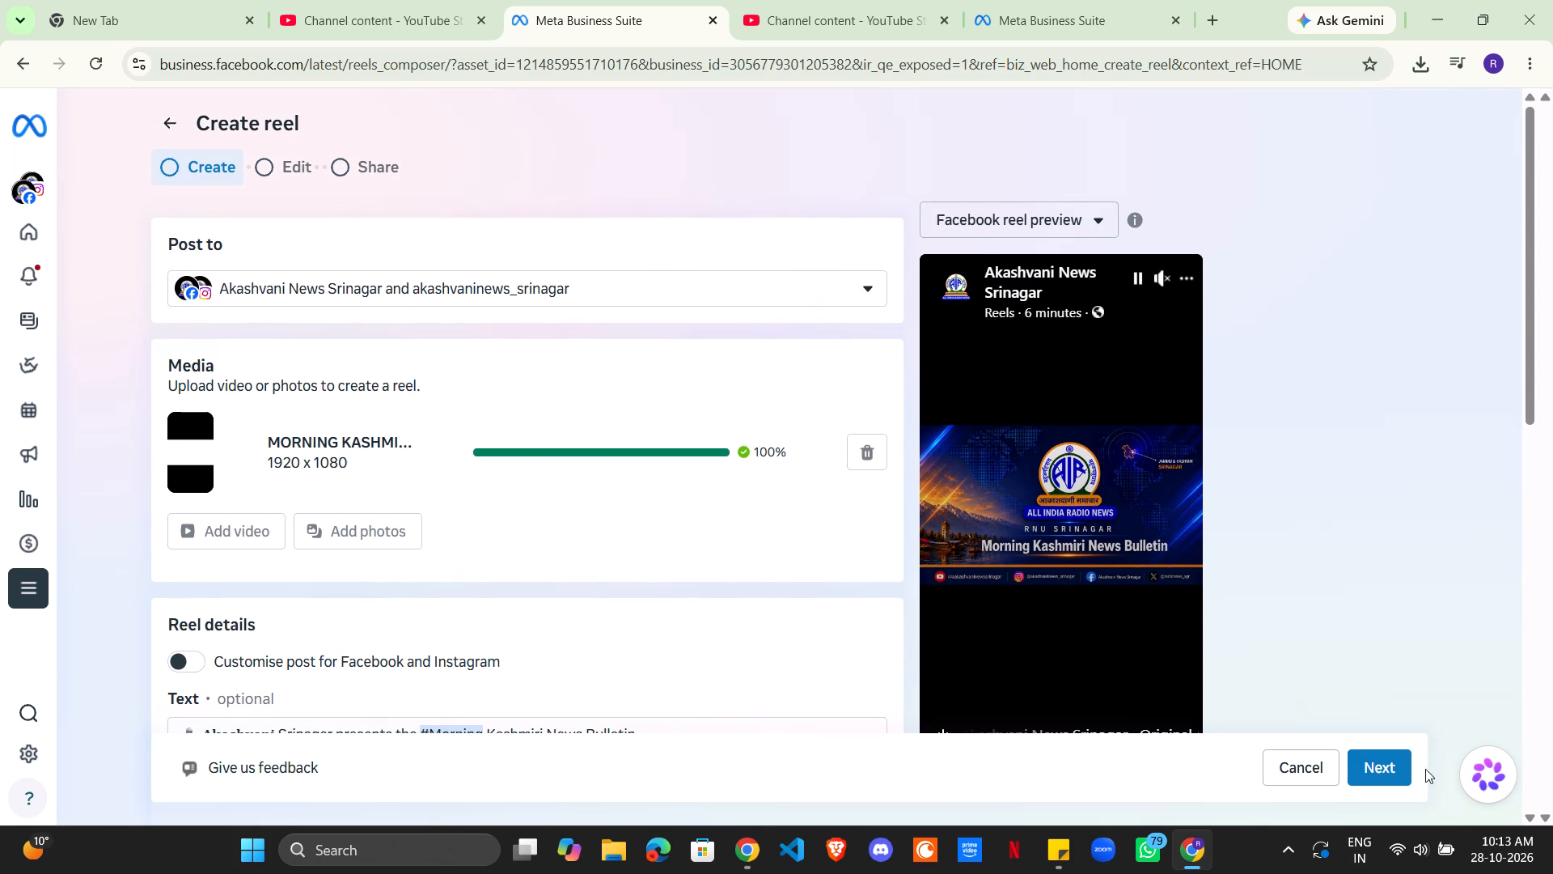
{"action": "left_click", "coordinate": [1402, 770]}
{"action": "left_click", "coordinate": [1396, 768]}
{"action": "left_click", "coordinate": [1396, 768]}
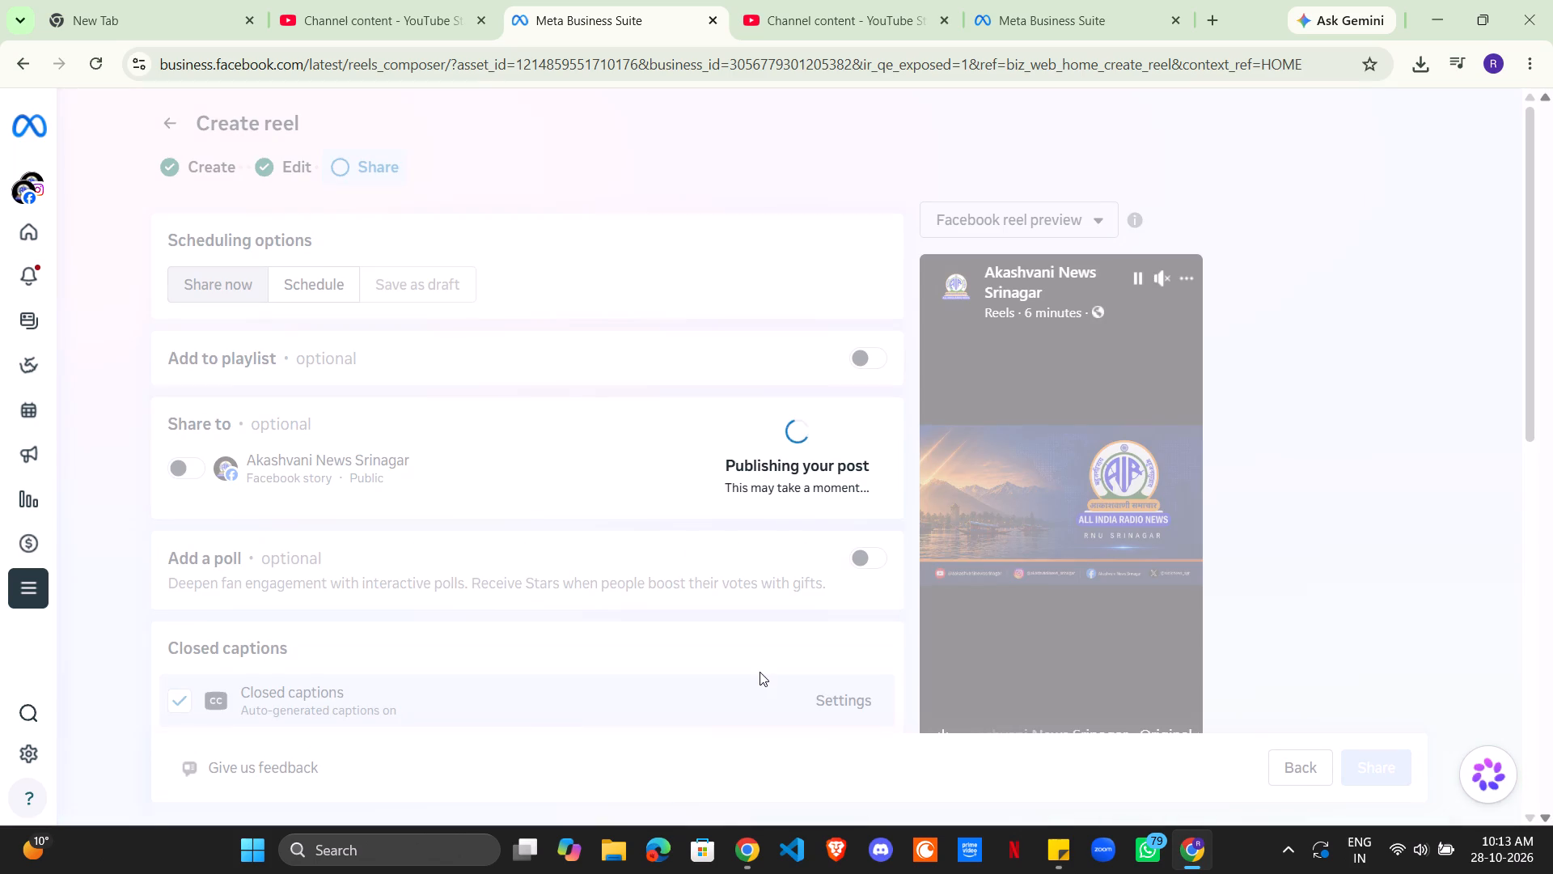
{"action": "left_click", "coordinate": [763, 0]}
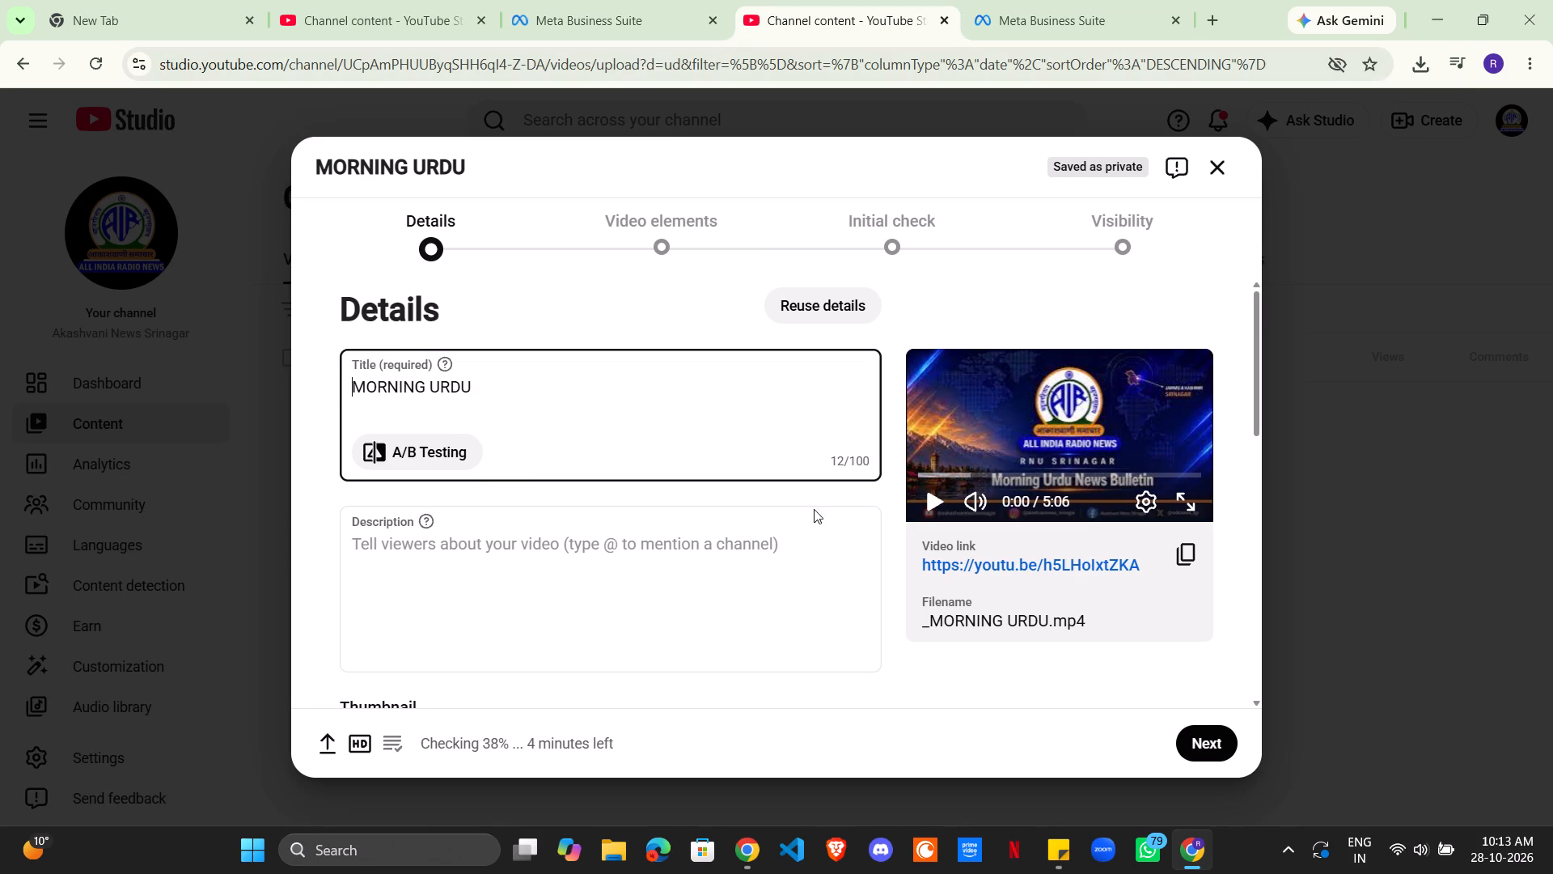
{"action": "left_click", "coordinate": [1053, 860]}
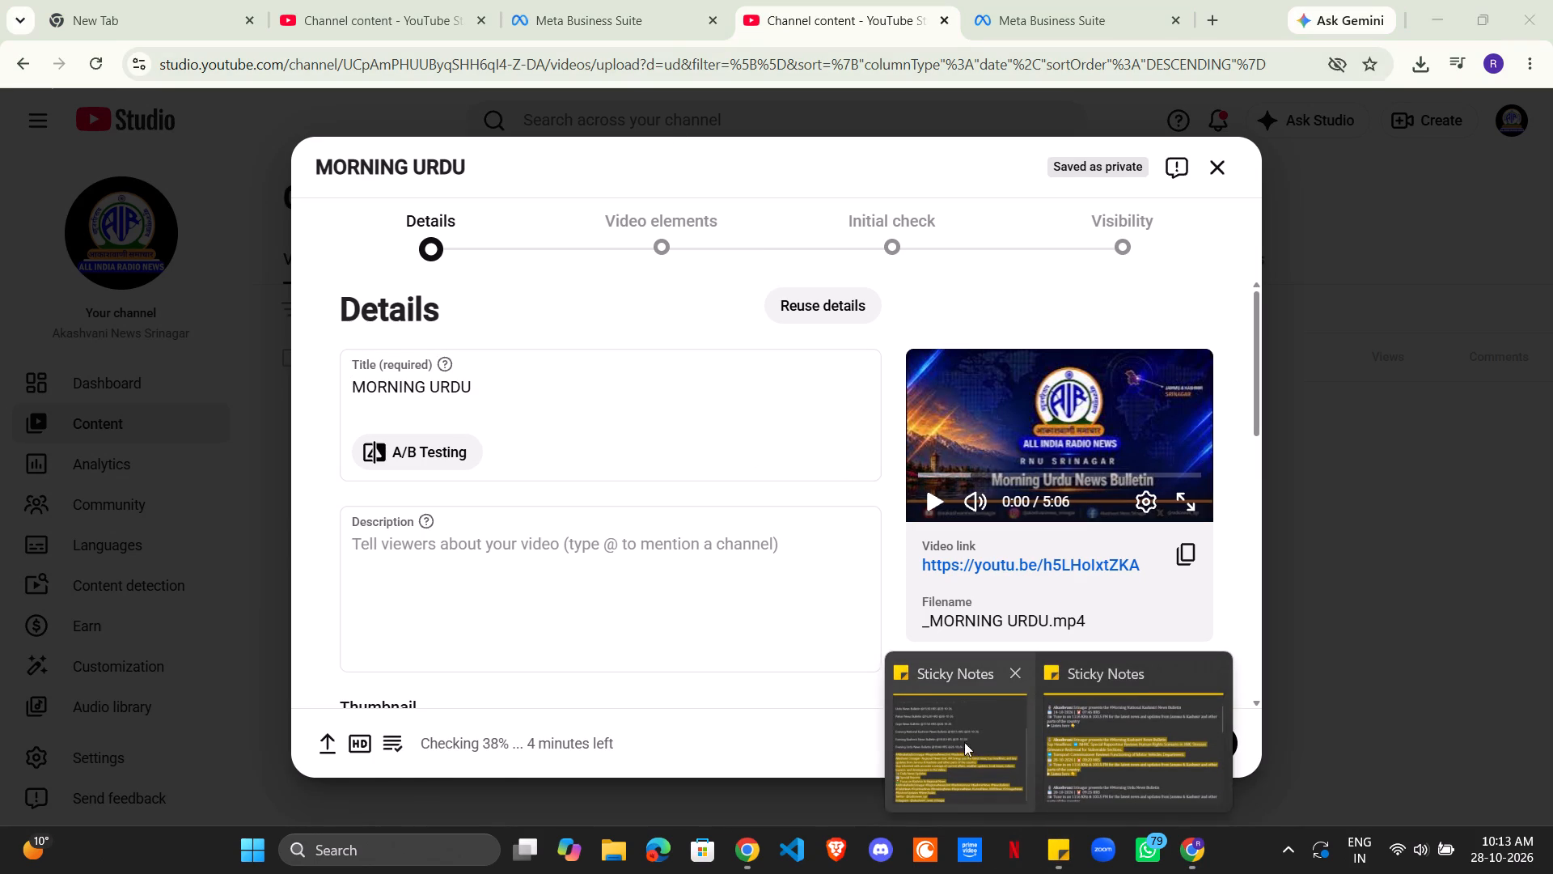
{"action": "left_click", "coordinate": [1004, 737]}
{"action": "scroll", "coordinate": [391, 378], "scroll_direction": "up", "scroll_amount": 9}
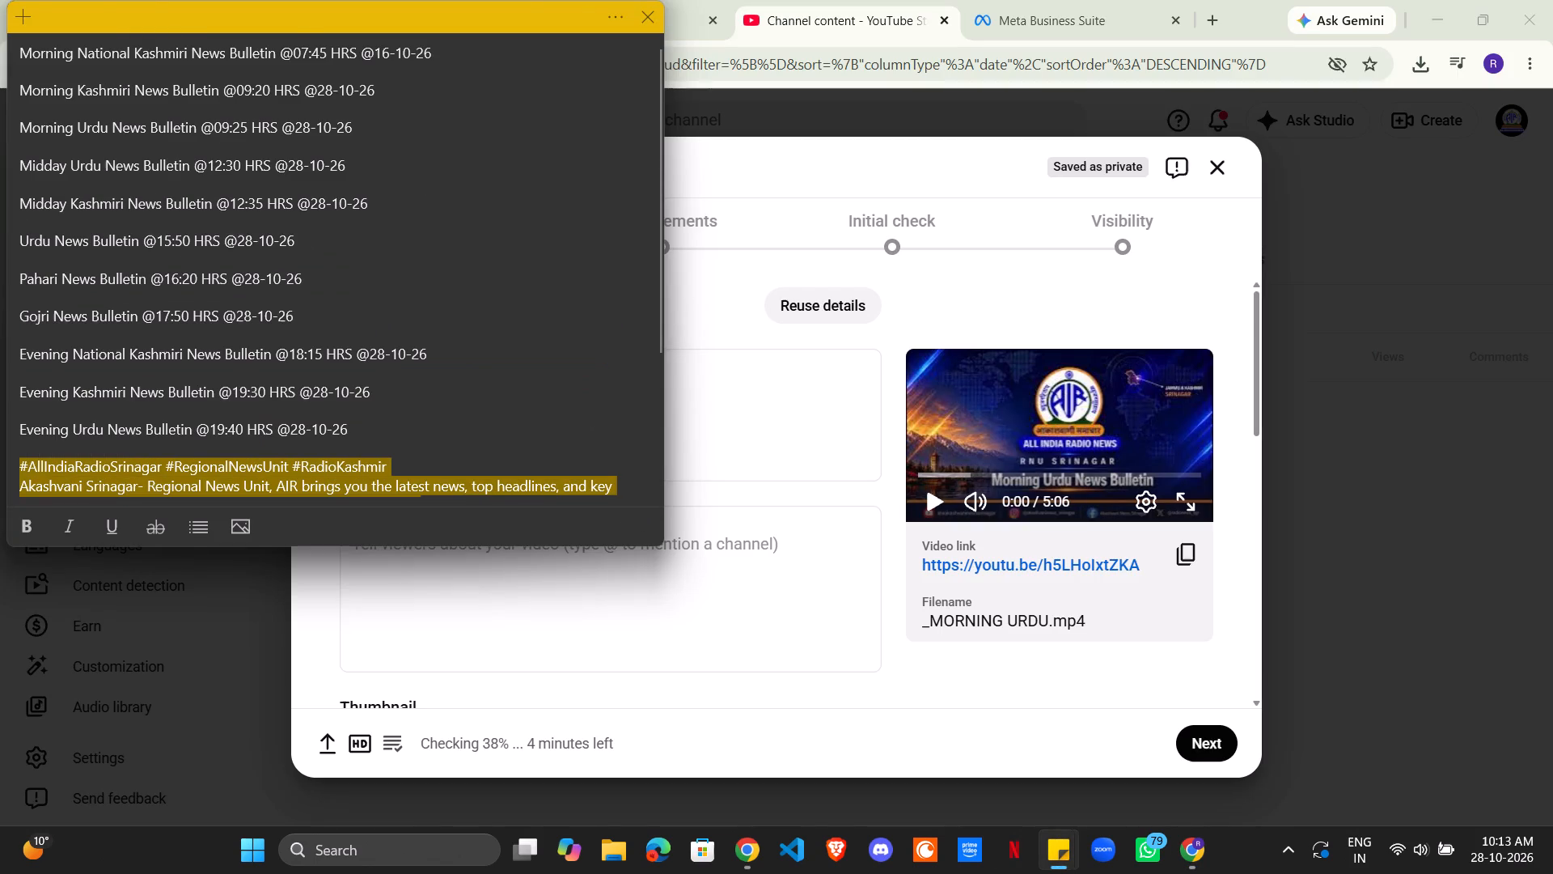
{"action": "left_click_drag", "start_coordinate": [397, 126], "coordinate": [0, 131]}
{"action": "key", "text": "ctrl+c"}
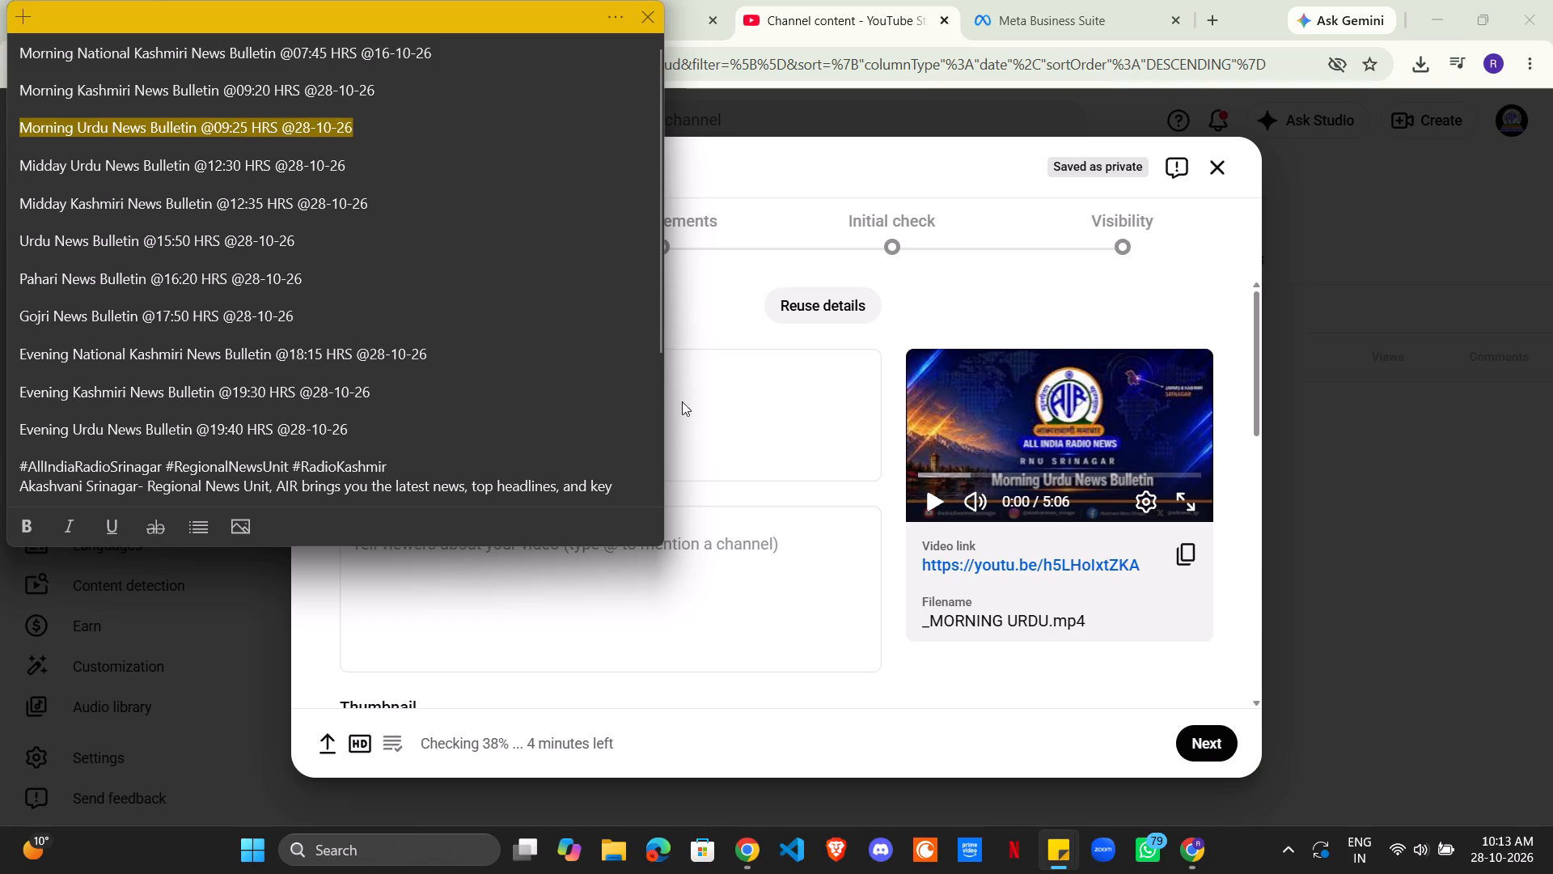
{"action": "left_click", "coordinate": [726, 402]}
{"action": "key", "text": "ctrl+a"}
{"action": "key", "text": "ctrl+v"}
Copy the hashtags, channel blurb and social handles block from the bulletin-titles sticky note into the Morning Urdu video's description.
{"action": "left_click", "coordinate": [1058, 860]}
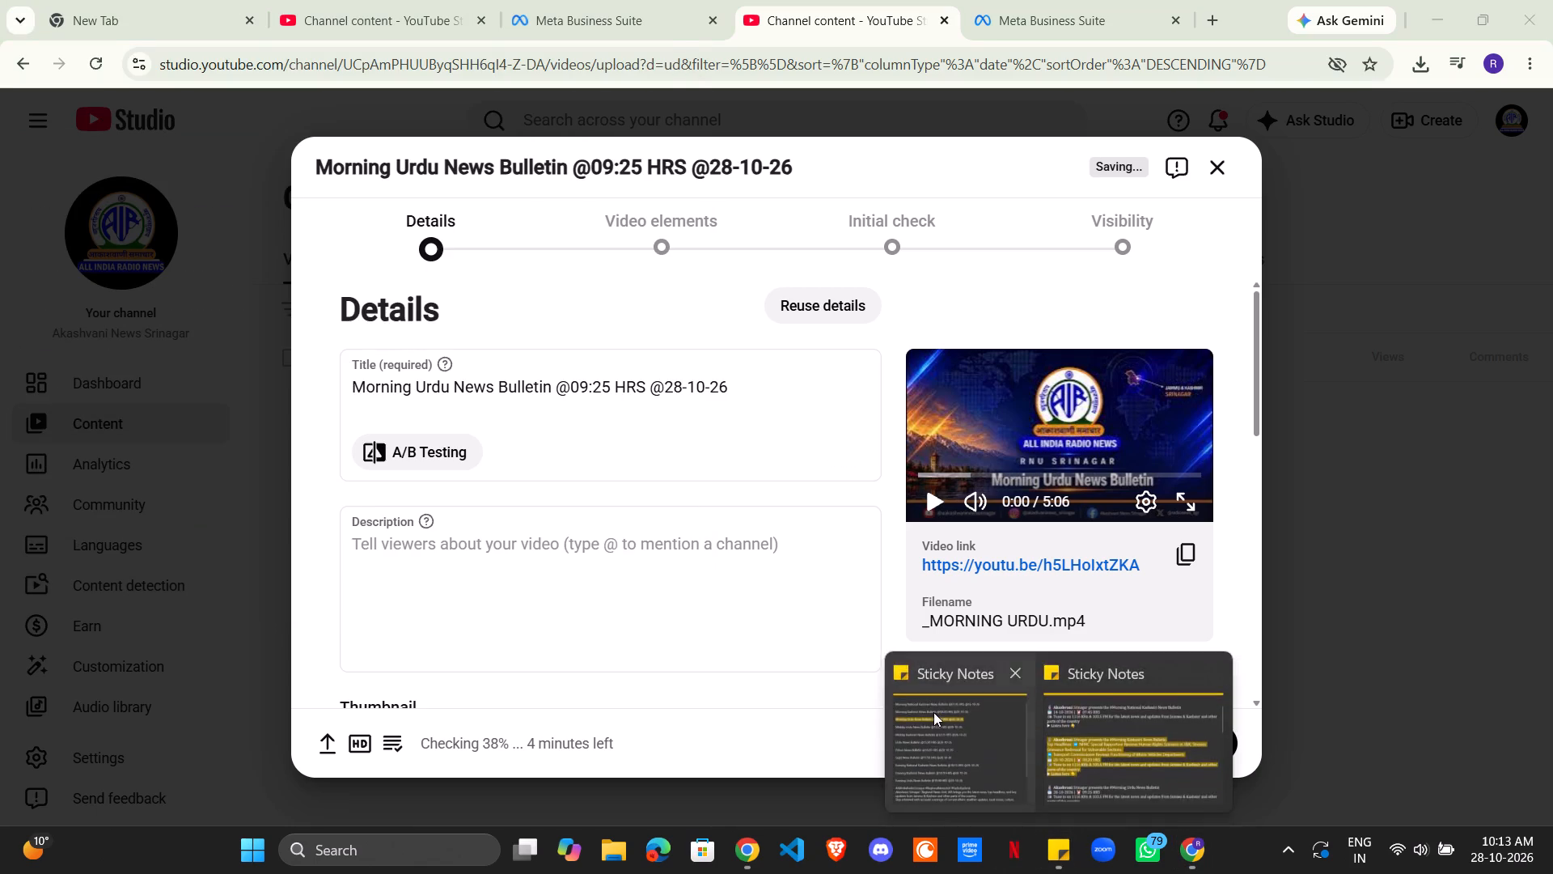
{"action": "left_click", "coordinate": [933, 712]}
{"action": "scroll", "coordinate": [521, 377], "scroll_direction": "down", "scroll_amount": 11}
{"action": "left_click_drag", "start_coordinate": [317, 499], "coordinate": [35, 291]}
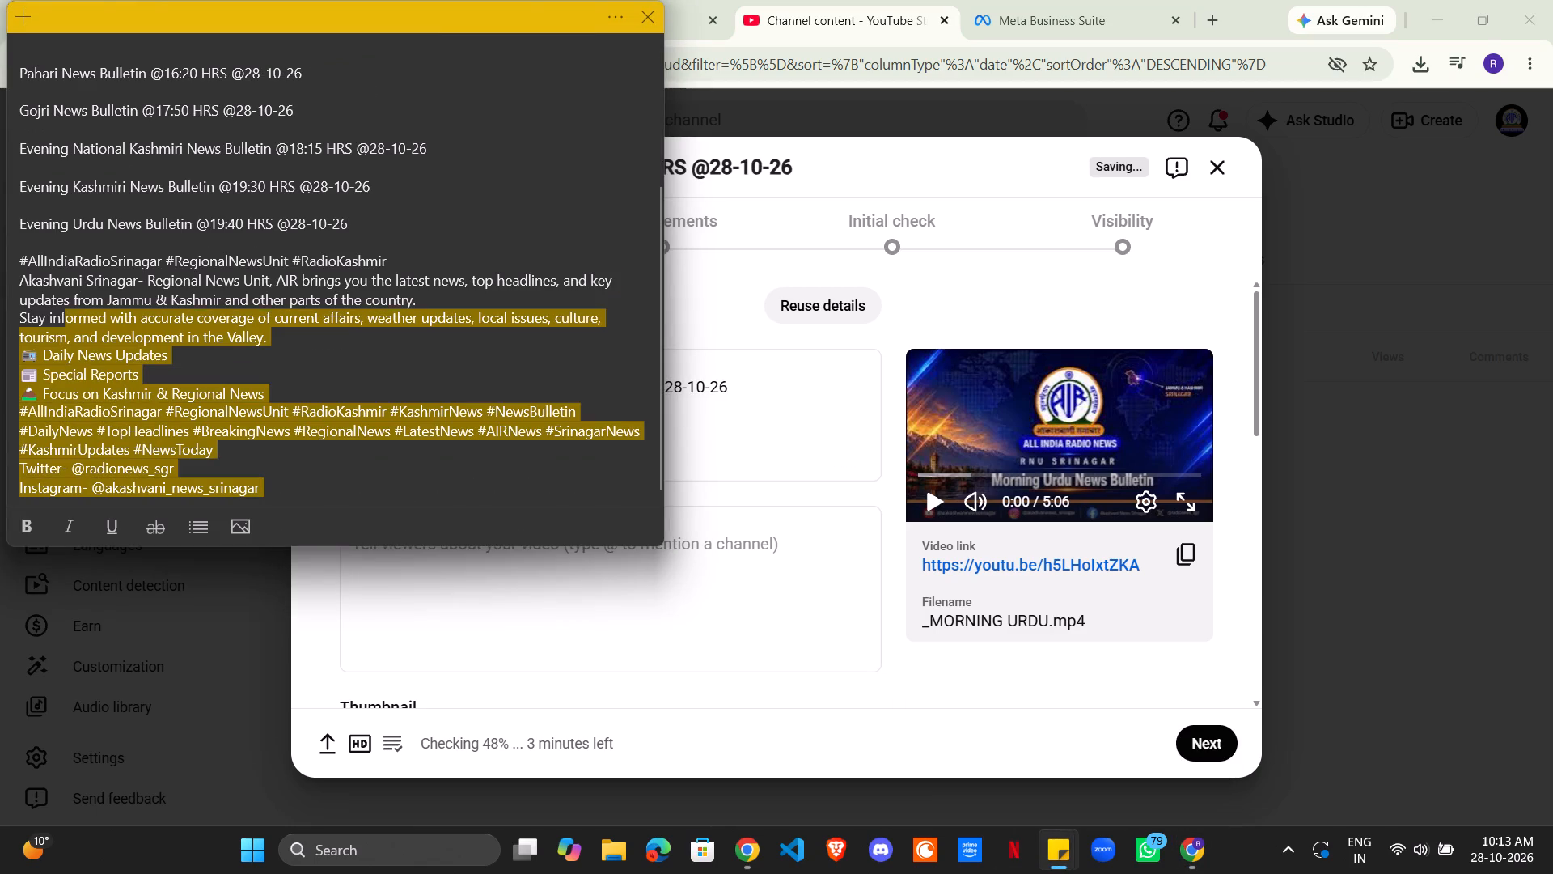
{"action": "left_click_drag", "start_coordinate": [35, 291], "coordinate": [14, 269]}
{"action": "key", "text": "ctrl+c"}
{"action": "left_click", "coordinate": [639, 598]}
{"action": "key", "text": "ctrl+v"}
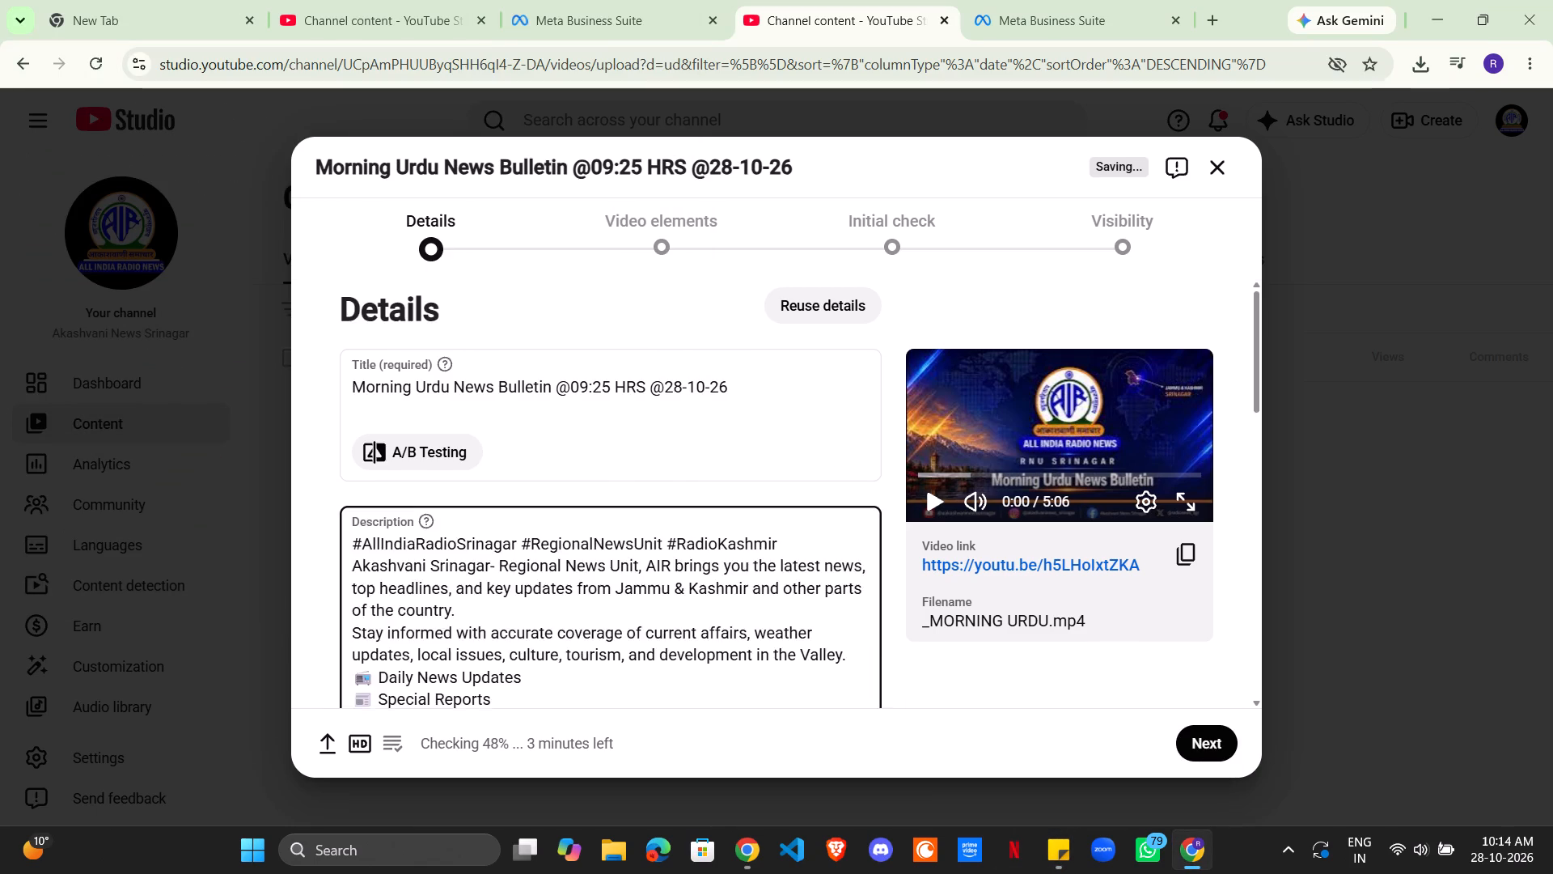
Upload thumb.jpeg from the desktop as the Morning Urdu YouTube video's thumbnail.
{"action": "scroll", "coordinate": [593, 579], "scroll_direction": "down", "scroll_amount": 6}
{"action": "left_click", "coordinate": [388, 382]}
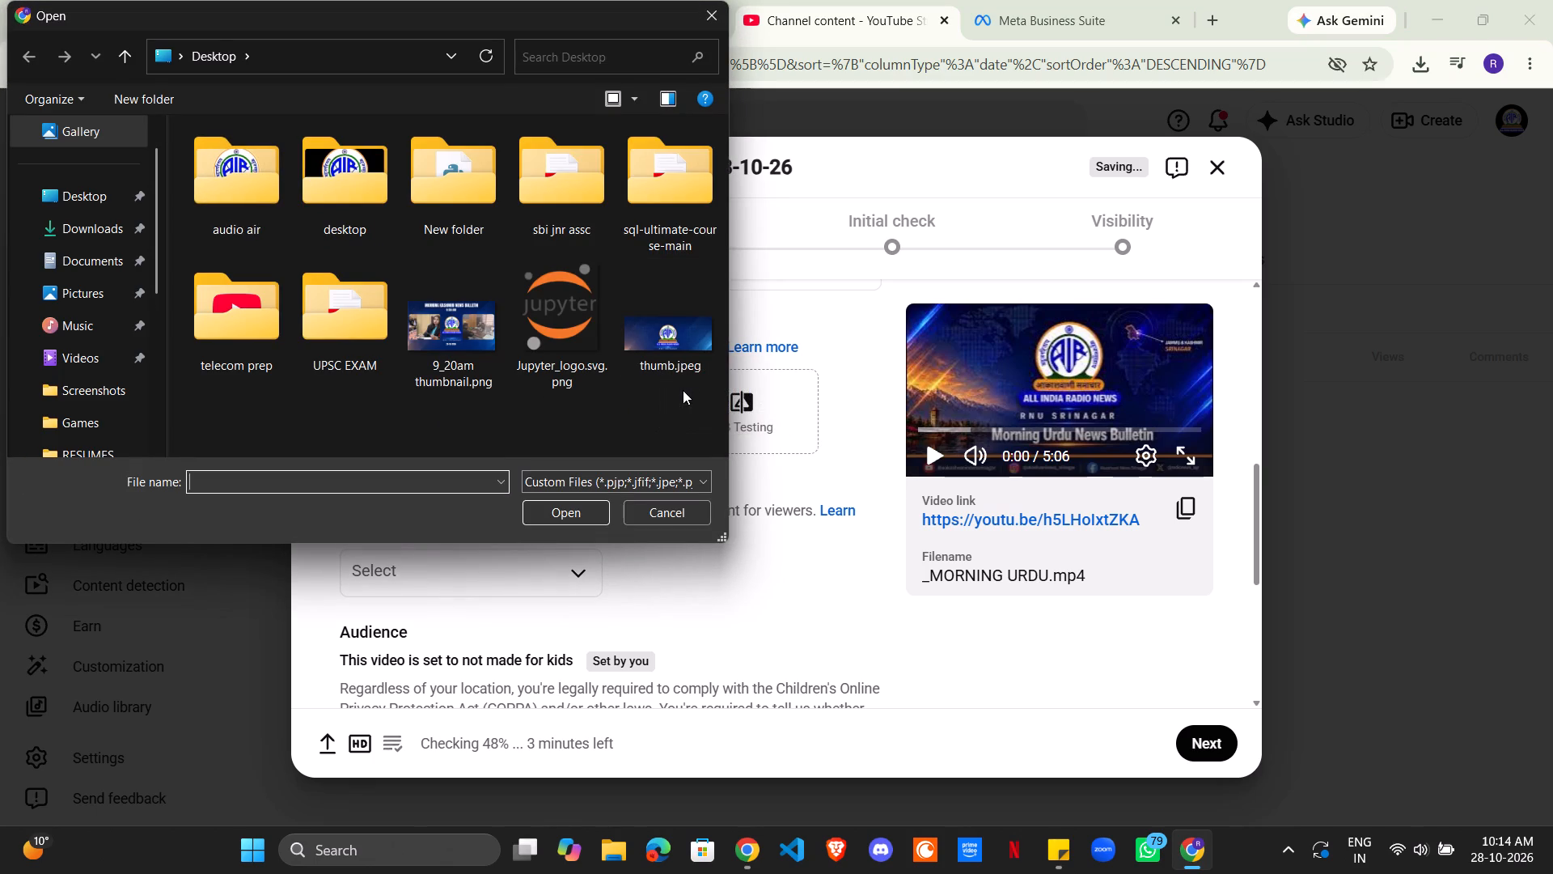
{"action": "left_click", "coordinate": [683, 347]}
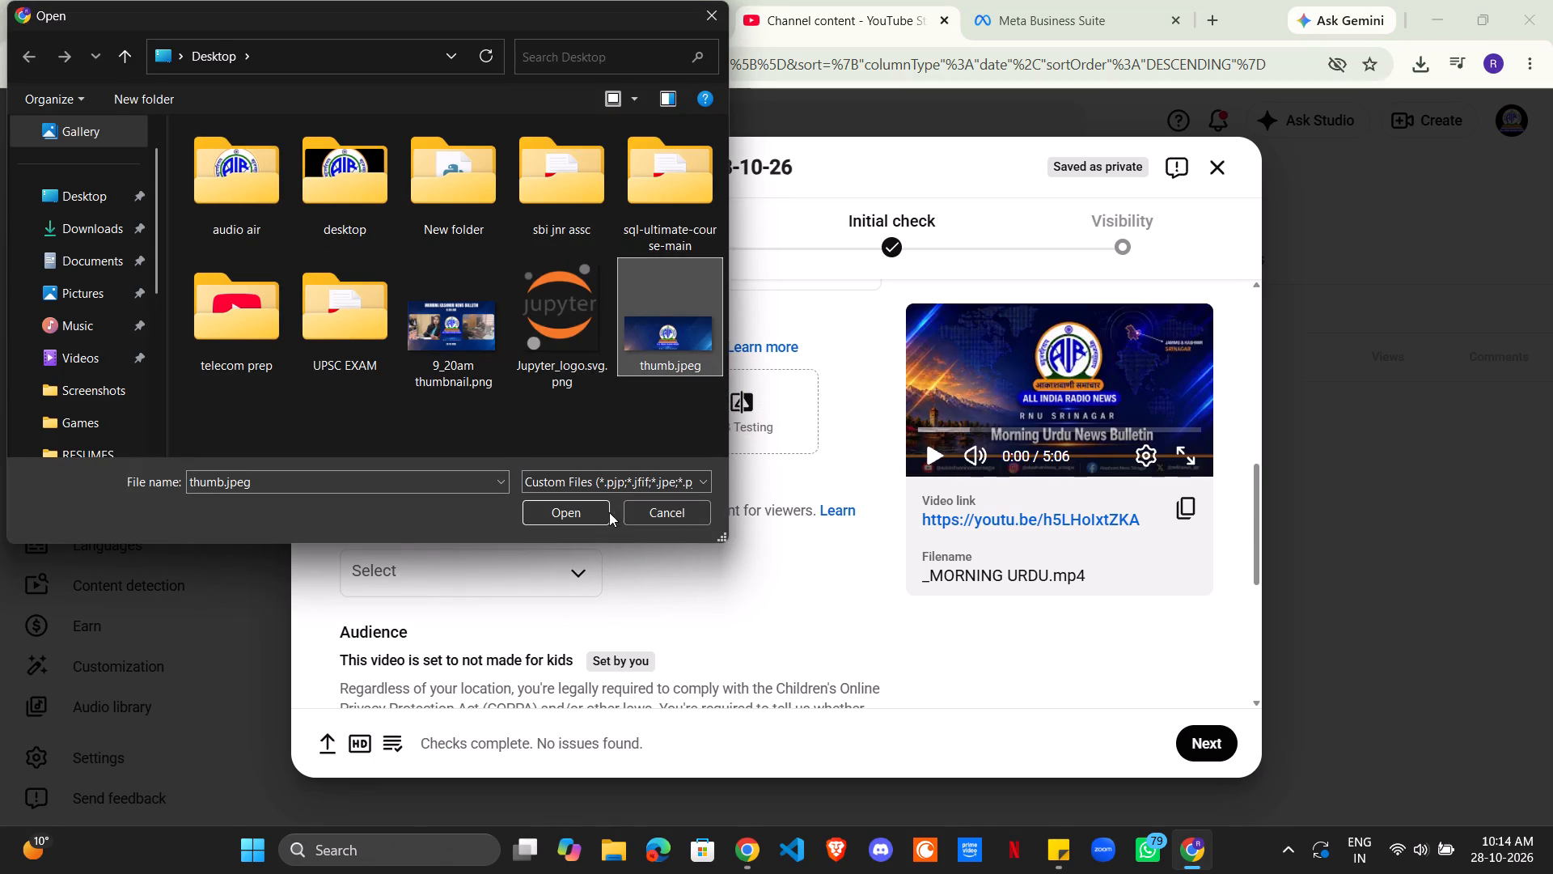
{"action": "left_click", "coordinate": [576, 507]}
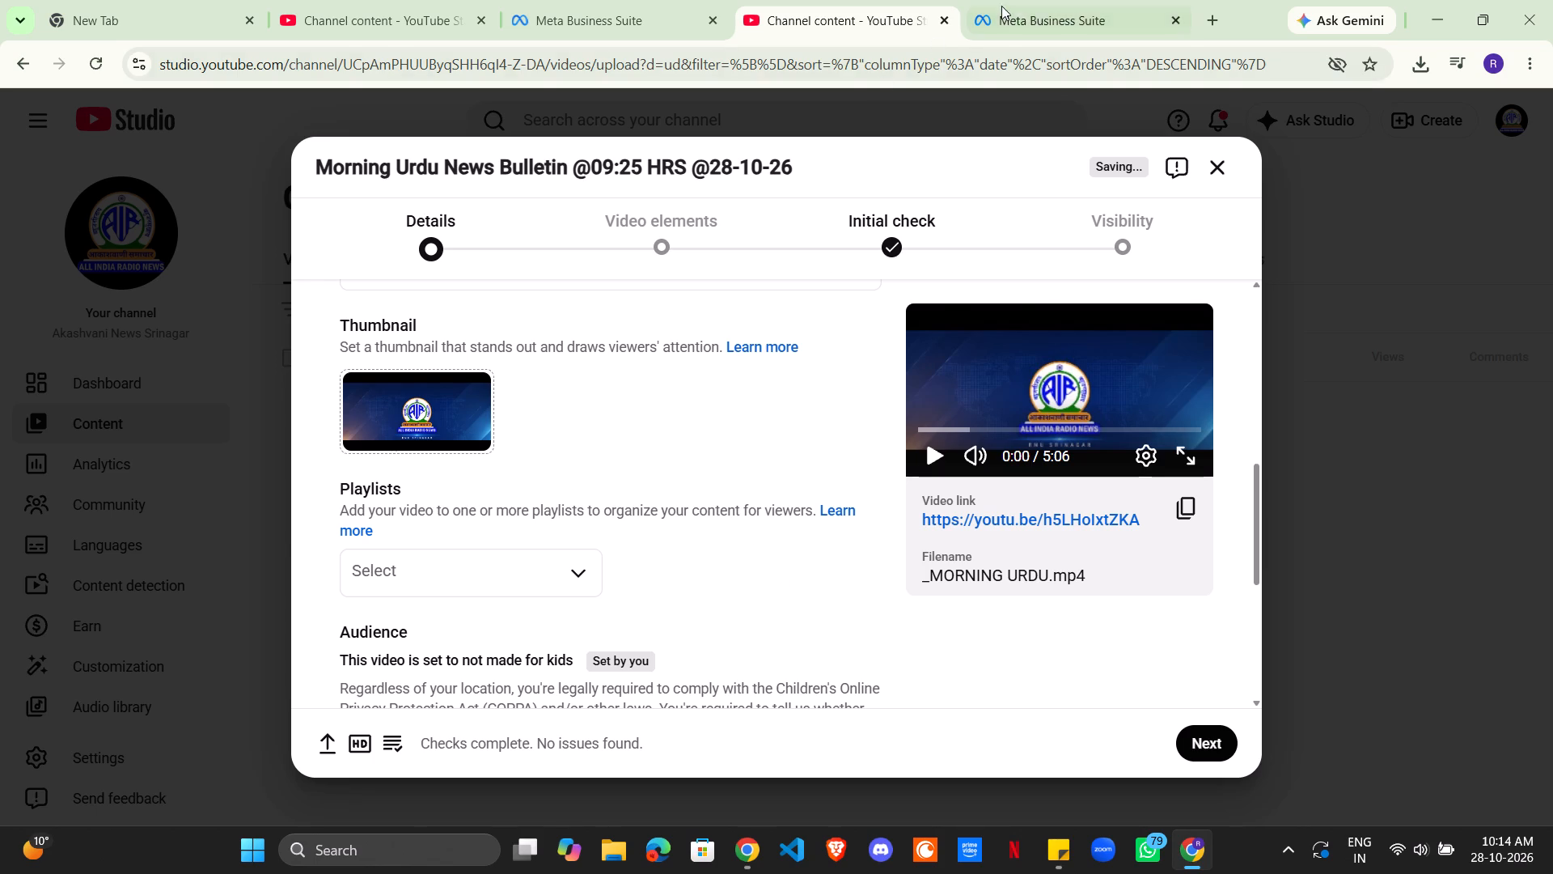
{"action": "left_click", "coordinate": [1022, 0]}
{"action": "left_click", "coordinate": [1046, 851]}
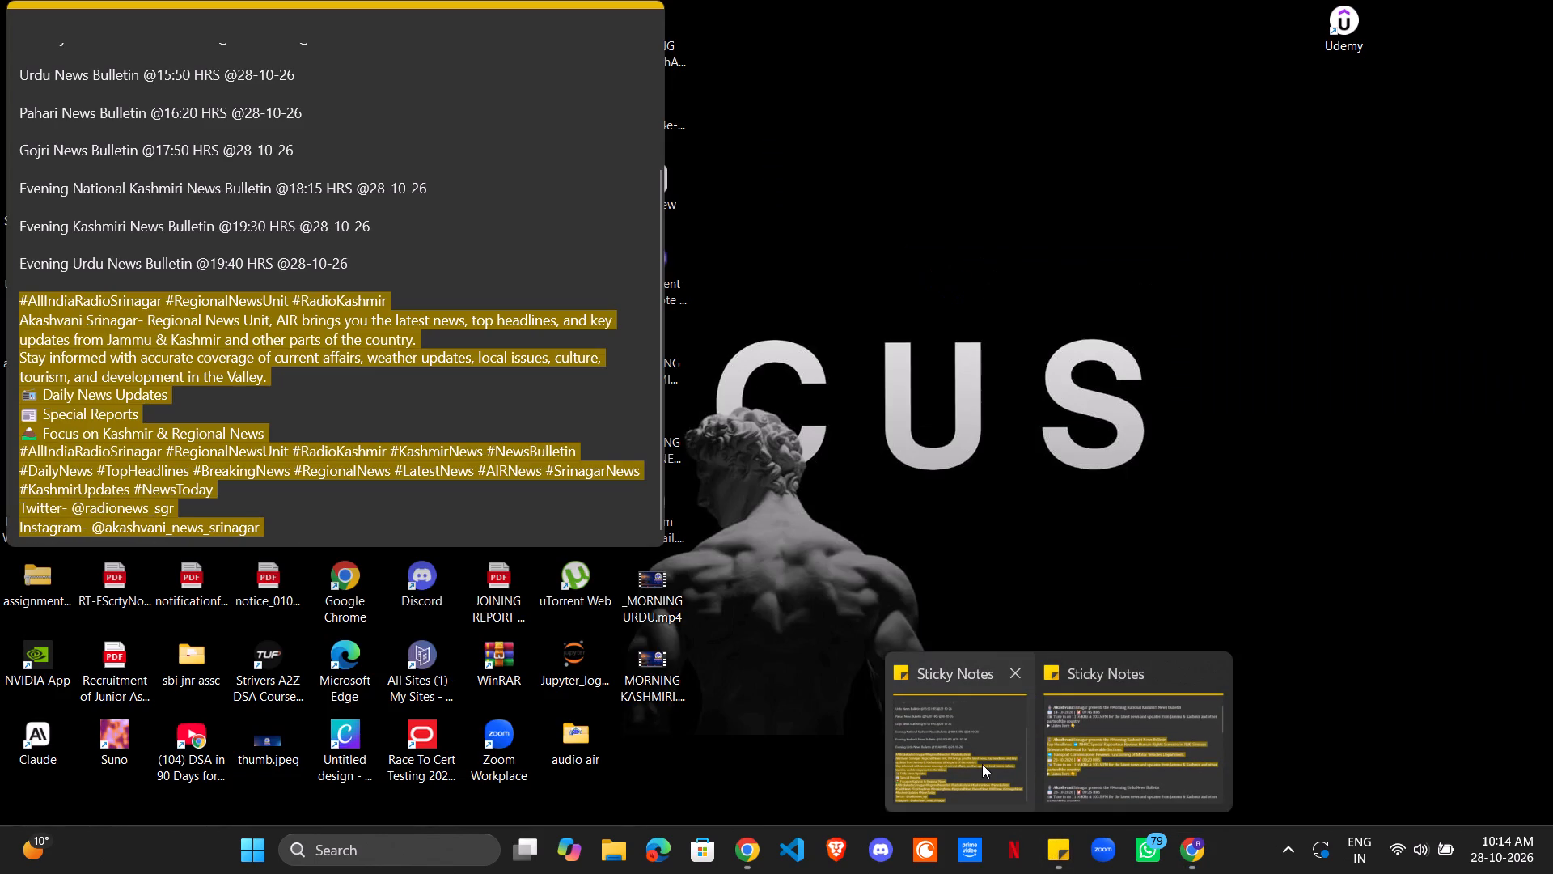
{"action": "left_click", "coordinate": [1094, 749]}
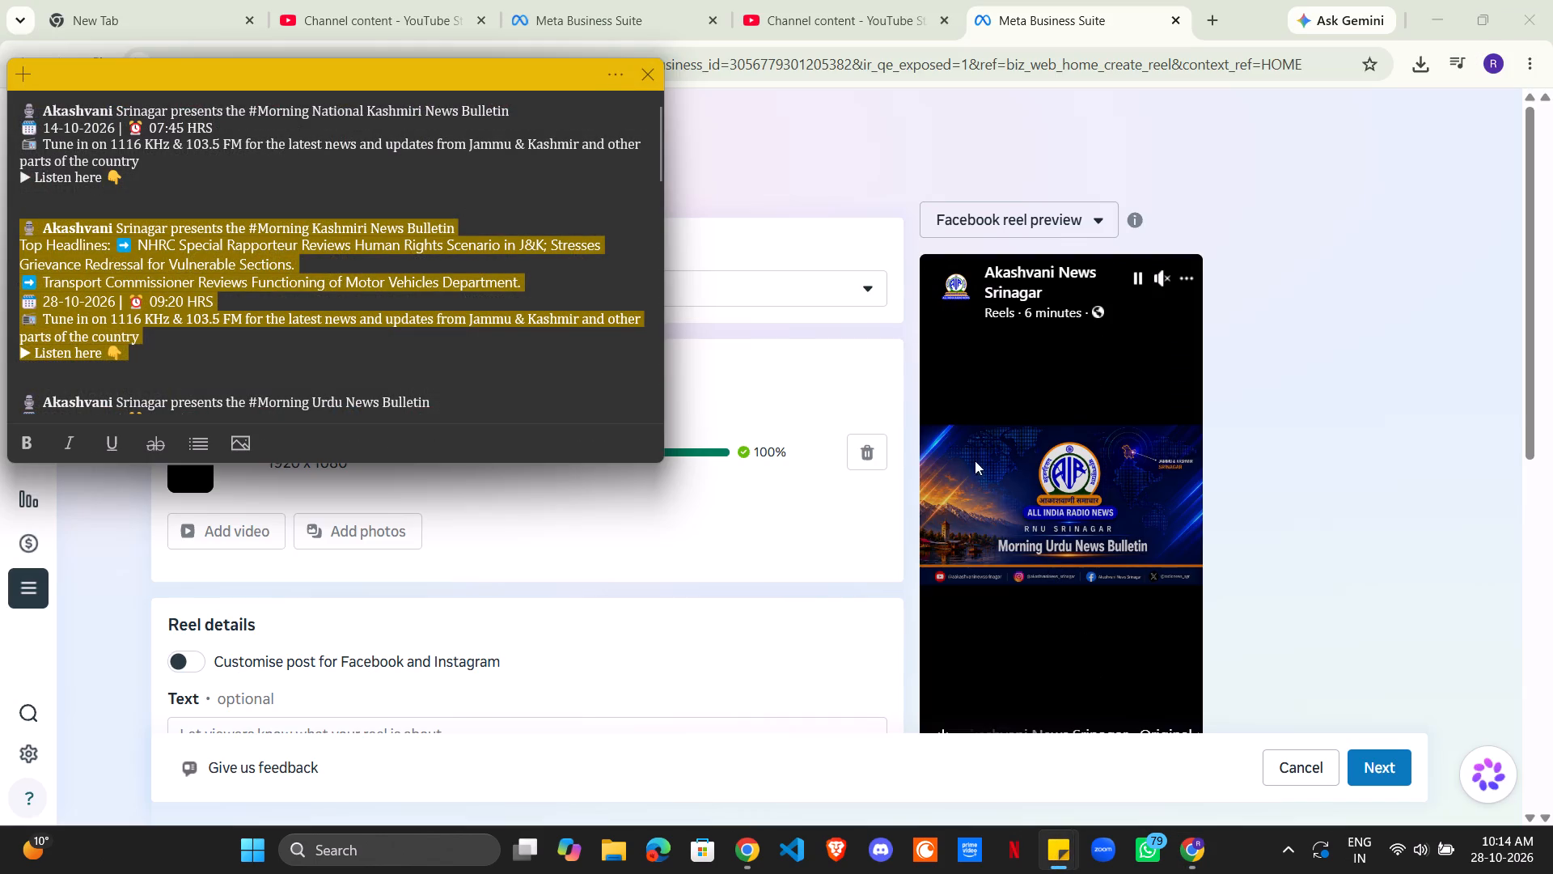
Return to the published Morning Kashmiri video in YouTube Studio and share its link to X.
{"action": "left_click", "coordinate": [352, 0]}
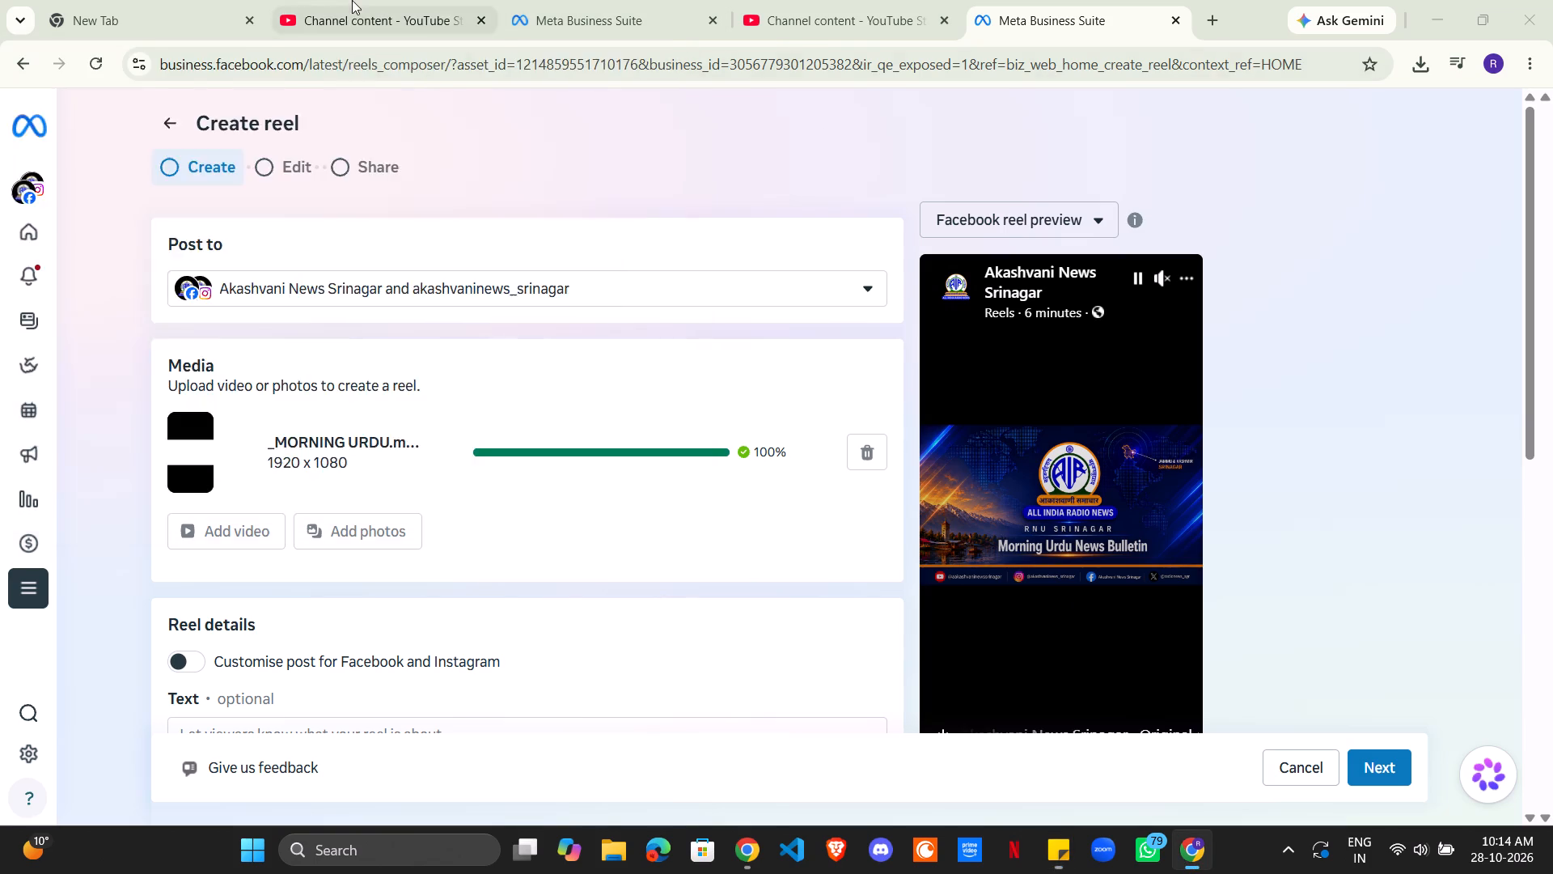
{"action": "left_click", "coordinate": [585, 445]}
Dismiss the first reel's processing notice in Meta Business Suite and decline the offer to create another reel.
{"action": "left_click", "coordinate": [724, 0]}
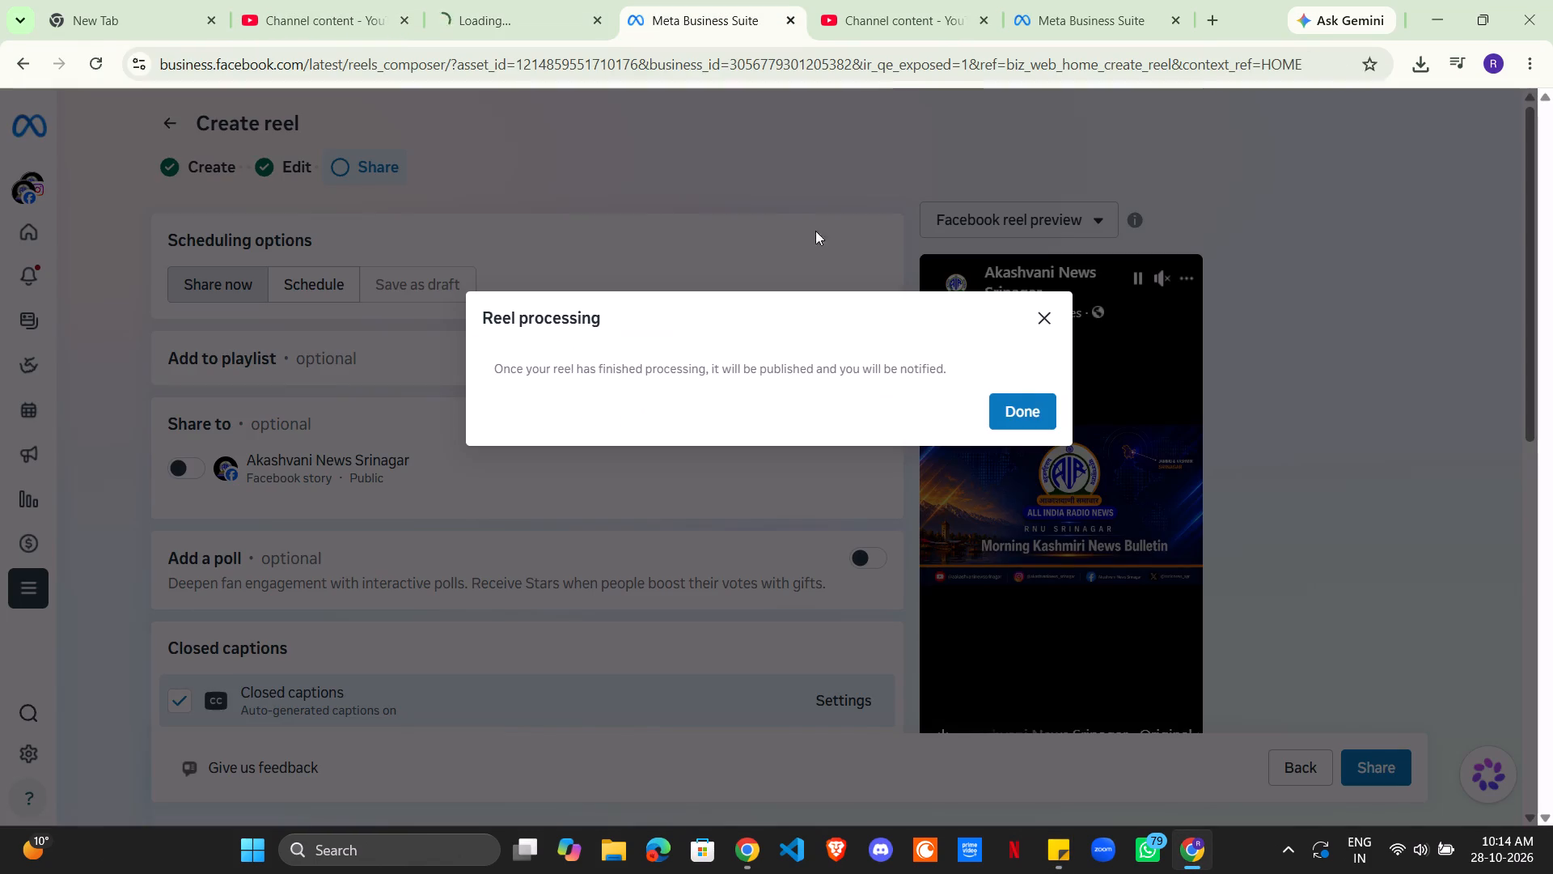
{"action": "left_click", "coordinate": [1033, 399]}
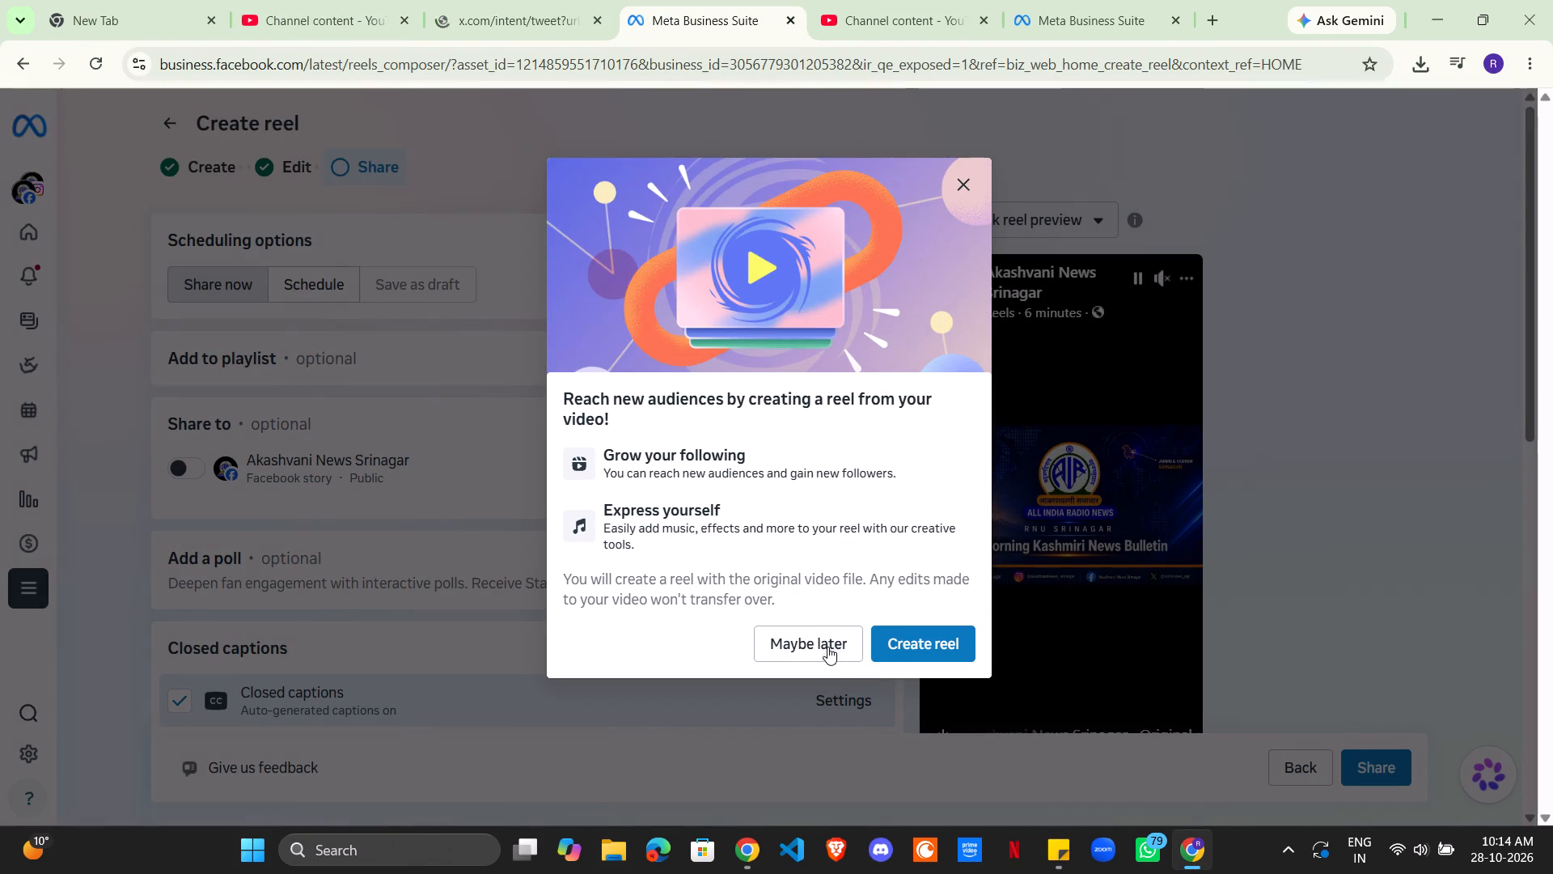
{"action": "left_click", "coordinate": [827, 647]}
Replace the bulletin title in the X post draft with the Morning Kashmiri announcement copied from the sticky note, keeping the video link.
{"action": "left_click", "coordinate": [516, 0]}
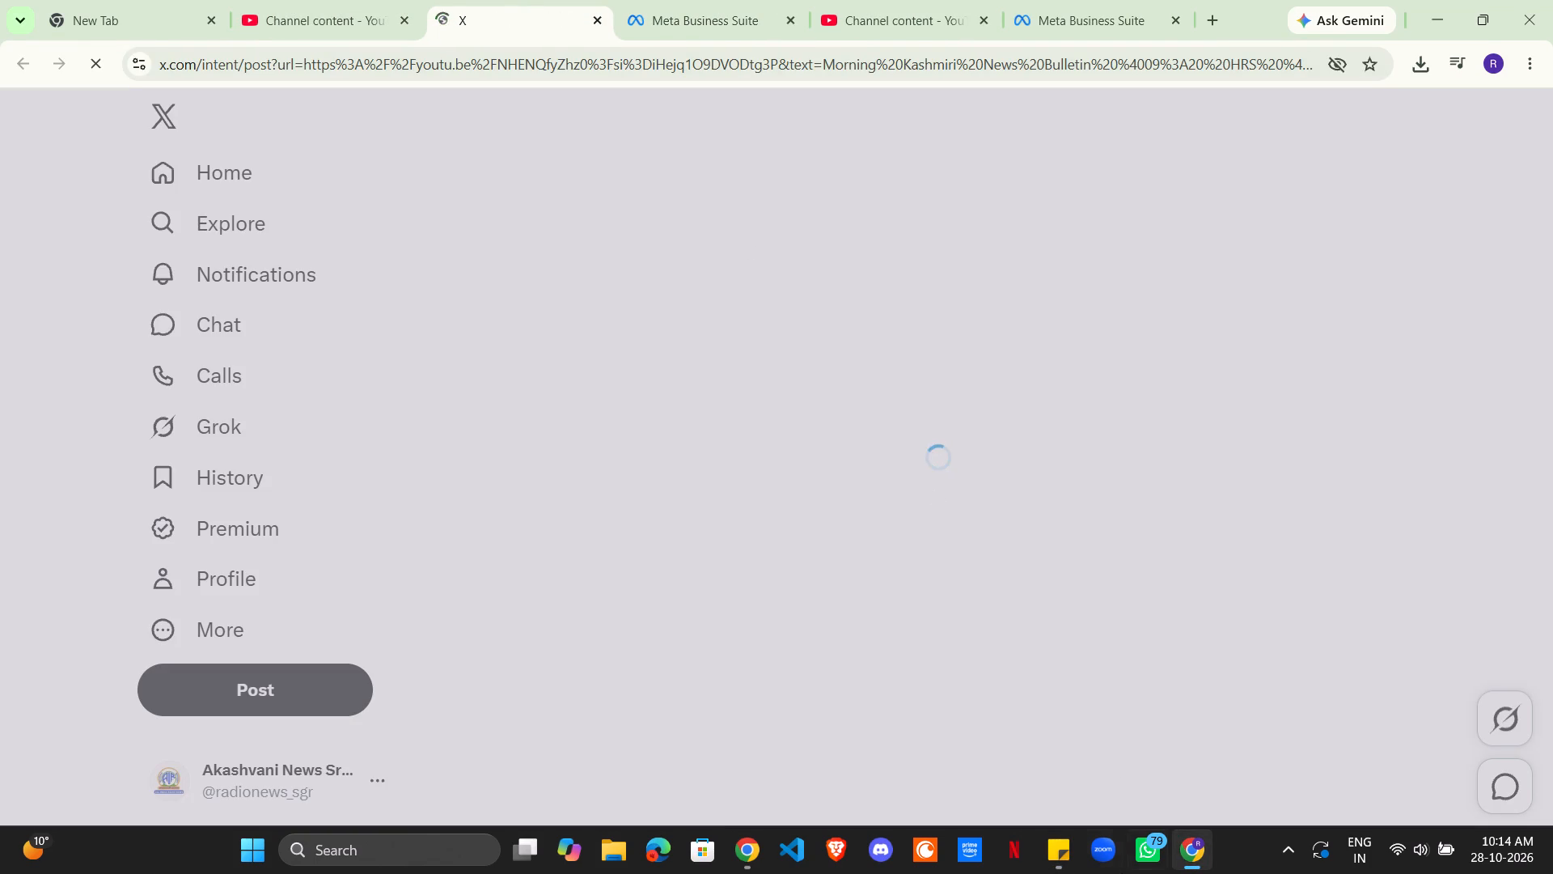
{"action": "left_click", "coordinate": [1072, 855]}
{"action": "left_click", "coordinate": [1058, 752]}
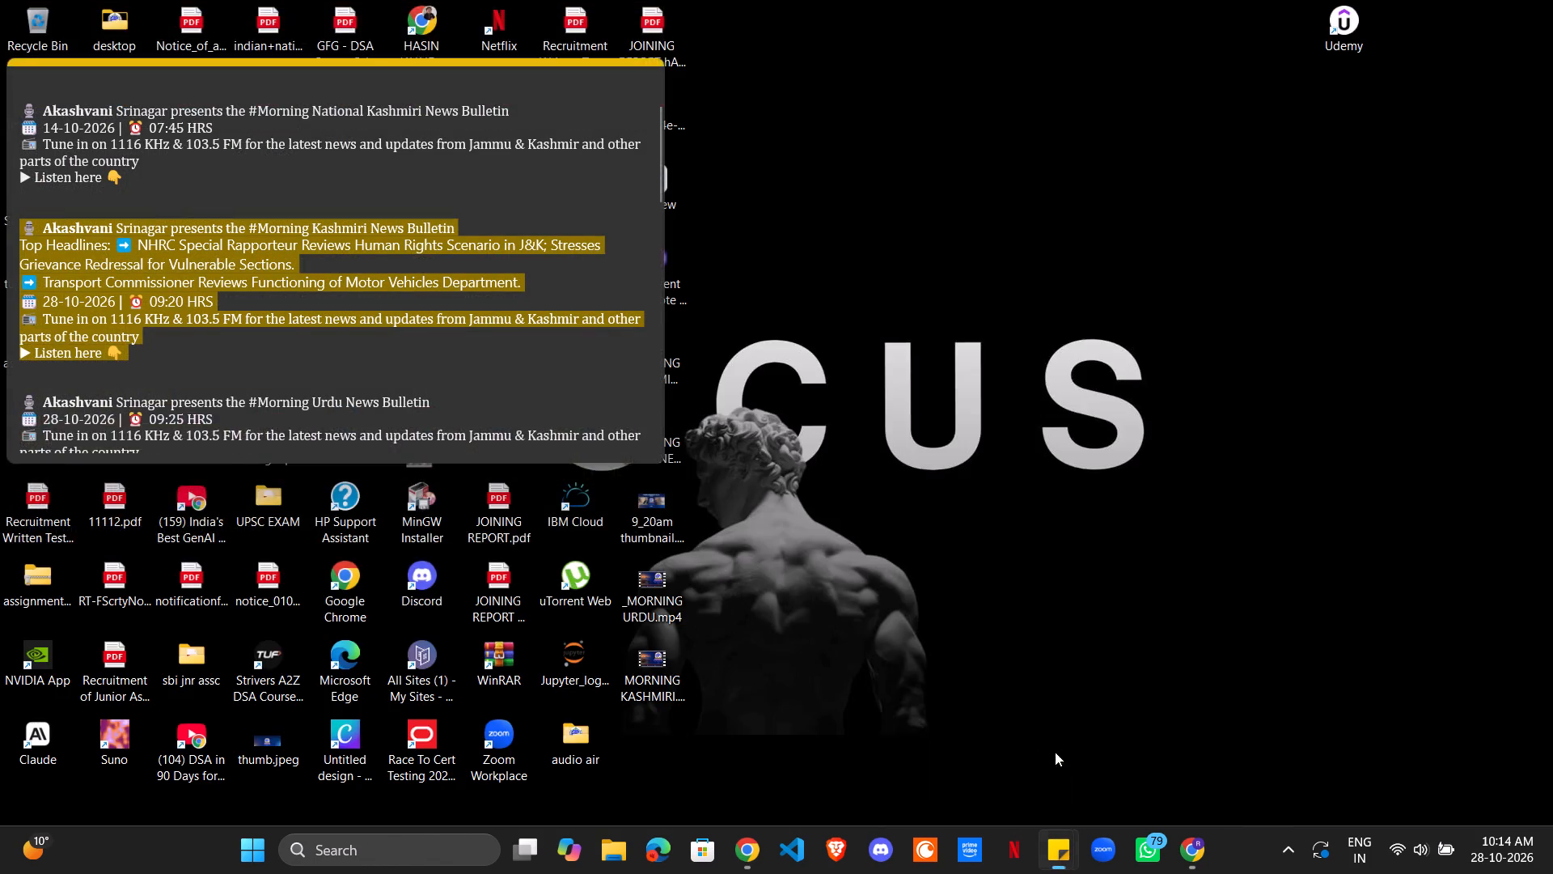
{"action": "key", "text": "ctrl+c"}
{"action": "left_click", "coordinate": [1259, 0]}
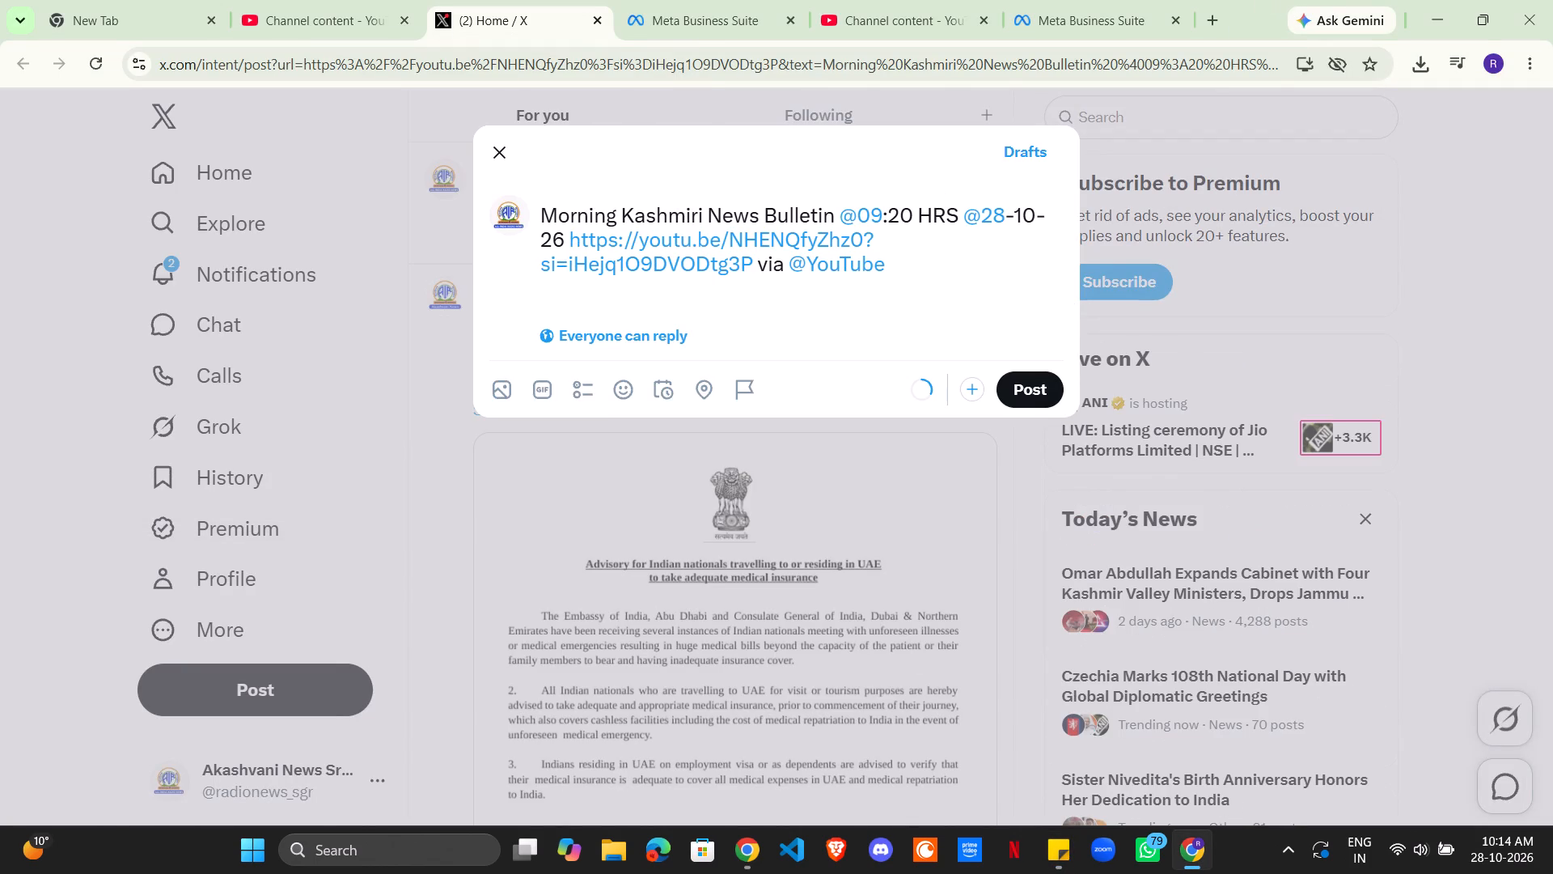
{"action": "left_click", "coordinate": [568, 234]}
{"action": "left_click_drag", "start_coordinate": [565, 234], "coordinate": [537, 215]}
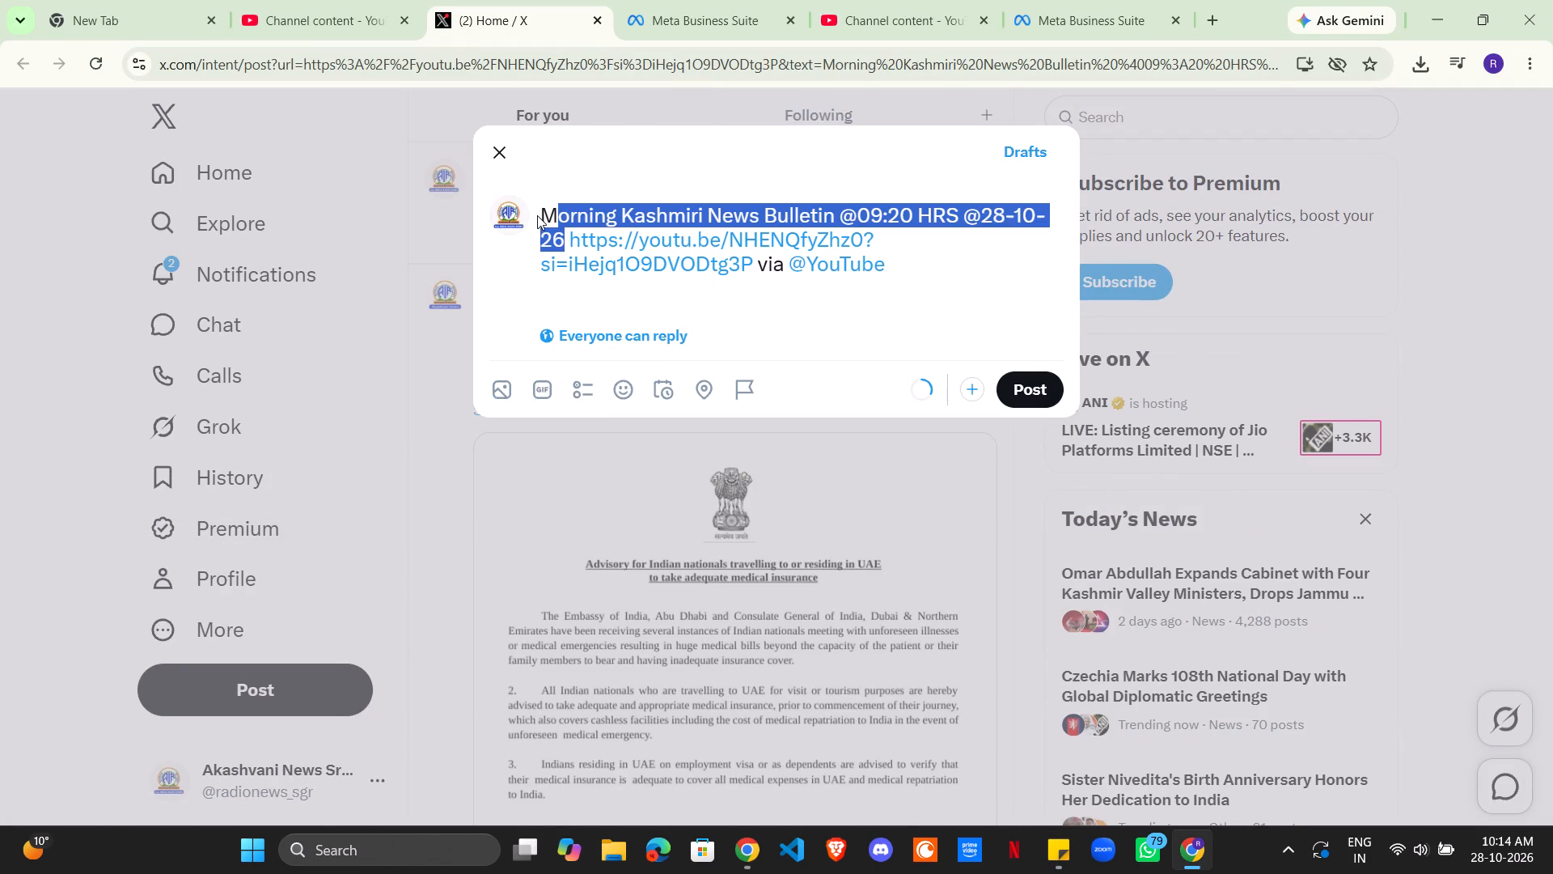
{"action": "left_click_drag", "start_coordinate": [537, 215], "coordinate": [534, 214]}
{"action": "key", "text": "ctrl+v"}
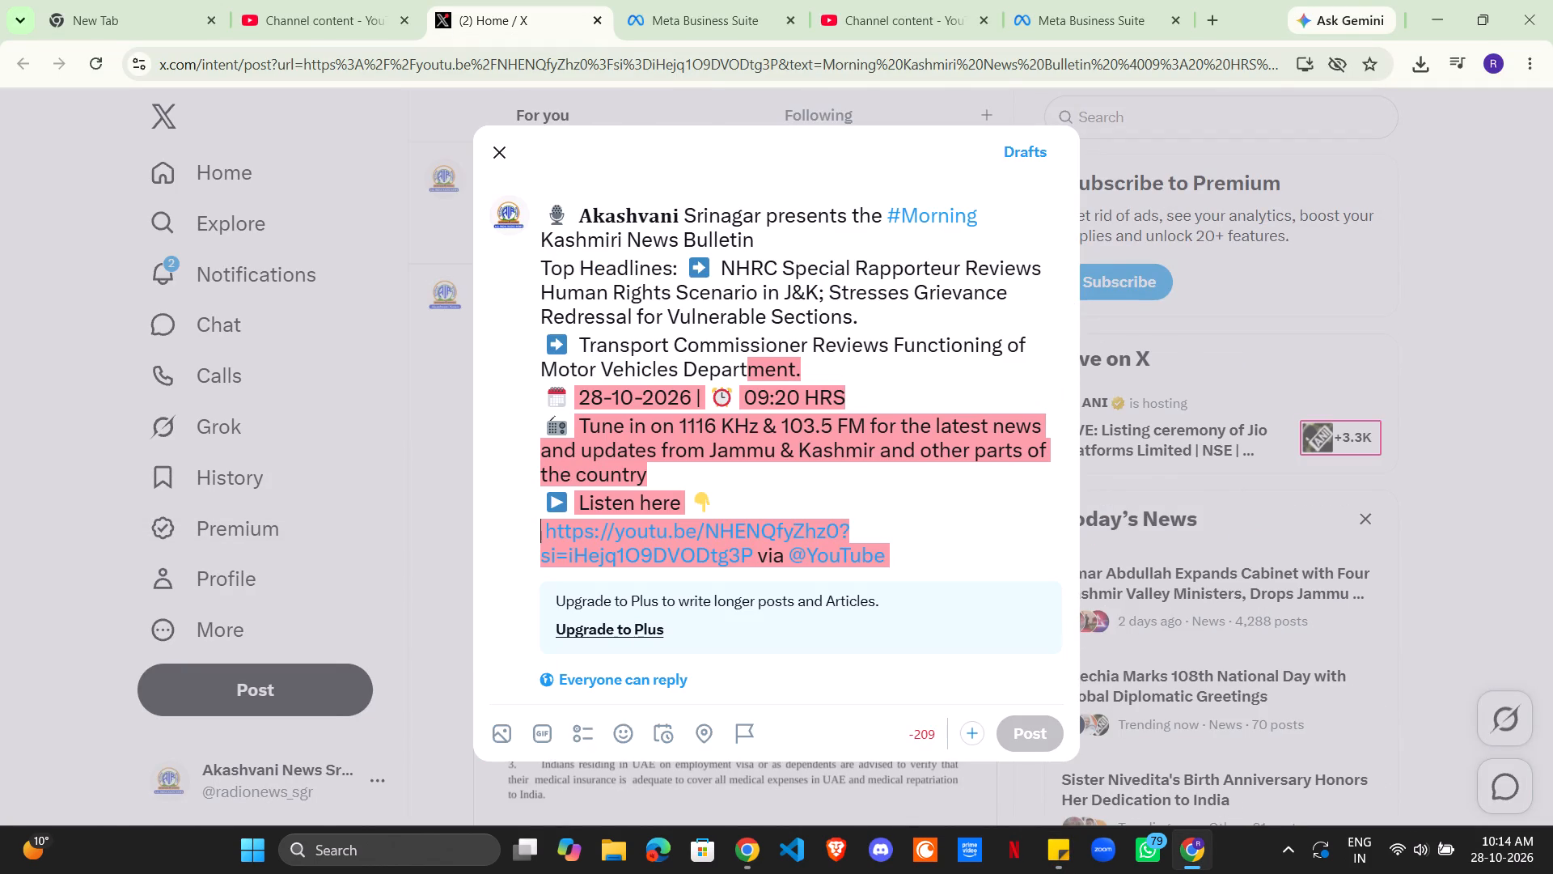
{"action": "left_click_drag", "start_coordinate": [673, 479], "coordinate": [532, 405]}
{"action": "key", "text": "BackSpace"}
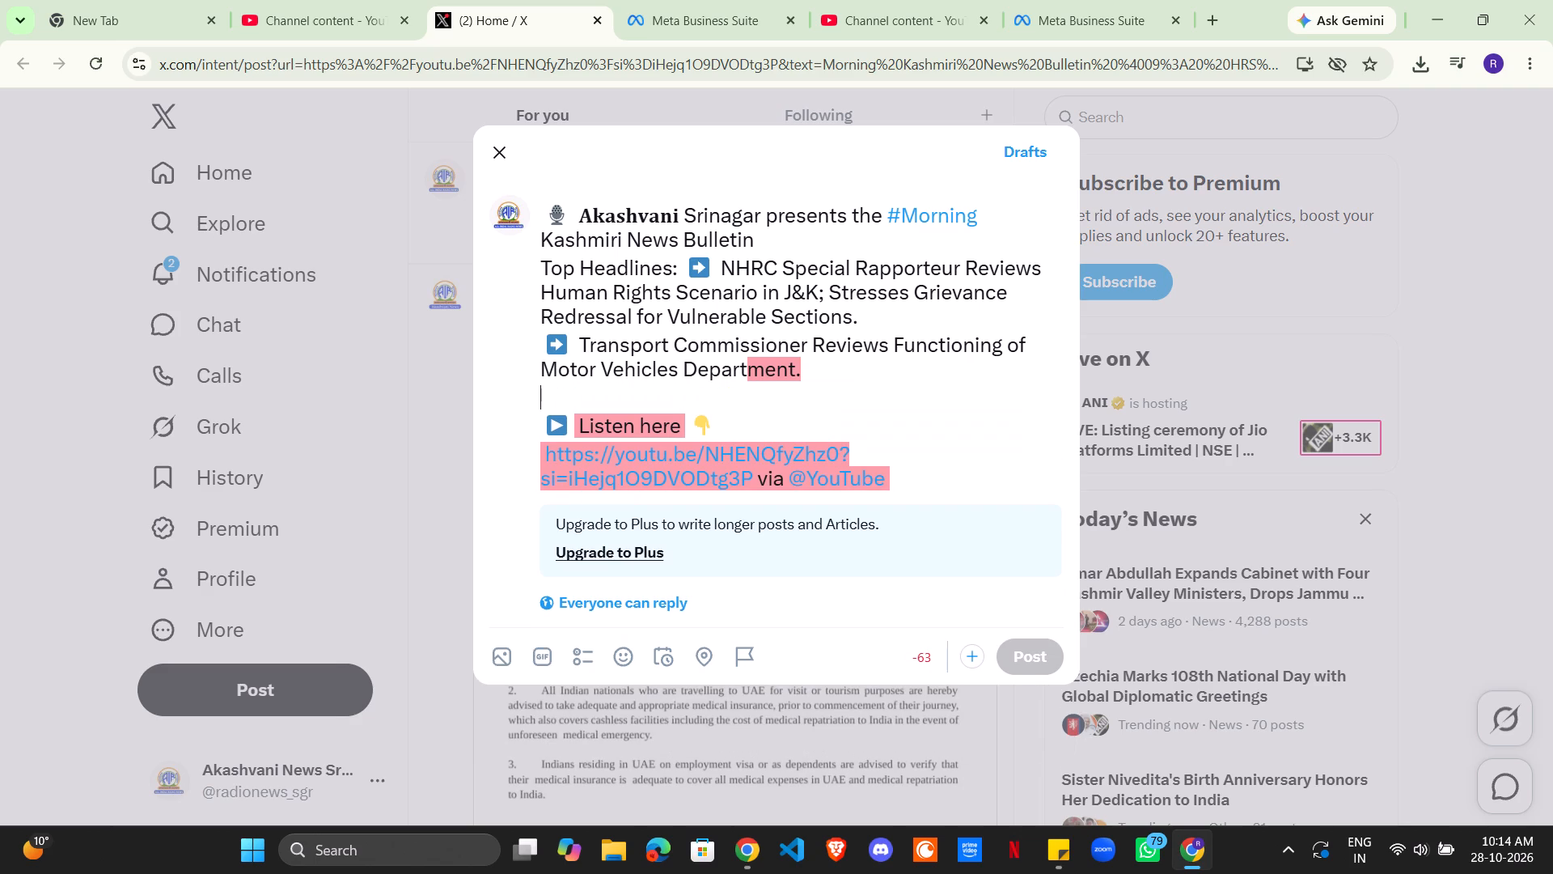
{"action": "left_click_drag", "start_coordinate": [758, 489], "coordinate": [1060, 502]}
{"action": "key", "text": "BackSpace"}
{"action": "key", "text": "BackSpace"}
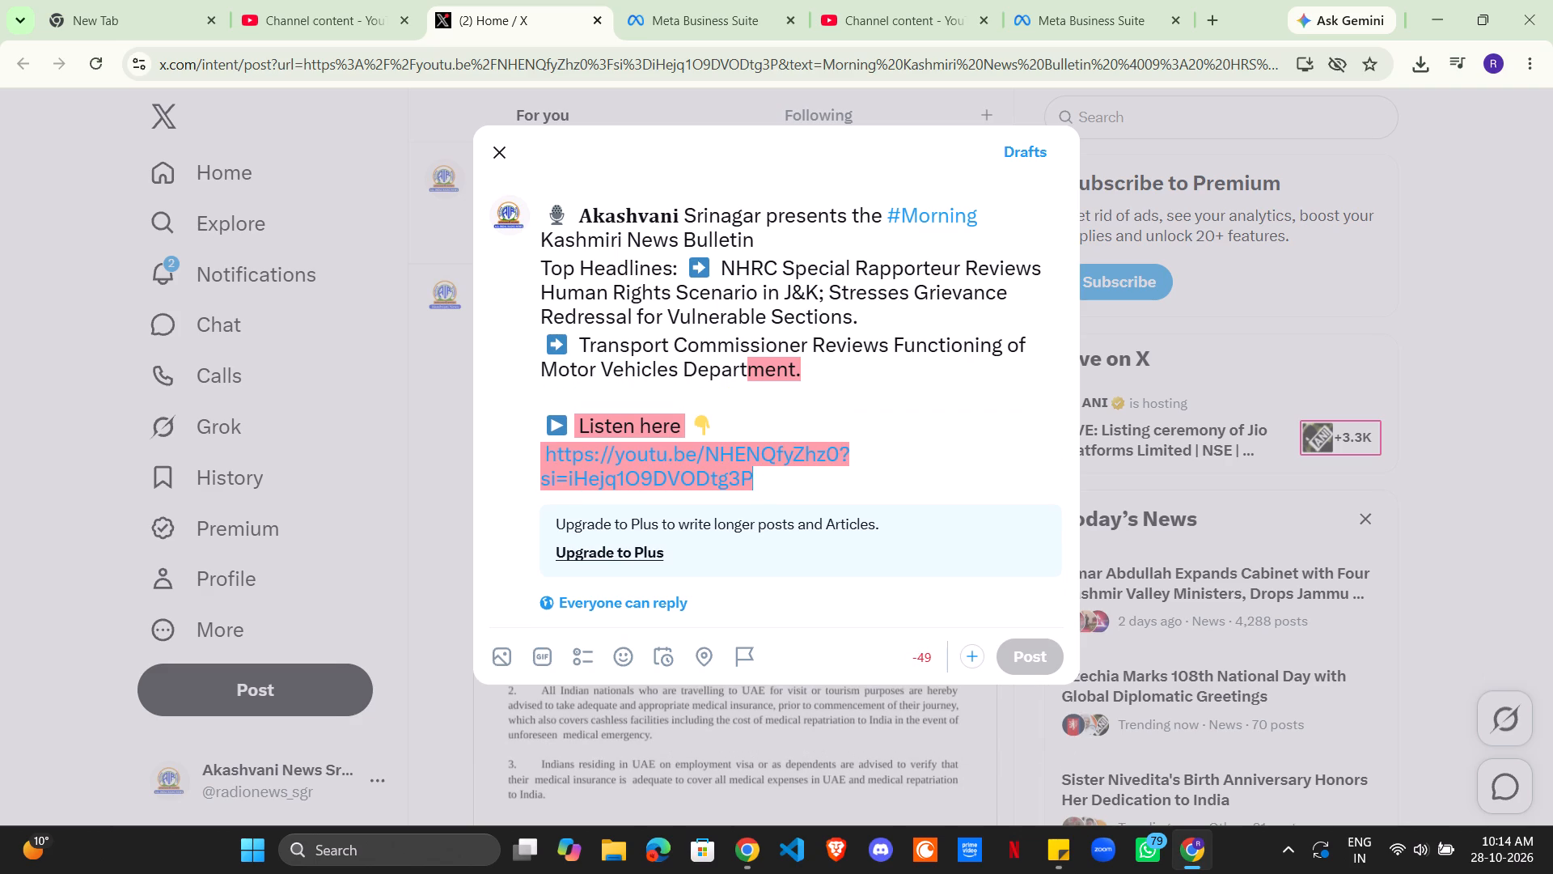
{"action": "left_click_drag", "start_coordinate": [544, 262], "coordinate": [530, 203]}
{"action": "key", "text": "BackSpace"}
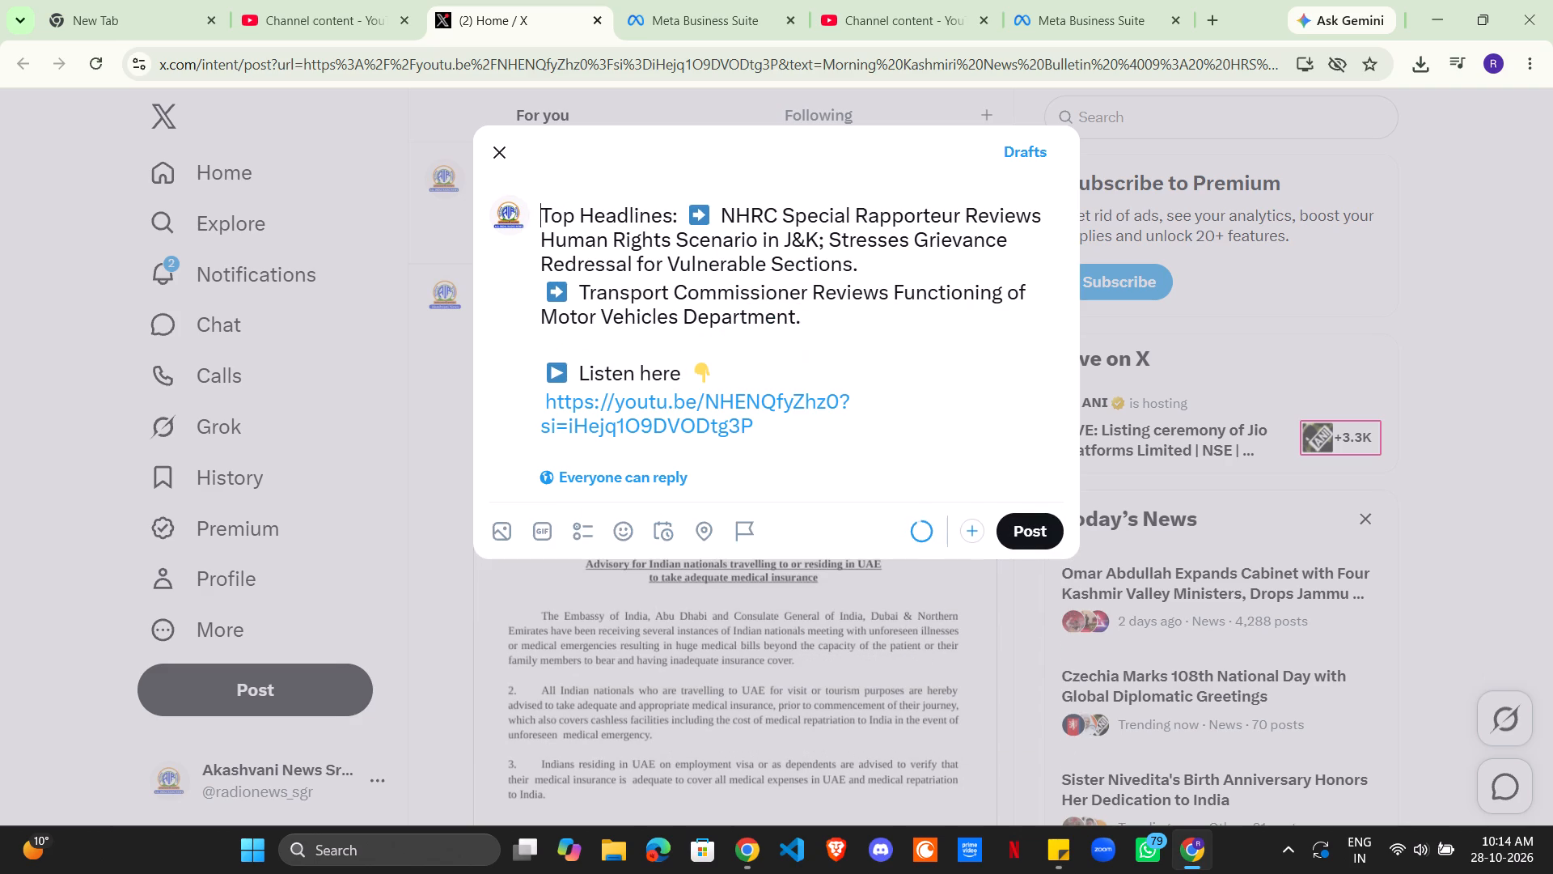
Separate the "Top Headlines:" heading and the two headlines with blank lines in the X post.
{"action": "left_click", "coordinate": [685, 218]}
{"action": "key", "text": "Return"}
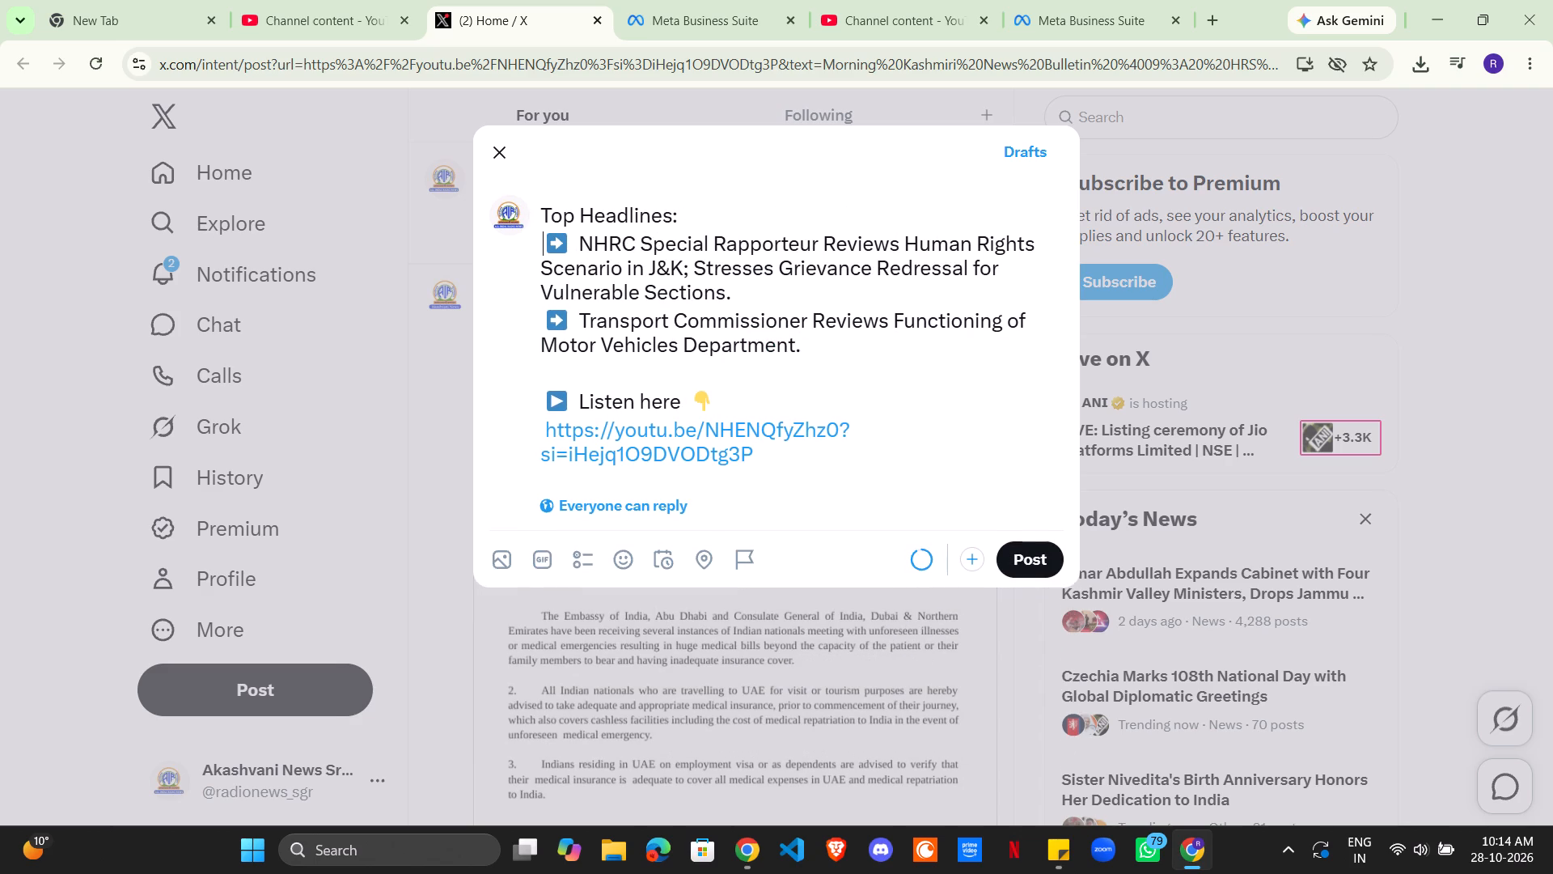
{"action": "key", "text": "Return"}
{"action": "left_click", "coordinate": [763, 327]}
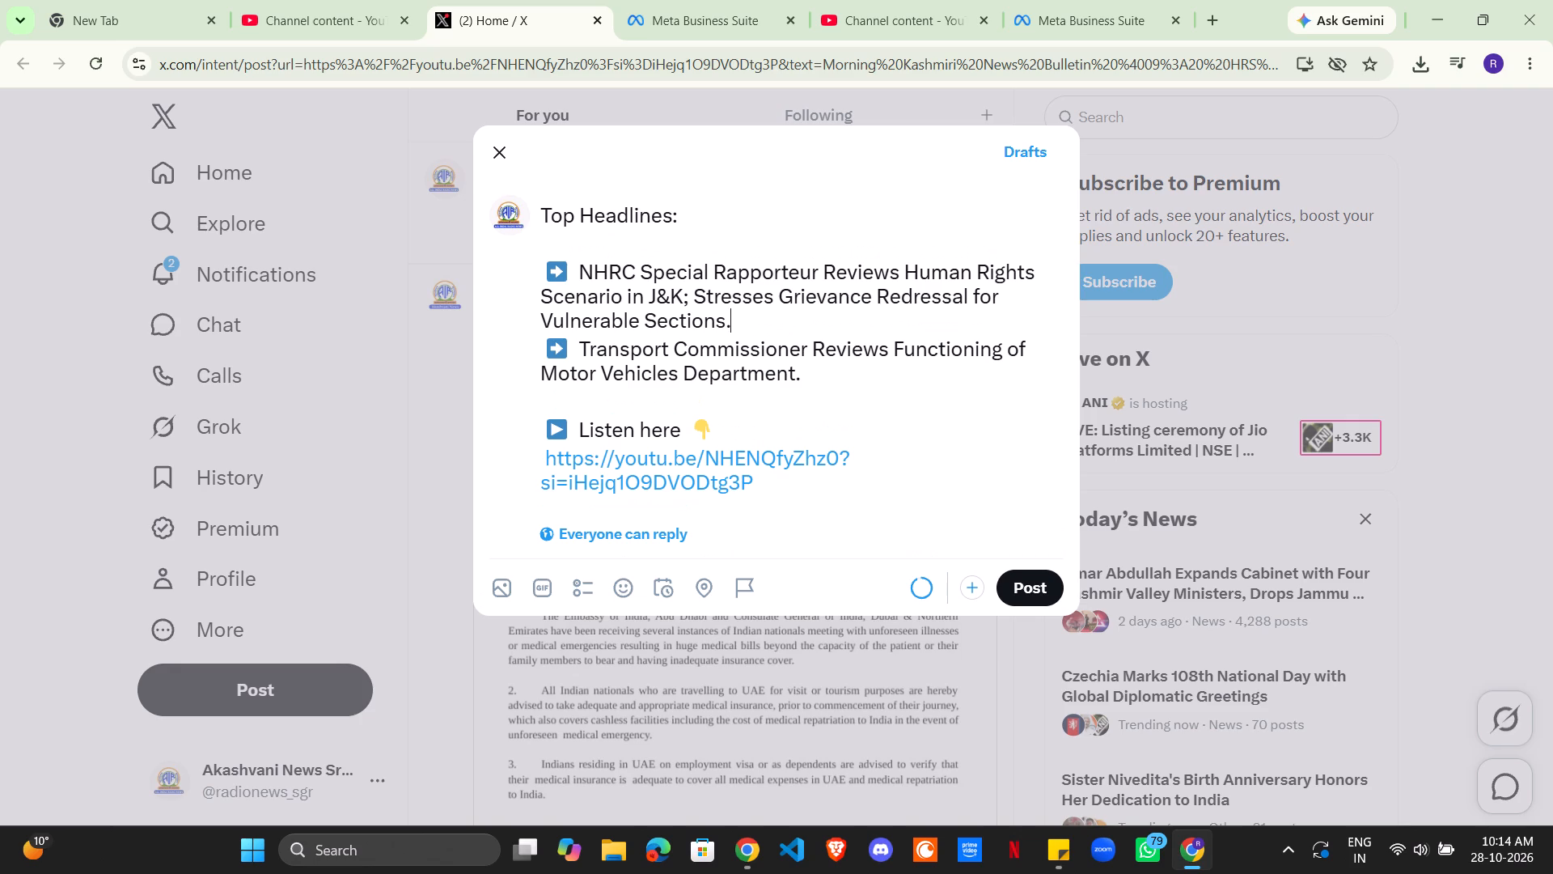
{"action": "key", "text": "Return"}
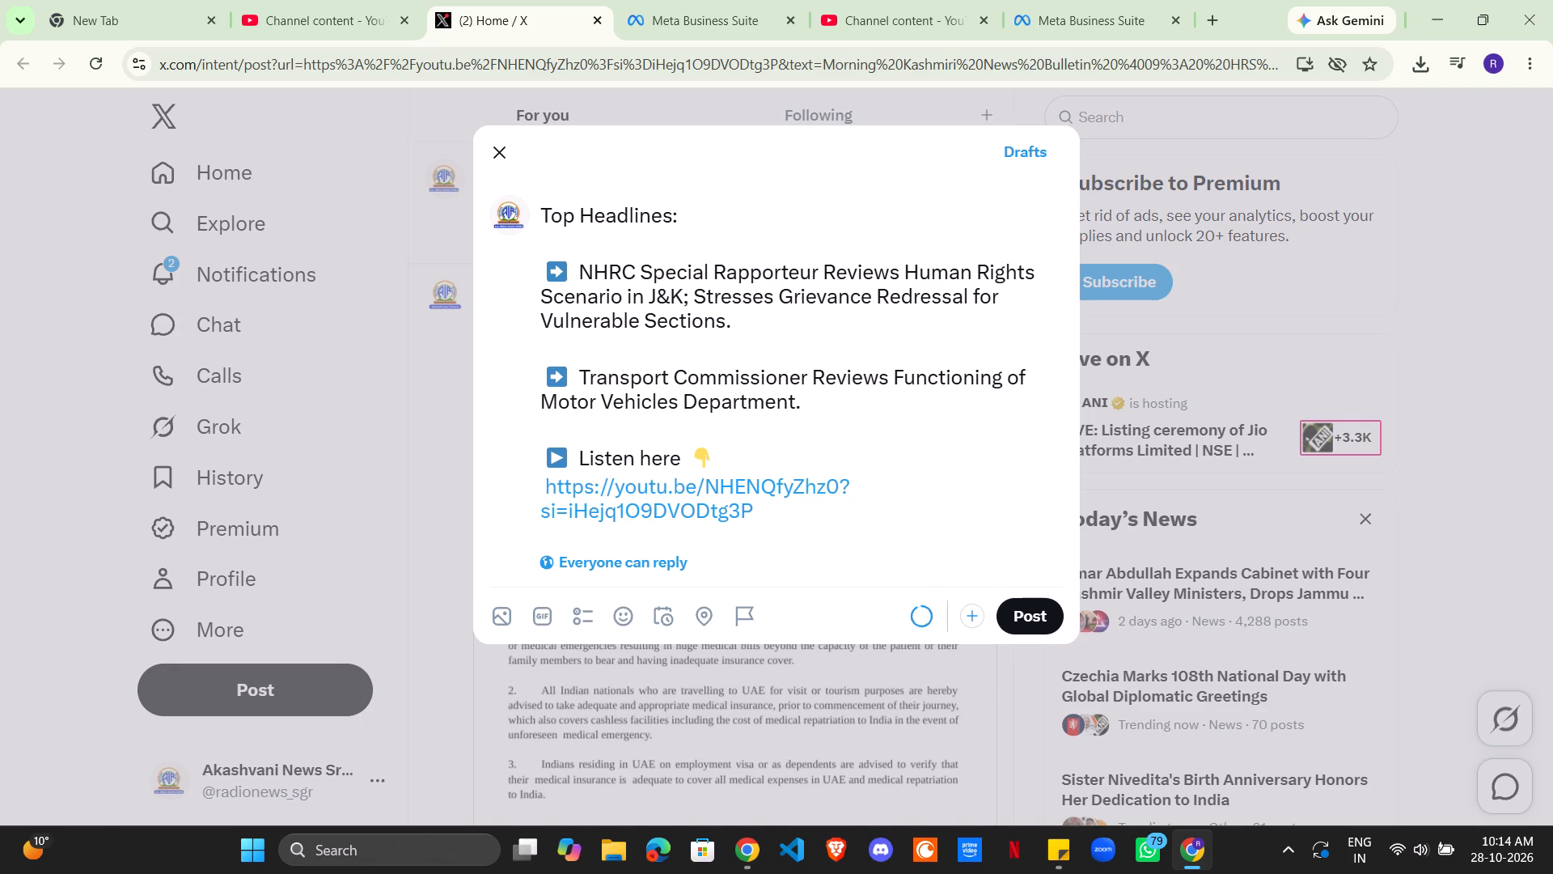
Publish the Morning Kashmiri post on X and view it in the home feed.
{"action": "left_click", "coordinate": [1043, 610]}
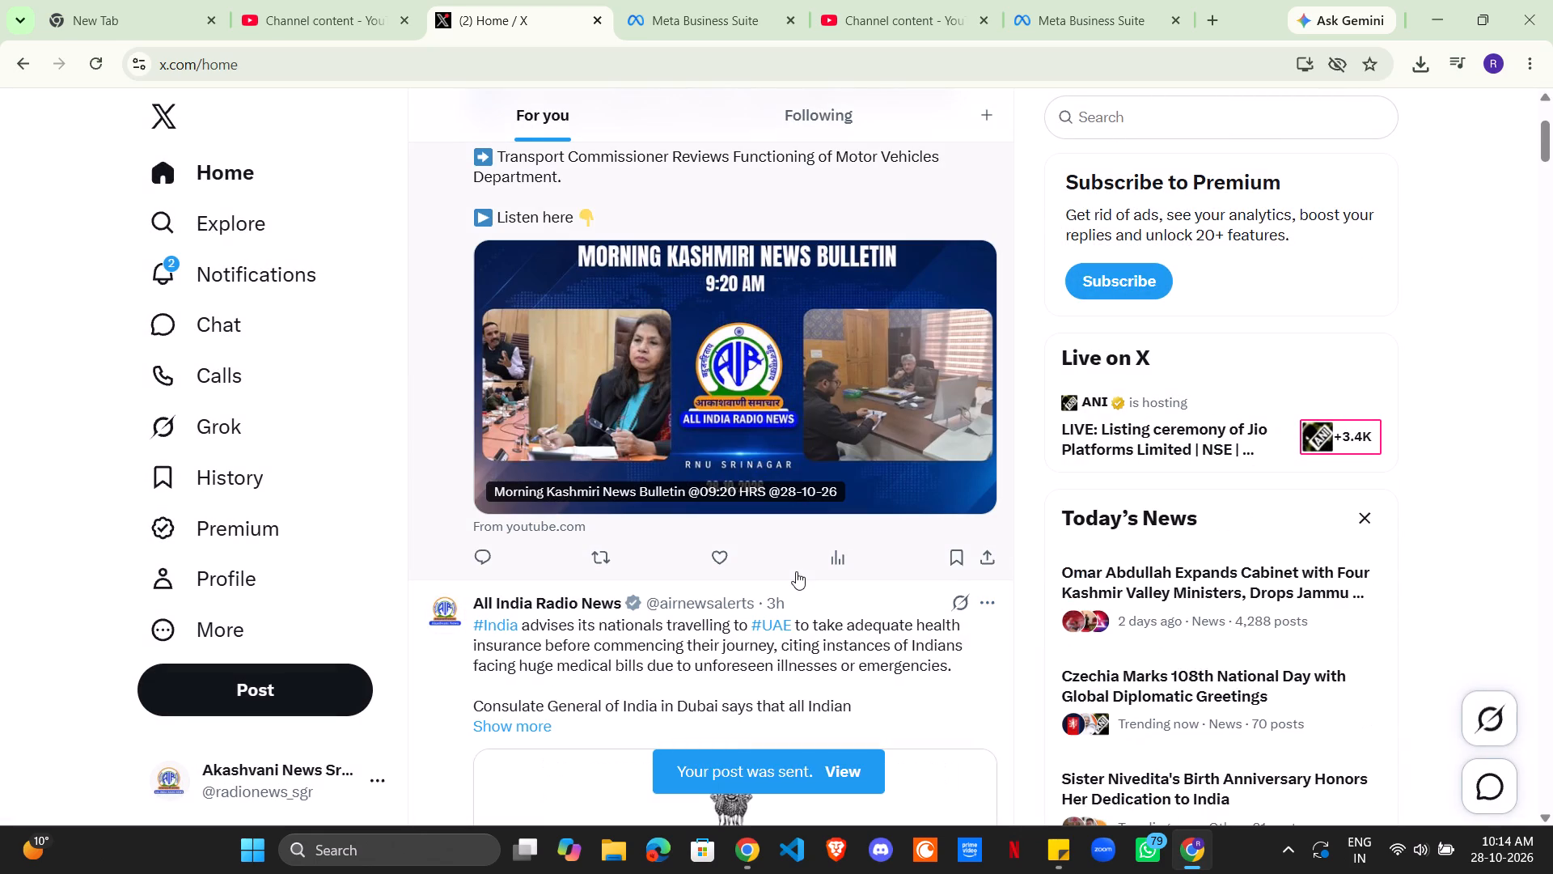
{"action": "scroll", "coordinate": [815, 582], "scroll_direction": "up", "scroll_amount": 4}
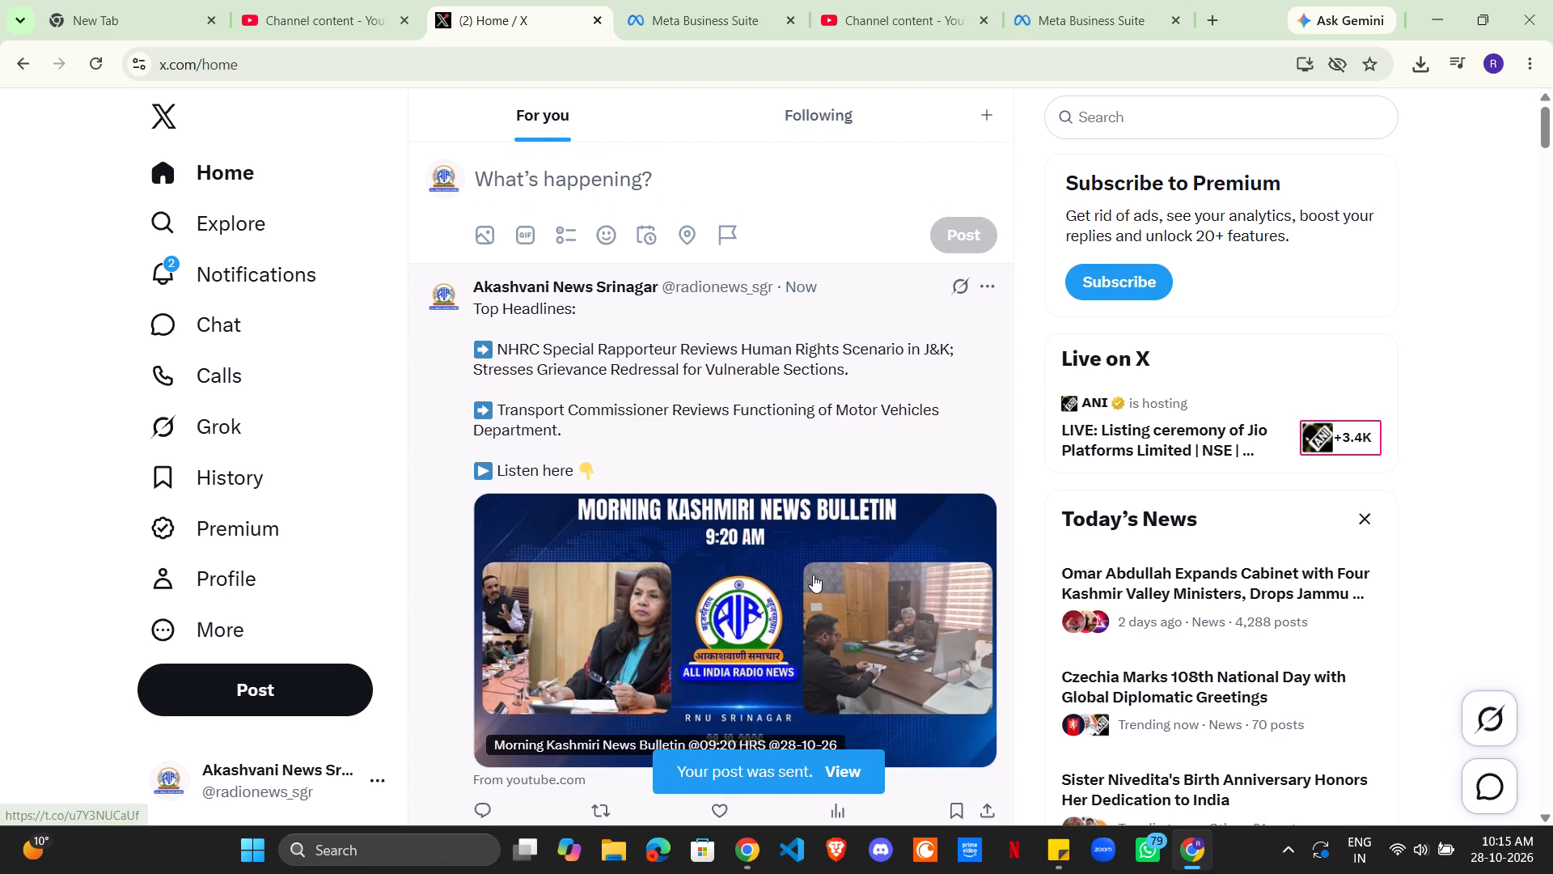
Select the complete Morning Urdu News Bulletin announcement, dated 28-10-2026 at 09:25 HRS, in the sticky note.
{"action": "scroll", "coordinate": [831, 581], "scroll_direction": "down", "scroll_amount": 2}
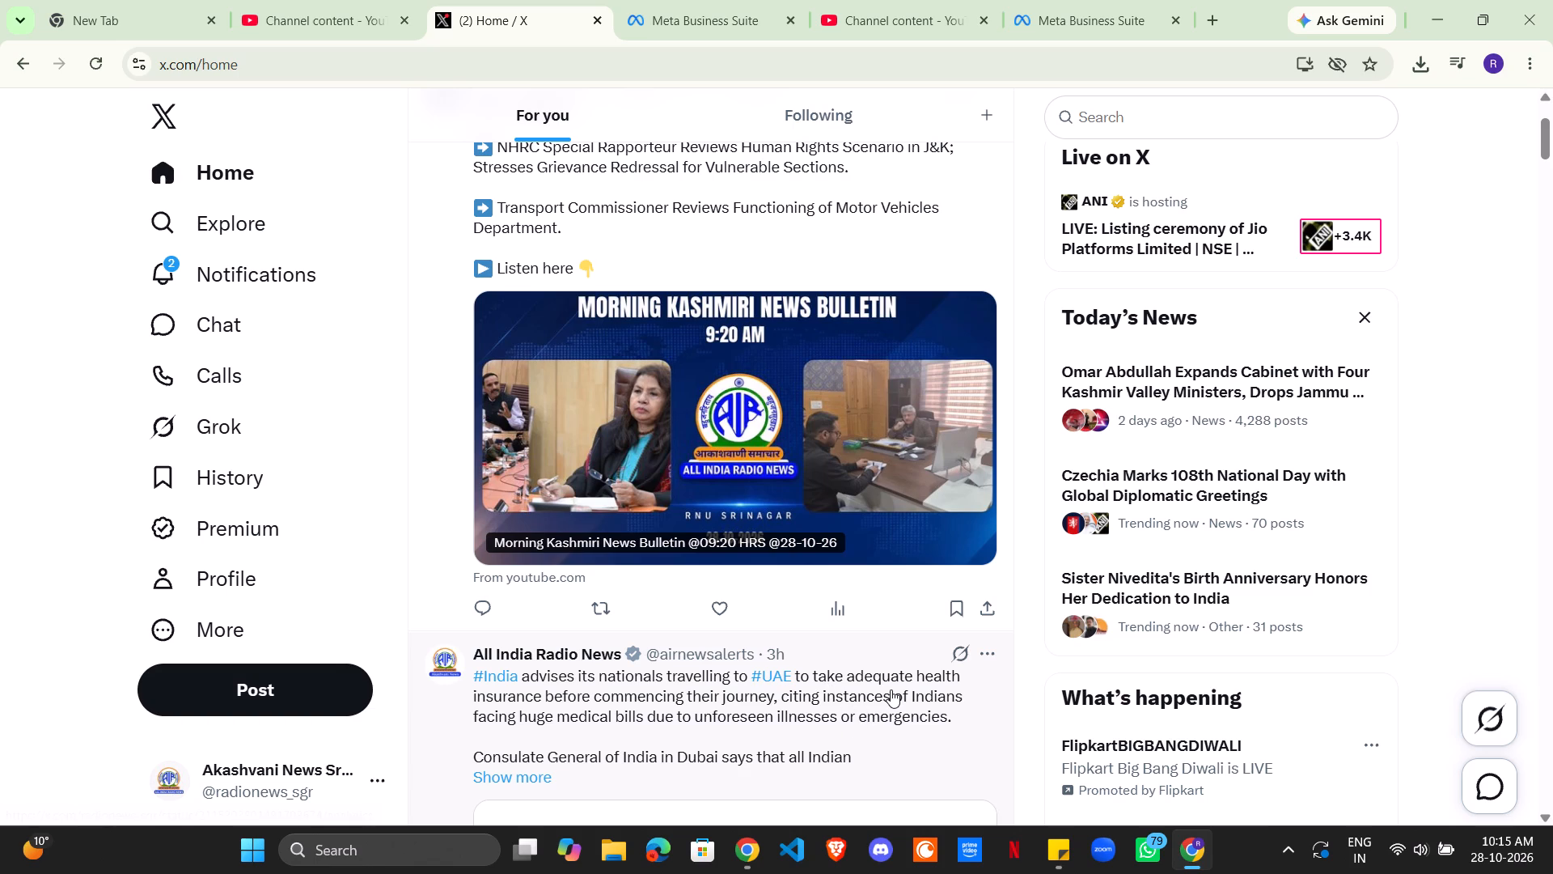
{"action": "left_click", "coordinate": [1064, 836]}
{"action": "left_click", "coordinate": [1094, 783]}
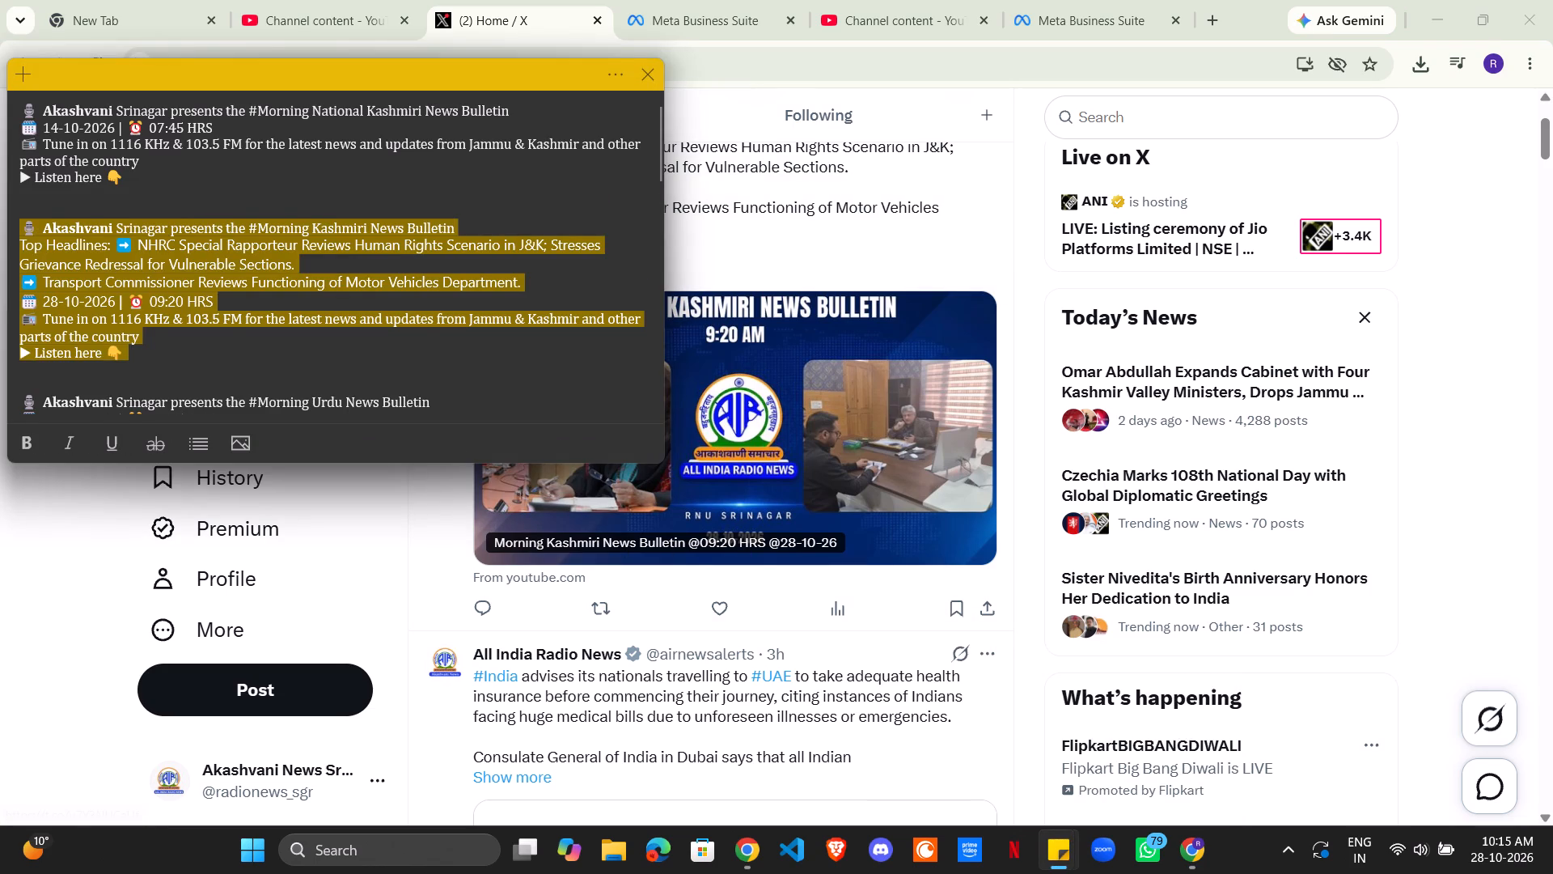
{"action": "scroll", "coordinate": [413, 337], "scroll_direction": "down", "scroll_amount": 2}
{"action": "left_click_drag", "start_coordinate": [159, 373], "coordinate": [22, 308]}
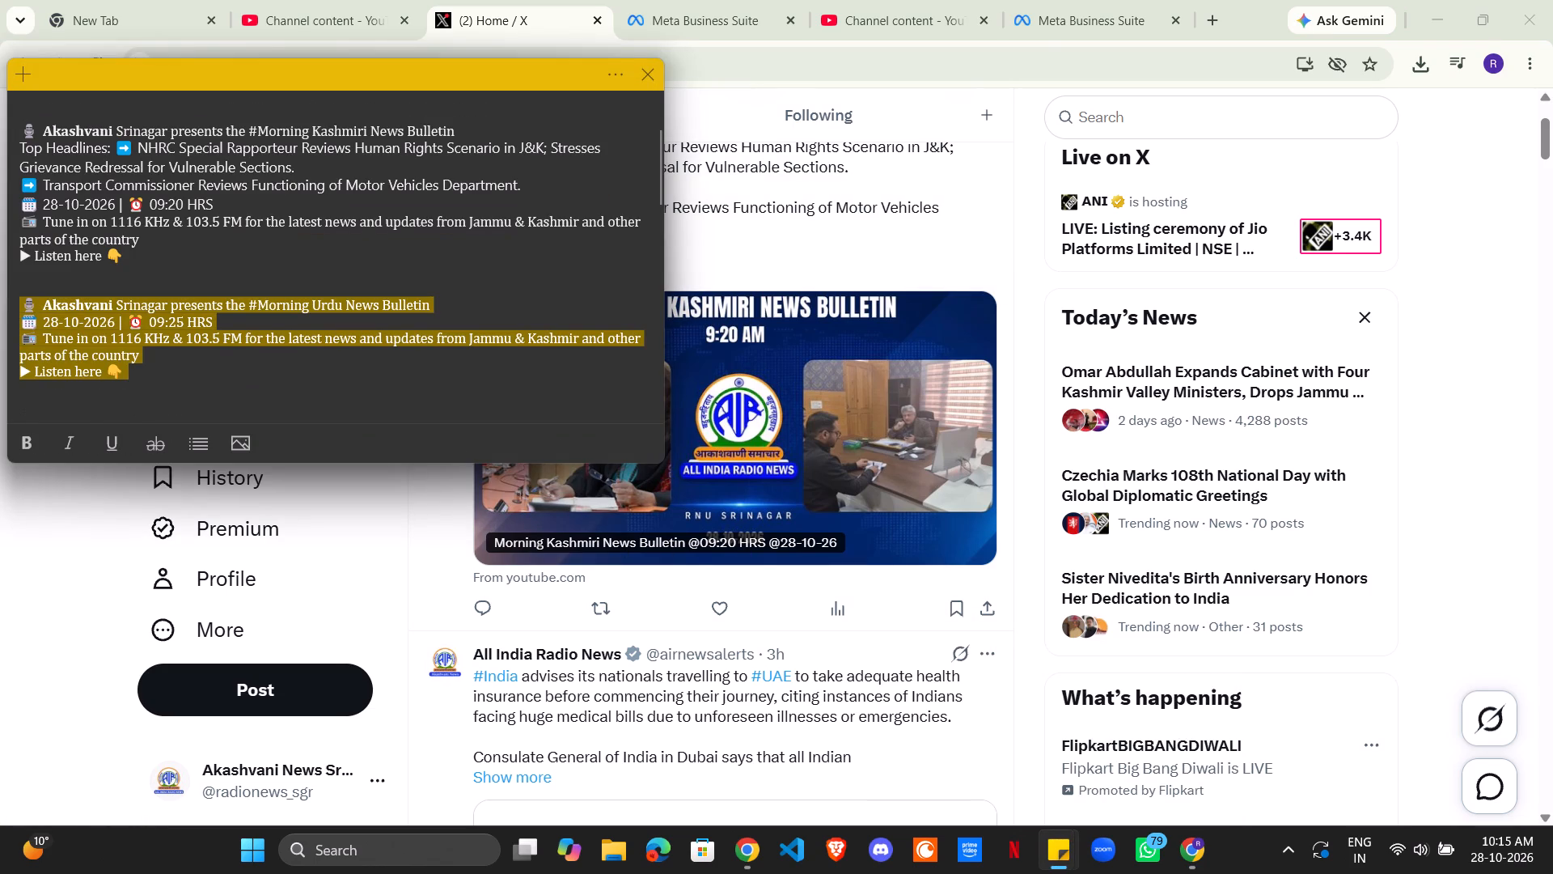
Return to the YouTube channel content page and close the sharing dialog of the published Morning Kashmiri video.
{"action": "left_click", "coordinate": [1238, 2]}
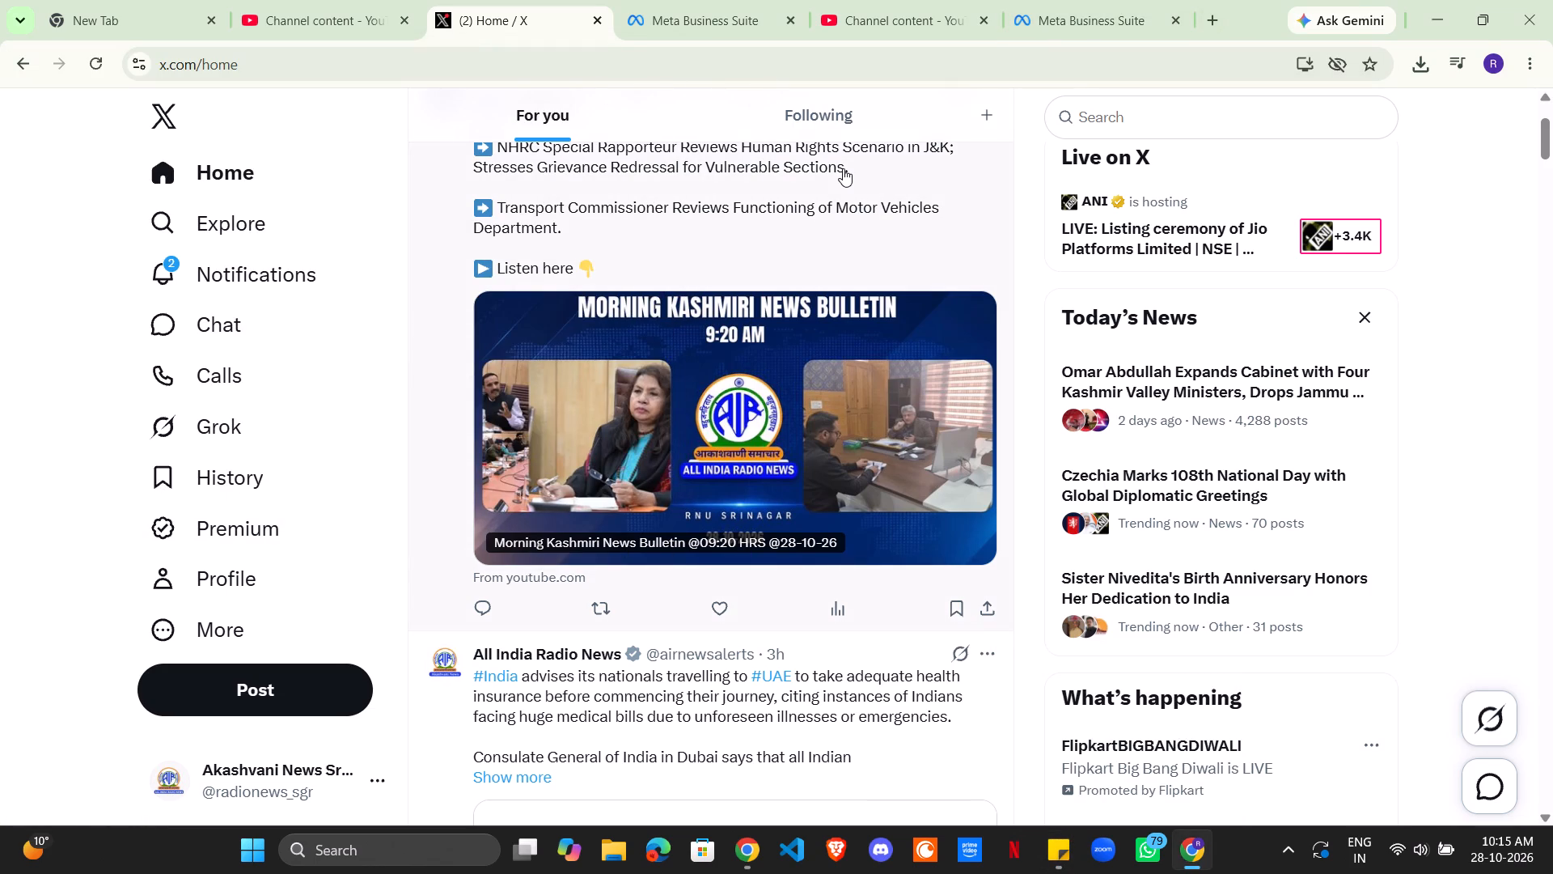
{"action": "left_click", "coordinate": [269, 3]}
{"action": "left_click", "coordinate": [998, 191]}
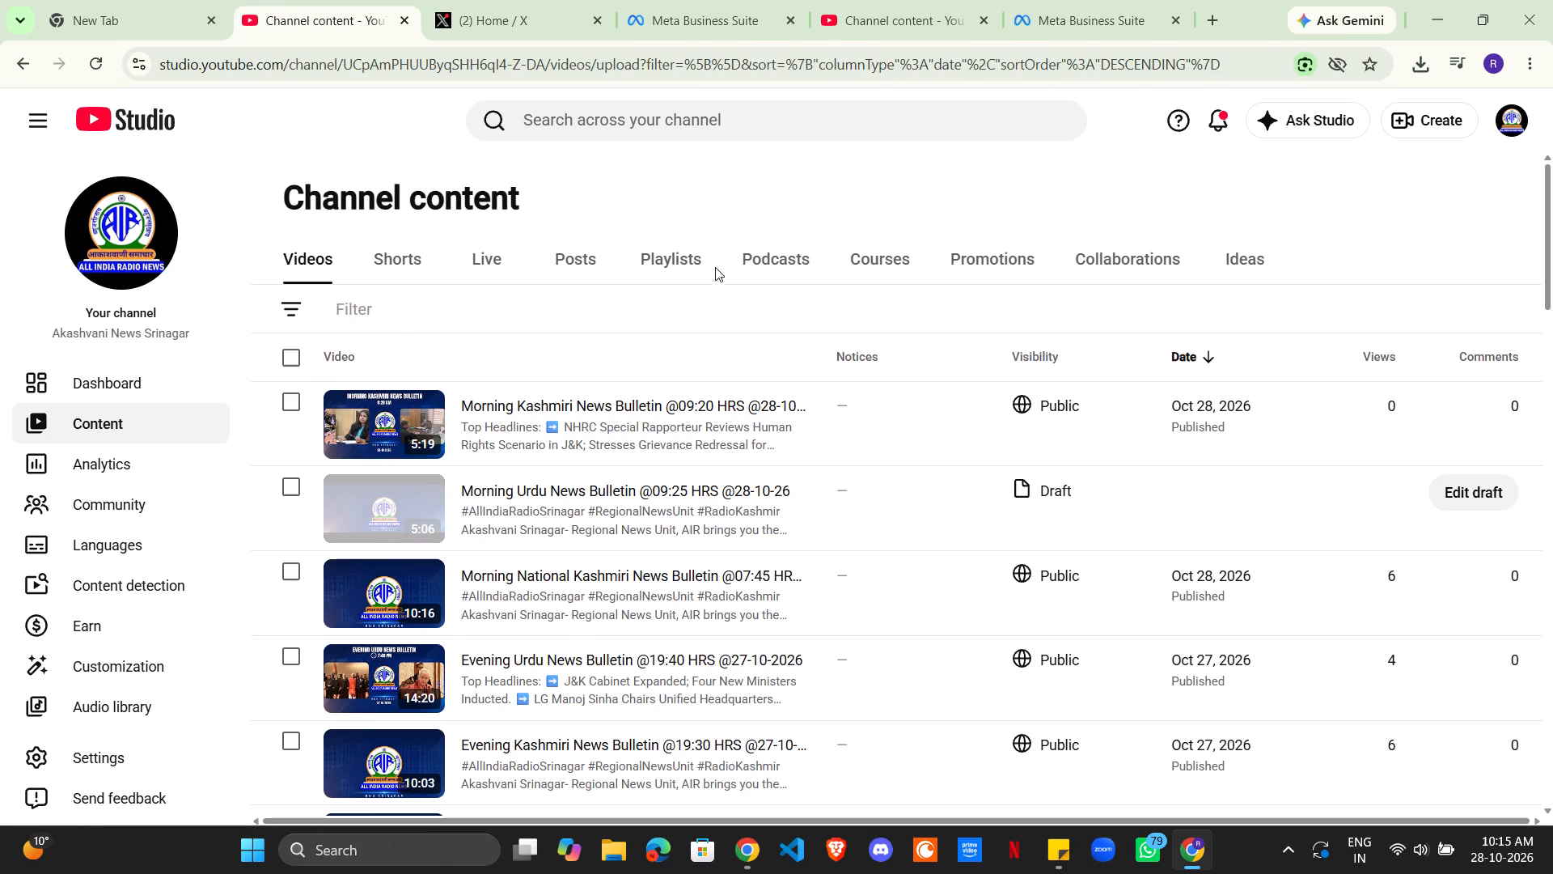
{"action": "left_click", "coordinate": [839, 0]}
{"action": "scroll", "coordinate": [829, 562], "scroll_direction": "up", "scroll_amount": 11}
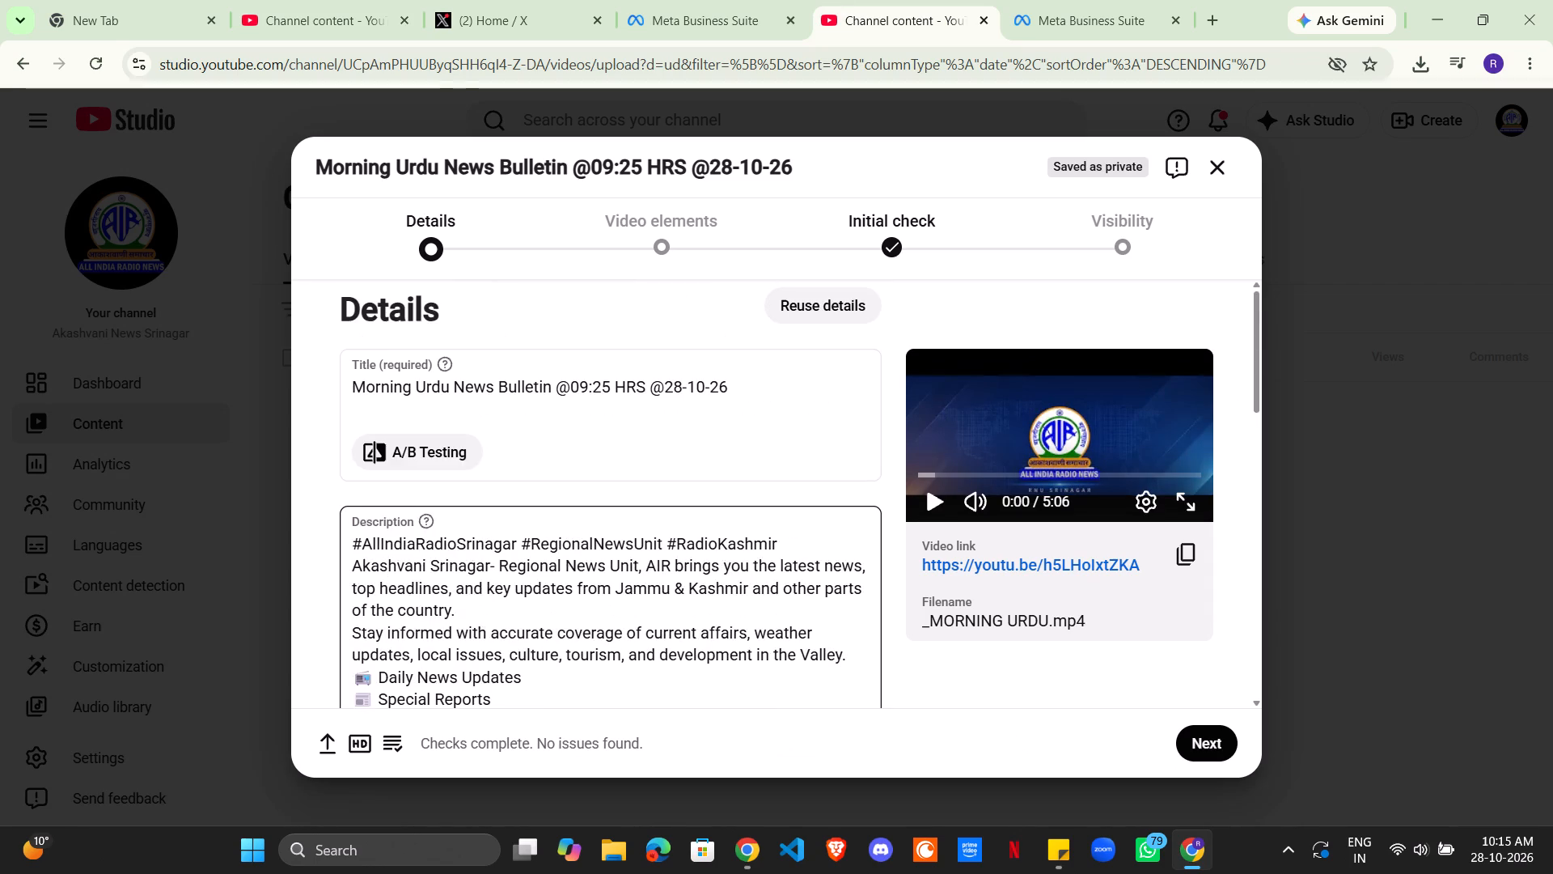
{"action": "scroll", "coordinate": [851, 551], "scroll_direction": "up", "scroll_amount": 4}
{"action": "scroll", "coordinate": [851, 550], "scroll_direction": "down", "scroll_amount": 12}
{"action": "scroll", "coordinate": [863, 583], "scroll_direction": "up", "scroll_amount": 7}
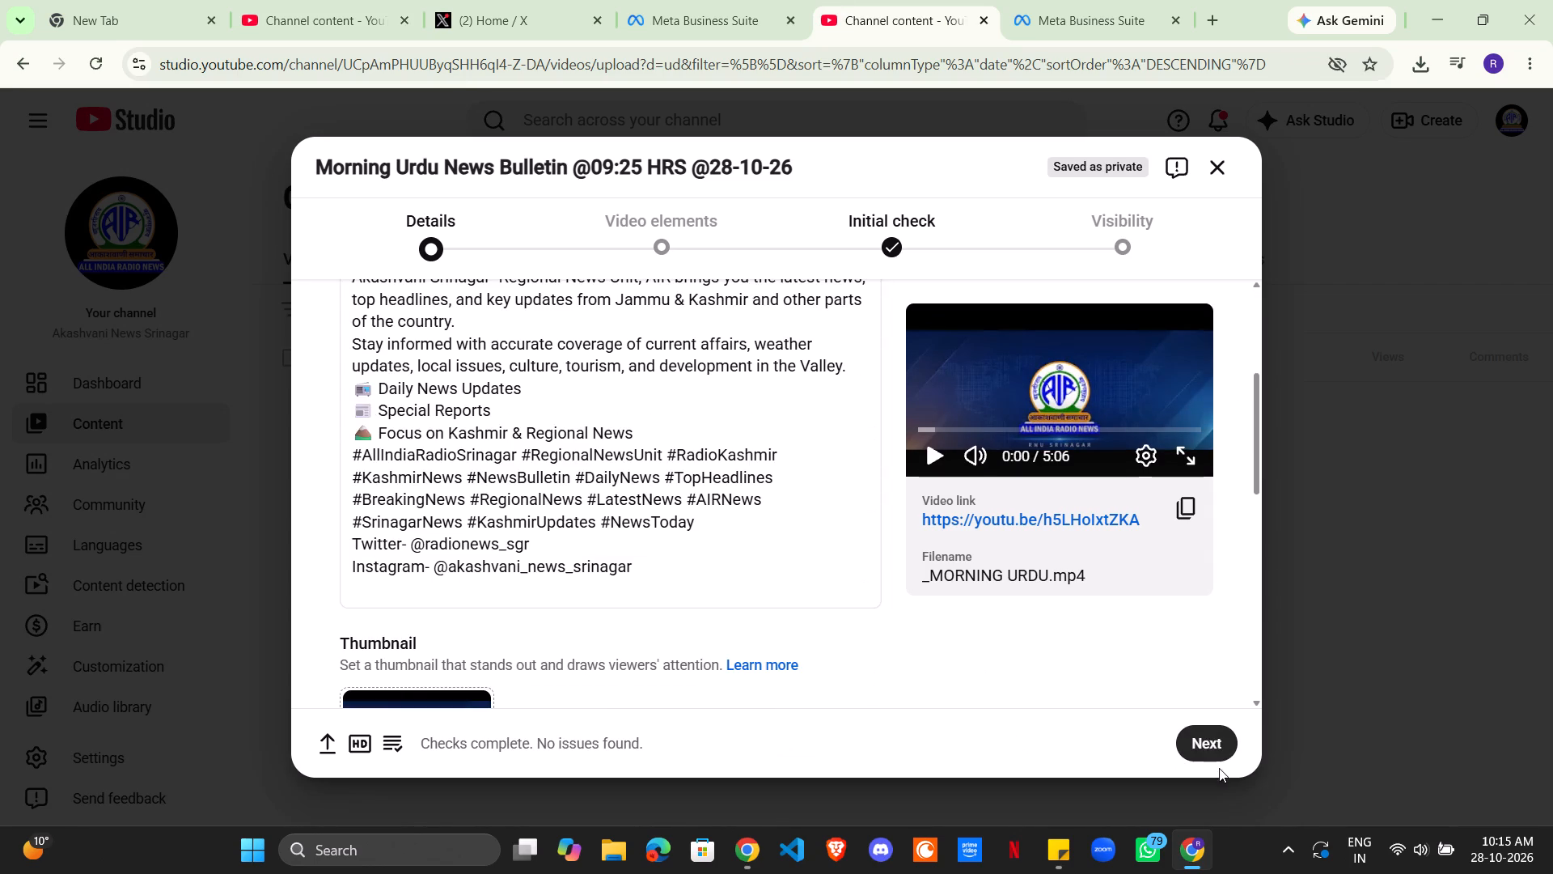
{"action": "left_click", "coordinate": [1199, 745]}
{"action": "left_click", "coordinate": [1199, 744]}
{"action": "left_click", "coordinate": [1199, 744]}
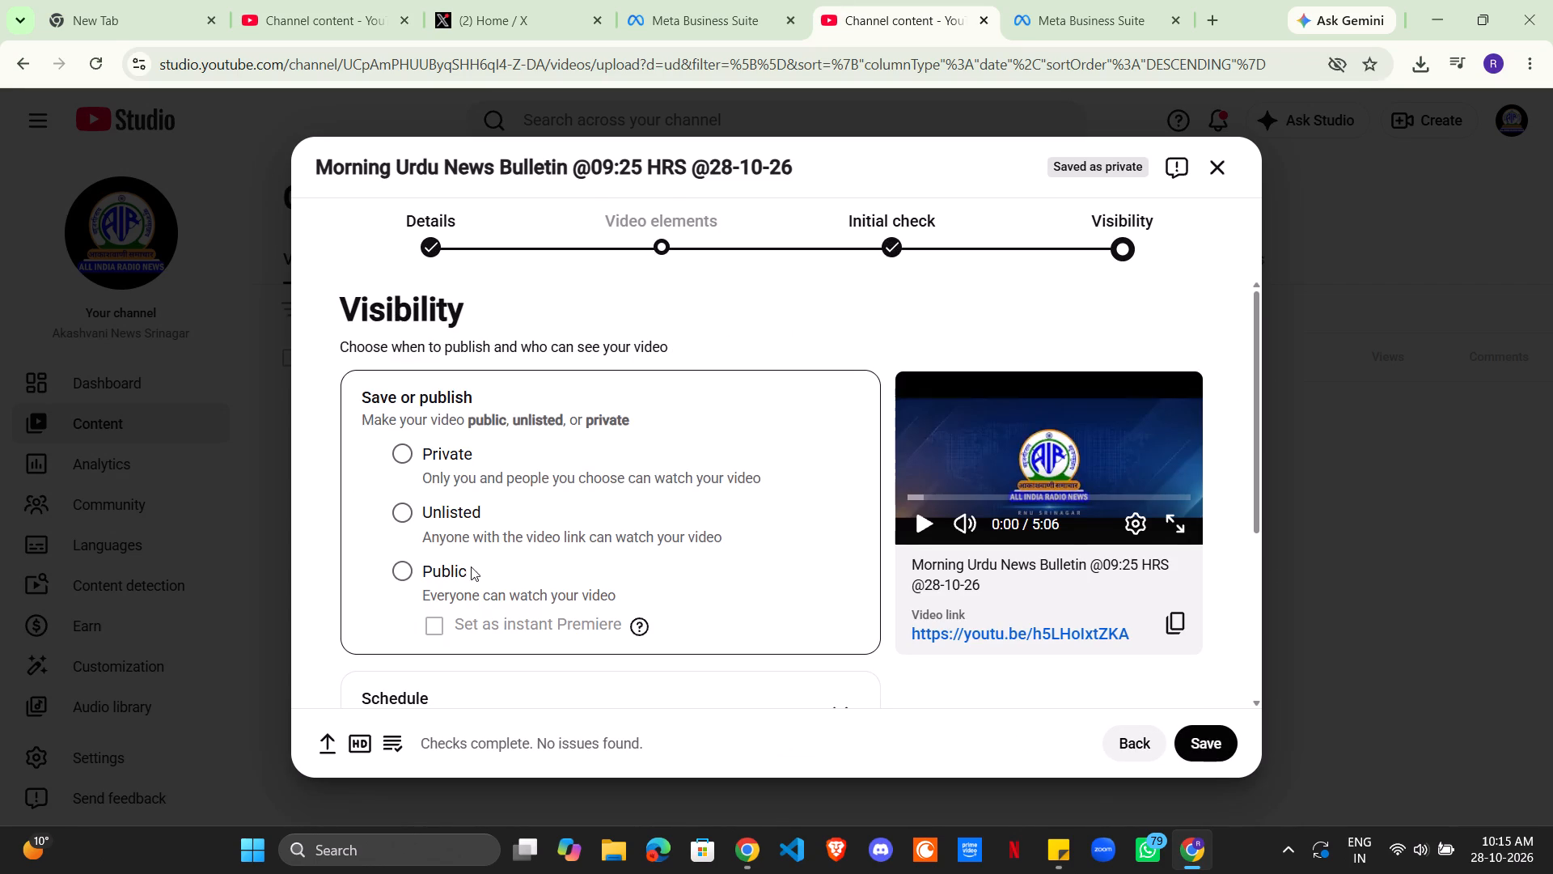
{"action": "left_click", "coordinate": [400, 574]}
{"action": "left_click", "coordinate": [1201, 739]}
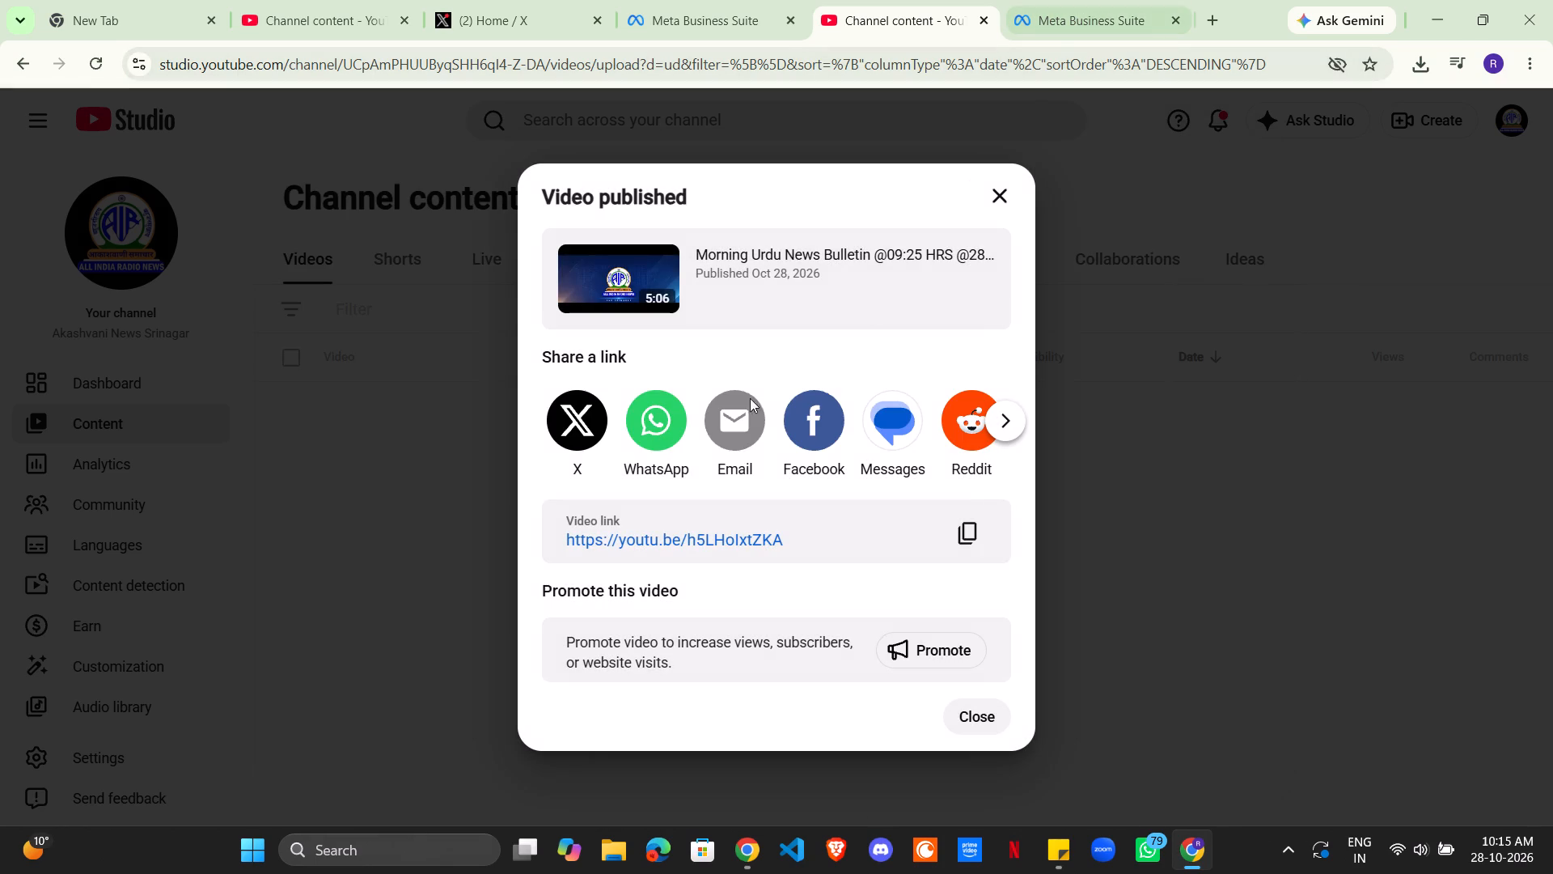
Share the Urdu video to X and replace the draft's bulletin title with the sticky note's Morning Urdu announcement, keeping the video link.
{"action": "left_click", "coordinate": [580, 426]}
{"action": "left_click", "coordinate": [1116, 11]}
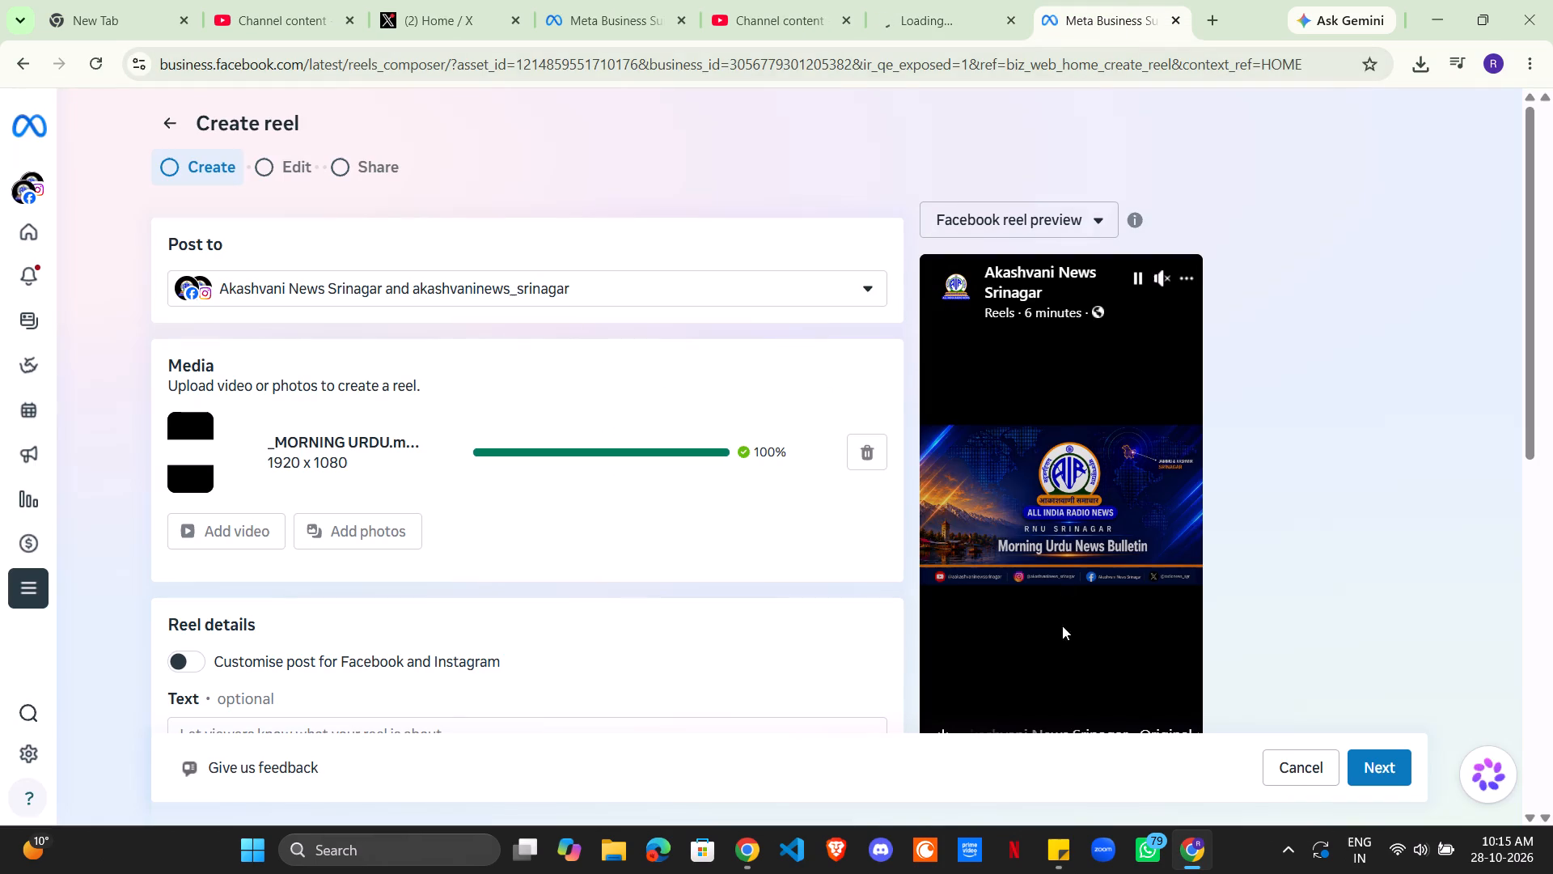
{"action": "left_click", "coordinate": [1061, 851]}
{"action": "left_click", "coordinate": [1101, 768]}
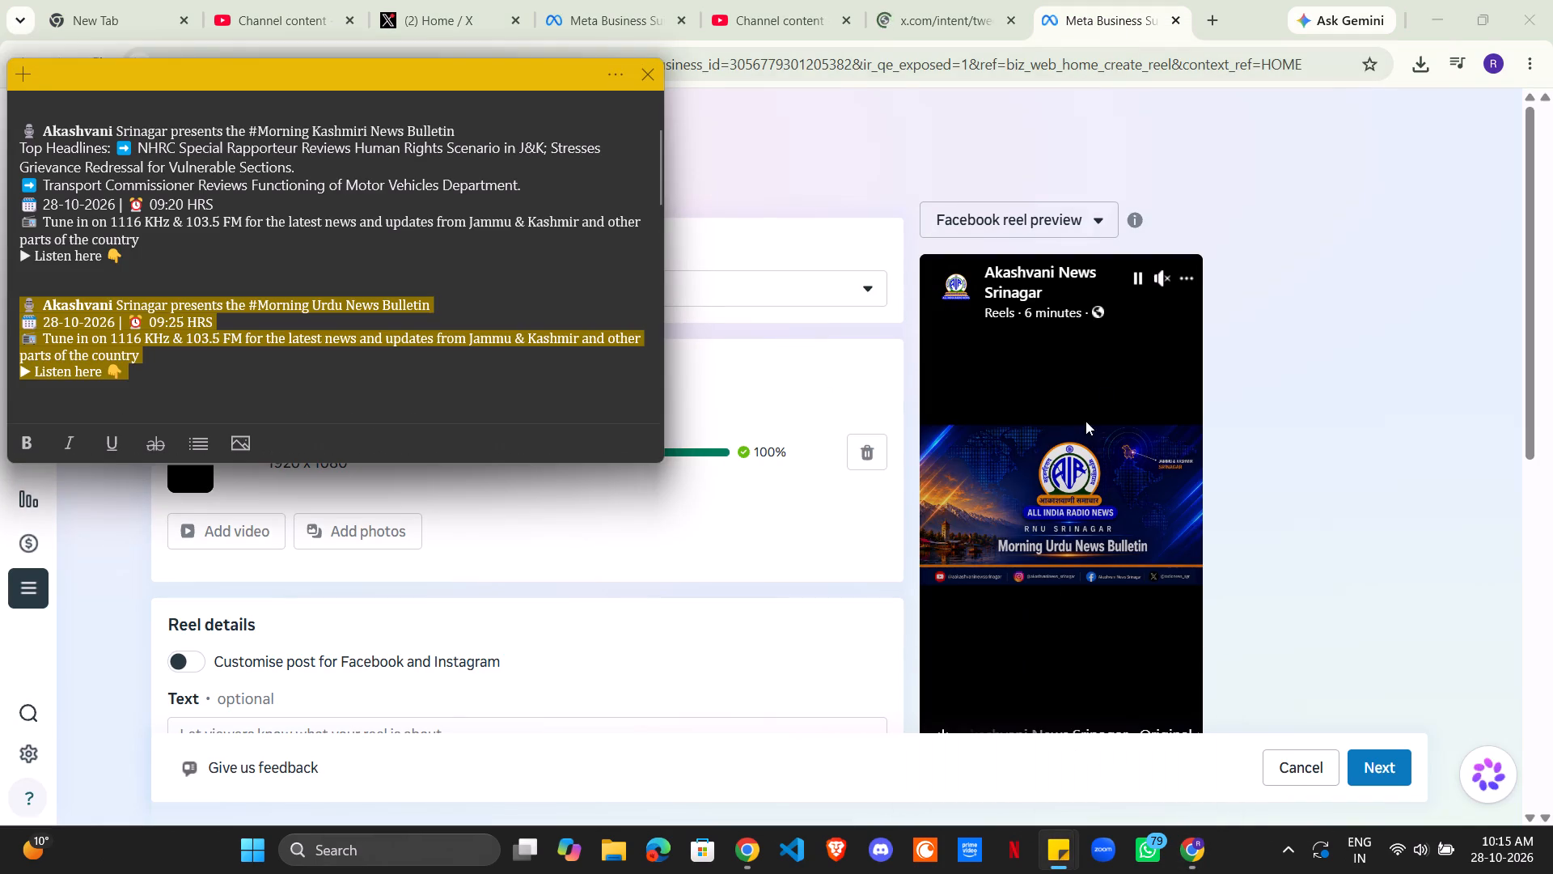
{"action": "key", "text": "ctrl+c"}
{"action": "left_click", "coordinate": [930, 0]}
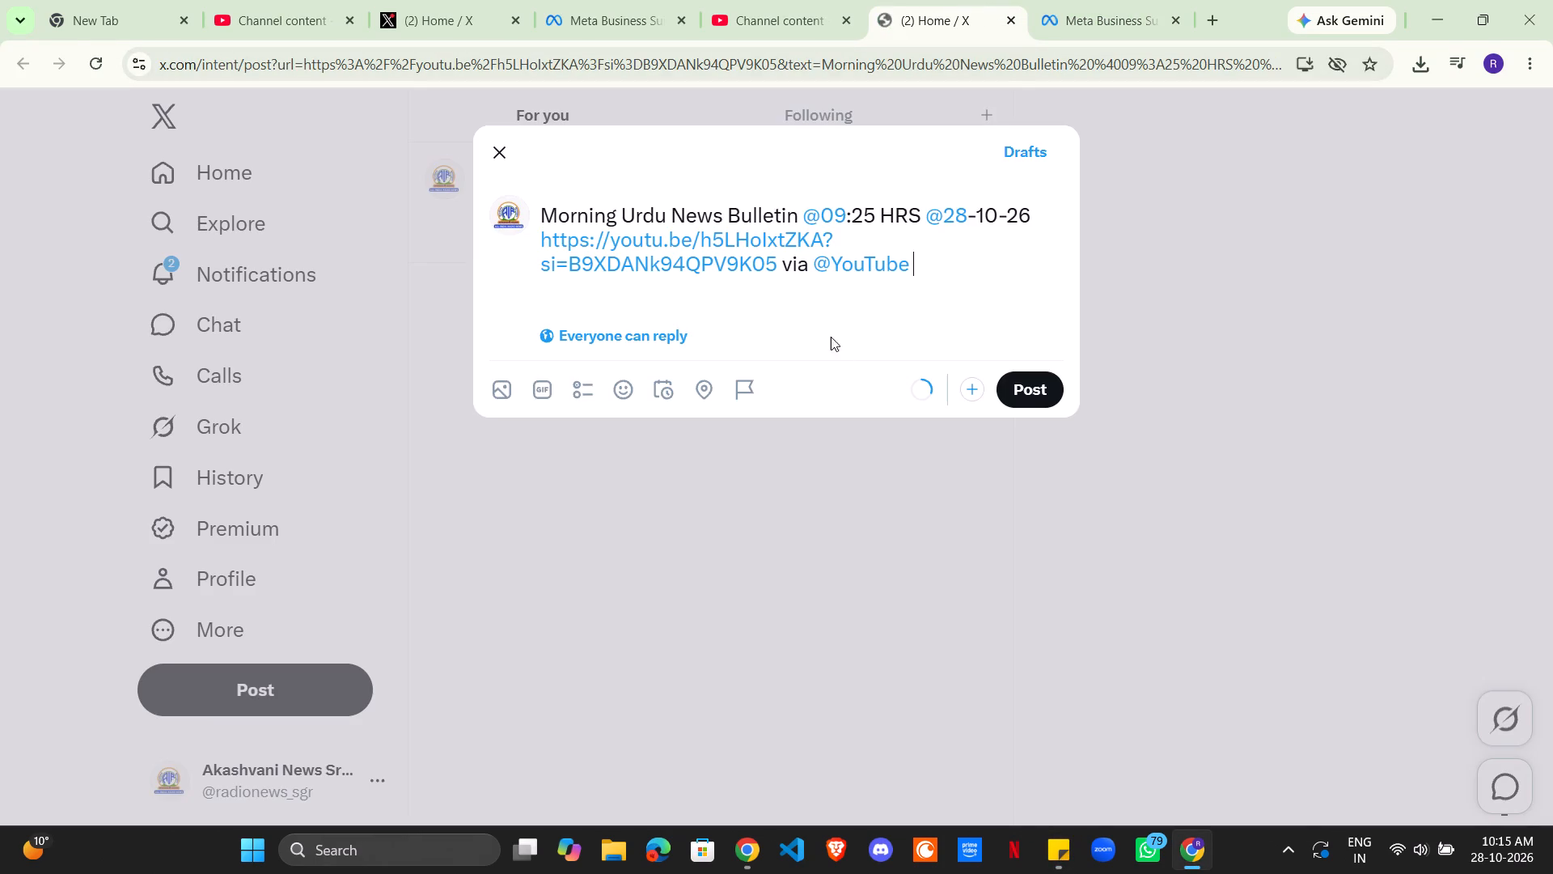
{"action": "left_click_drag", "start_coordinate": [542, 212], "coordinate": [1106, 214]}
{"action": "key", "text": "ctrl+v"}
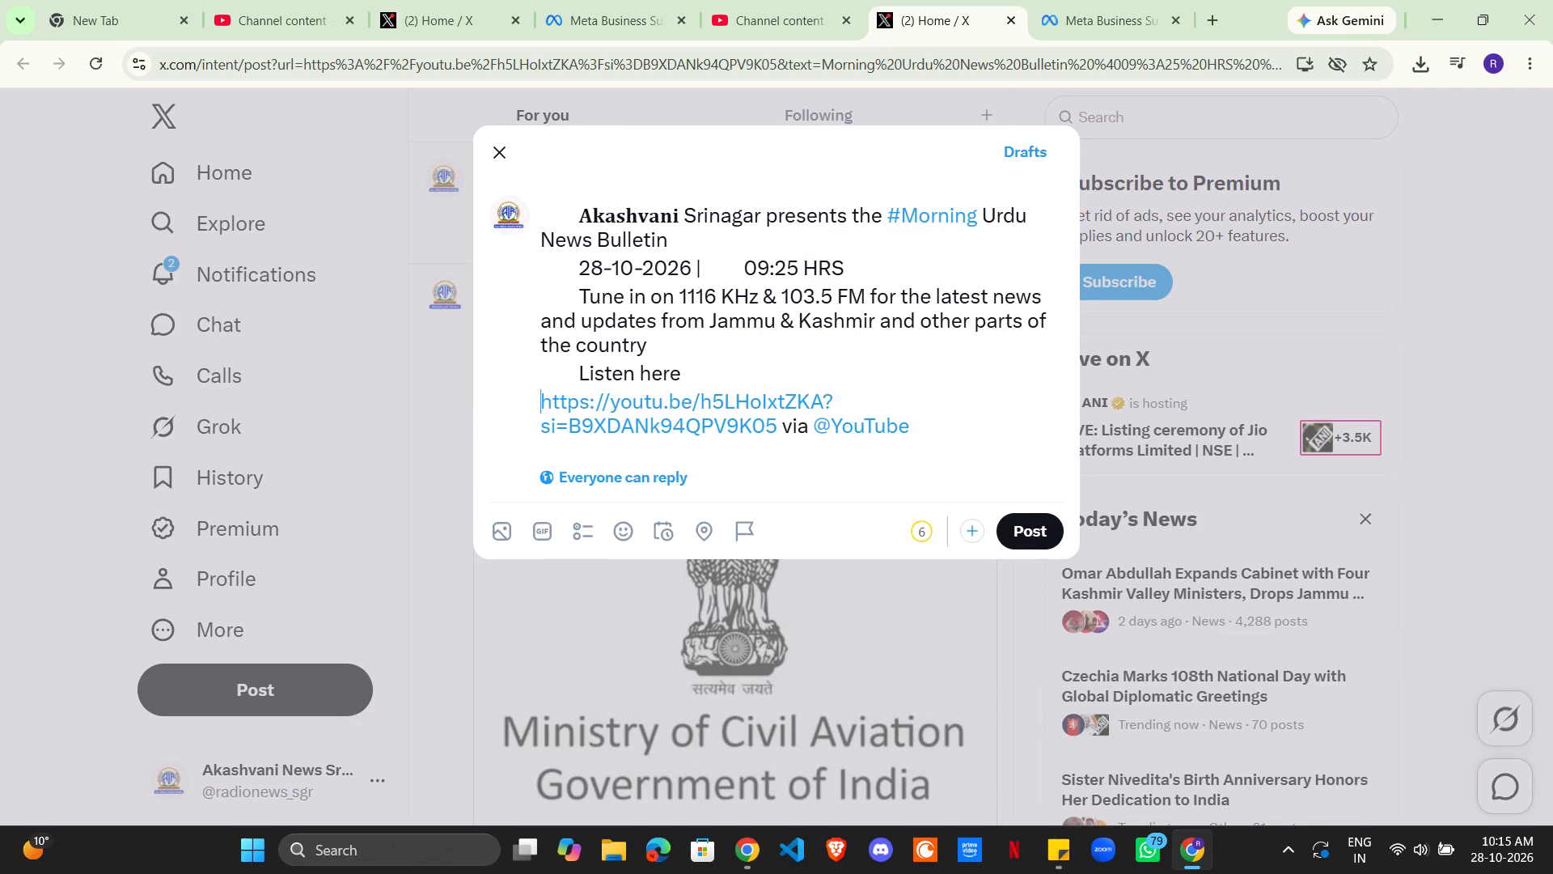
{"action": "left_click_drag", "start_coordinate": [774, 431], "coordinate": [1106, 461]}
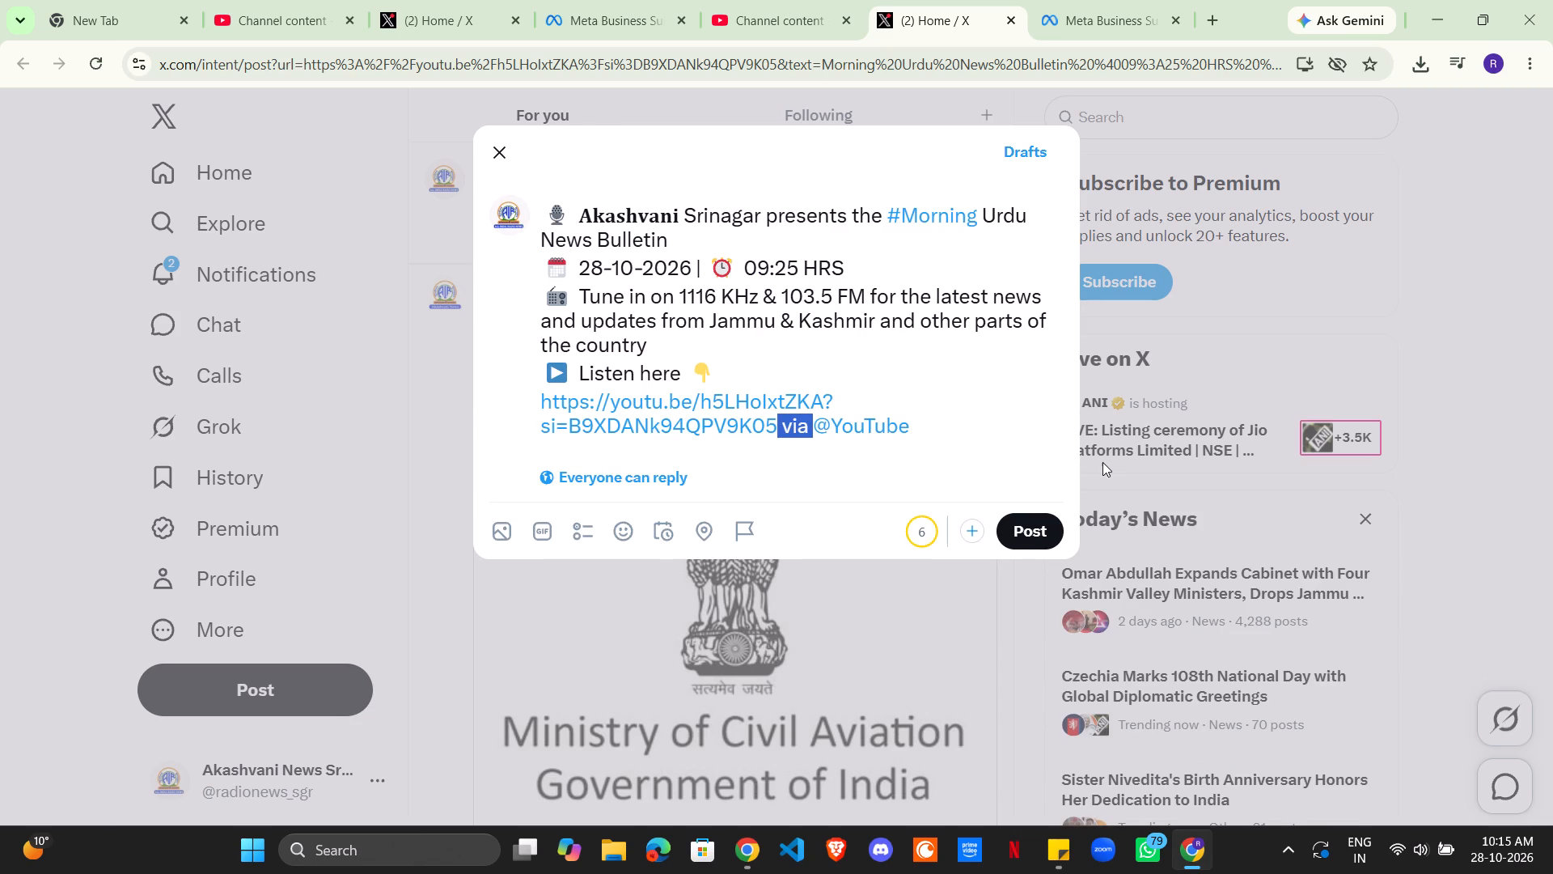
{"action": "key", "text": "BackSpace"}
{"action": "left_click", "coordinate": [1043, 526]}
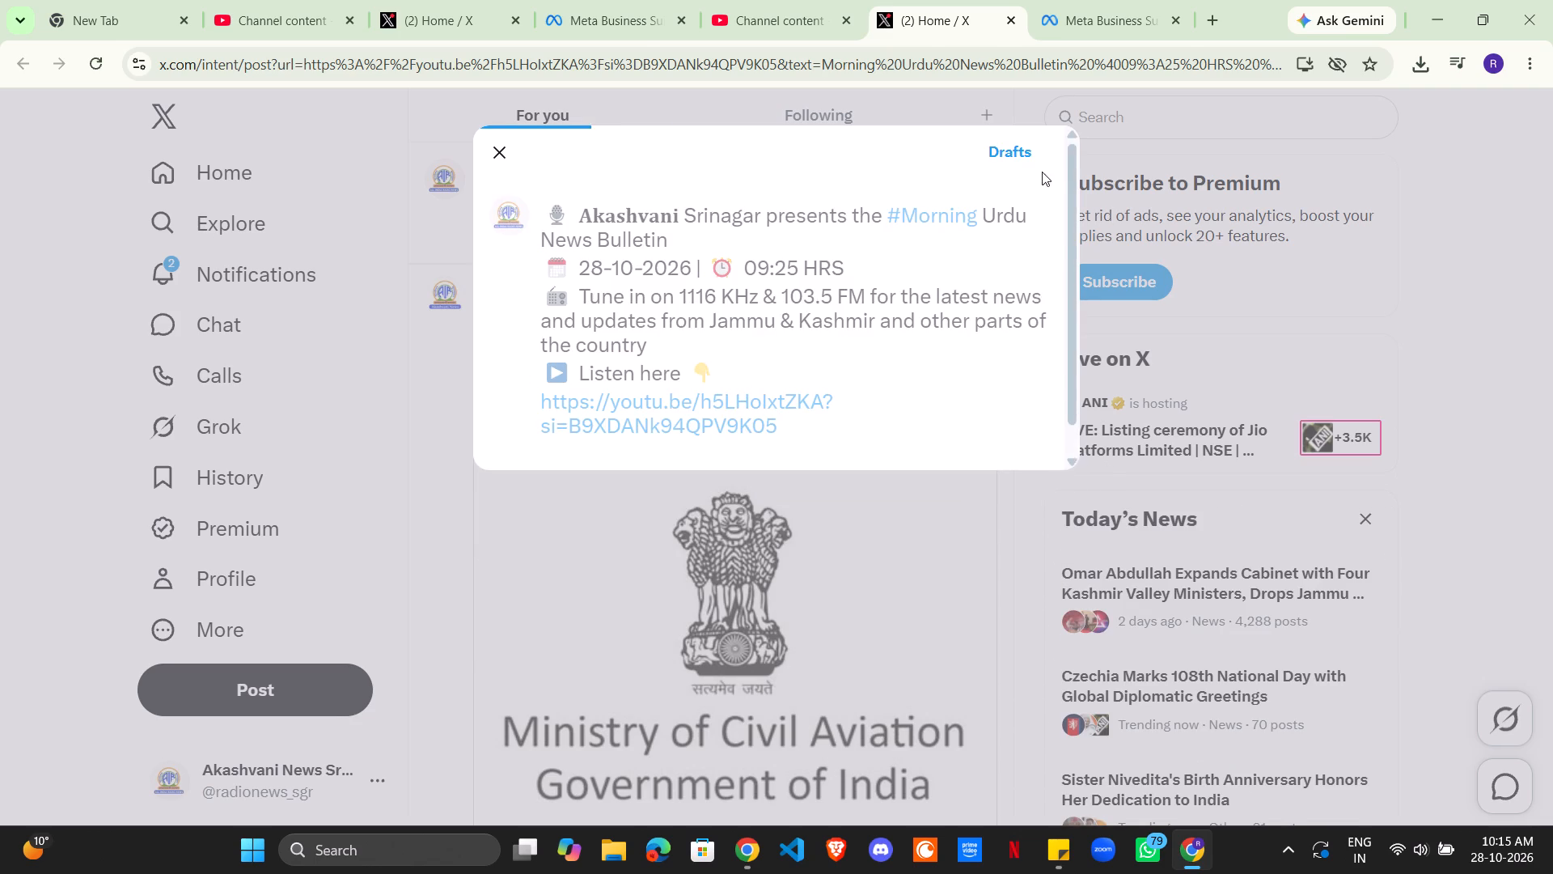
Caption the Morning Urdu reel in Meta Business Suite with the copied announcement, dropping the "Listen here" line and ending with a full stop.
{"action": "left_click", "coordinate": [1102, 0]}
{"action": "scroll", "coordinate": [462, 603], "scroll_direction": "down", "scroll_amount": 2}
{"action": "left_click", "coordinate": [311, 543]}
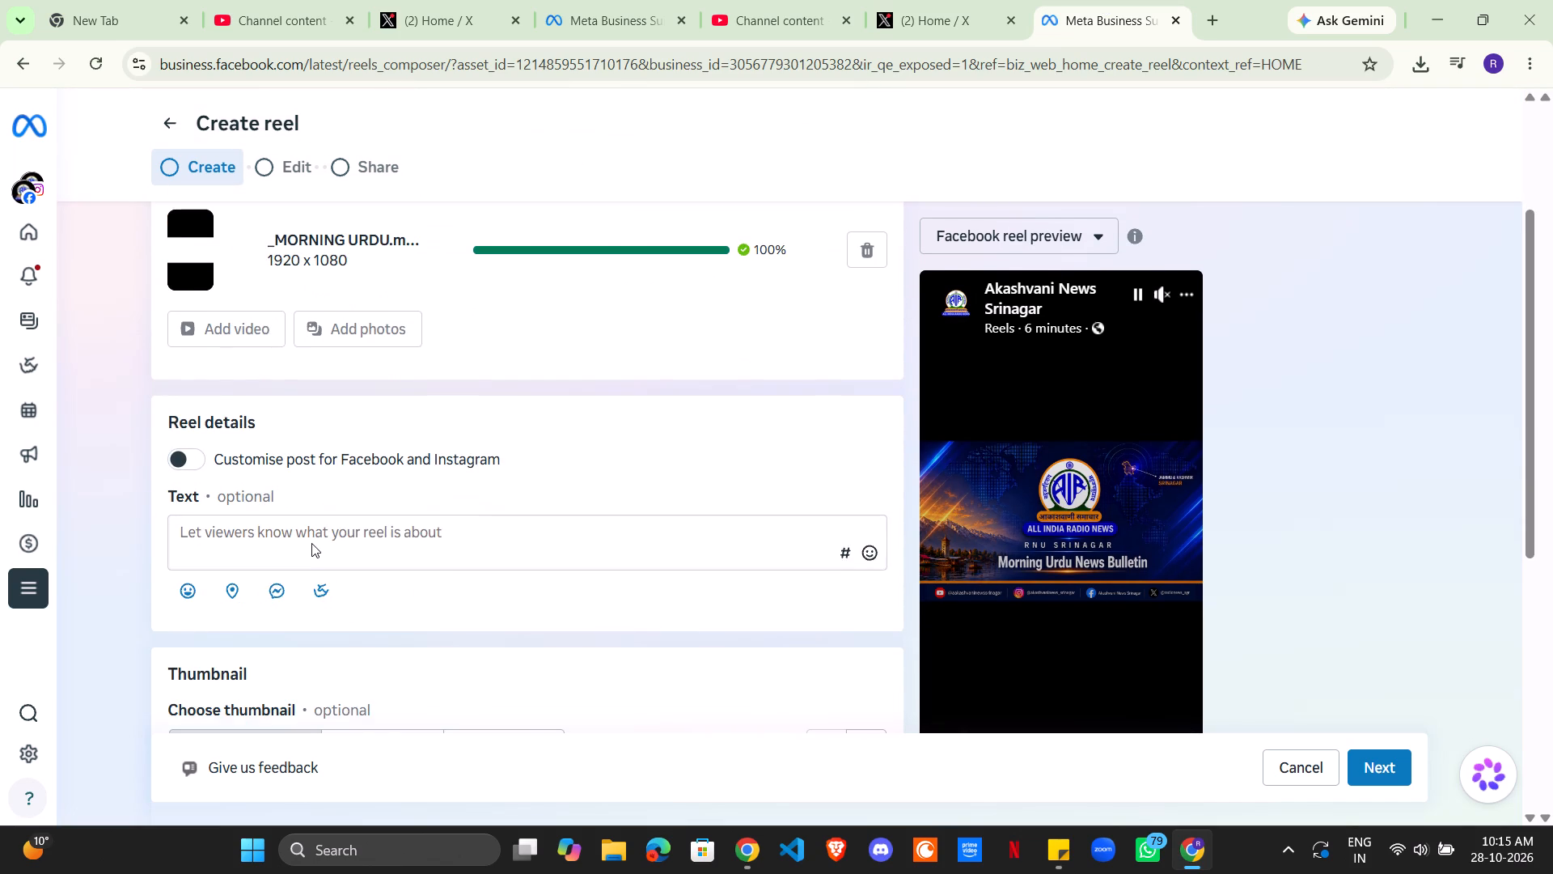
{"action": "key", "text": "ctrl+v"}
{"action": "left_click_drag", "start_coordinate": [209, 639], "coordinate": [173, 614]}
{"action": "key", "text": "BackSpace"}
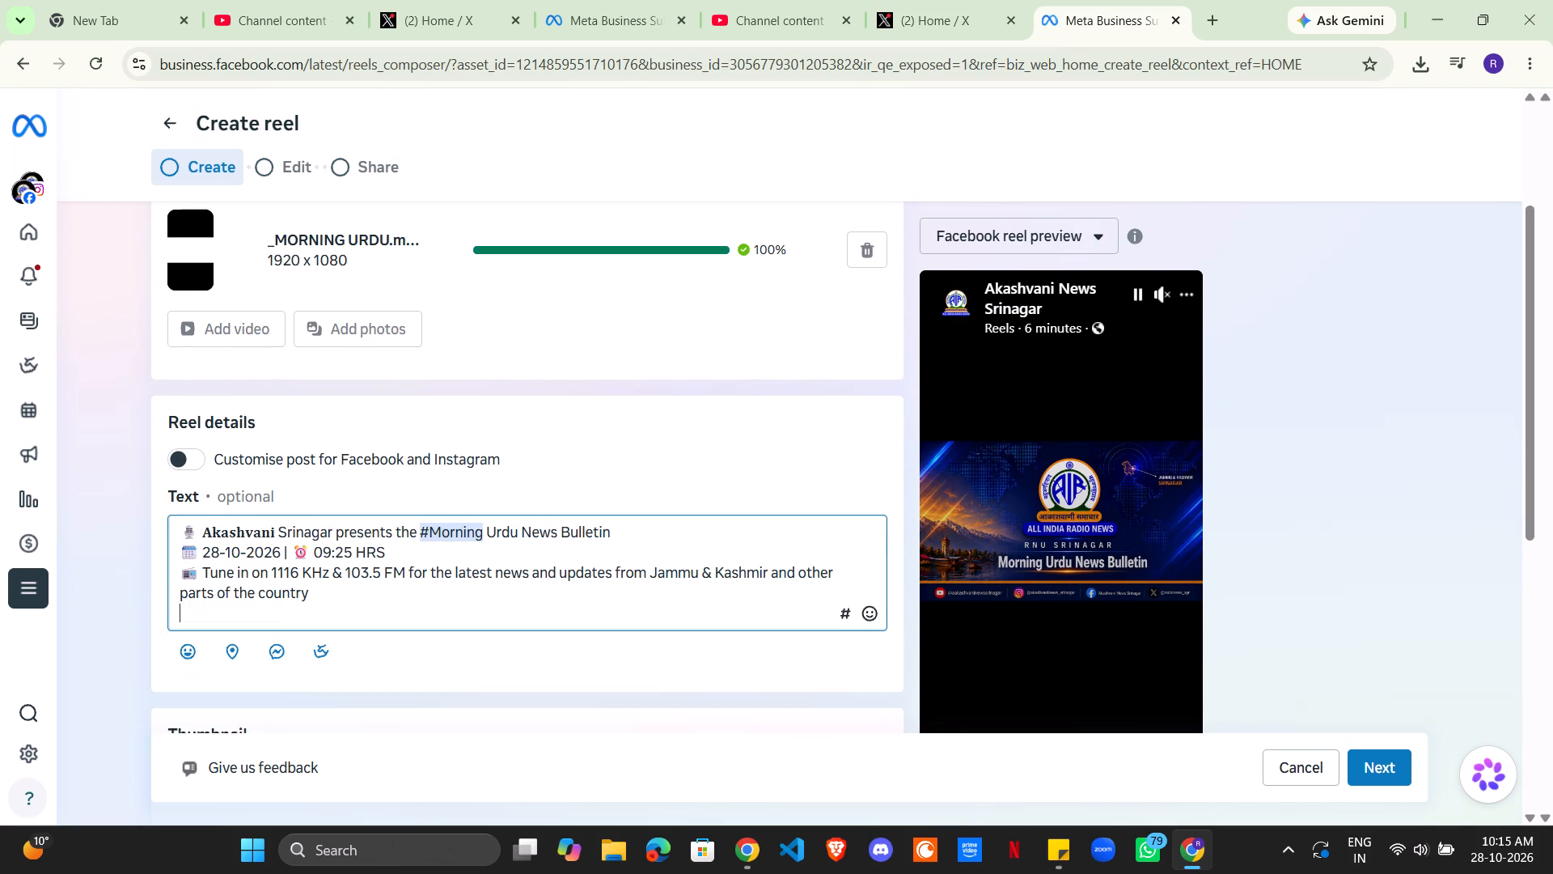
{"action": "key", "text": "BackSpace"}
{"action": "key", "text": "period"}
Upload thumb.jpeg from the Desktop as the Morning Urdu reel's thumbnail.
{"action": "scroll", "coordinate": [552, 504], "scroll_direction": "down", "scroll_amount": 4}
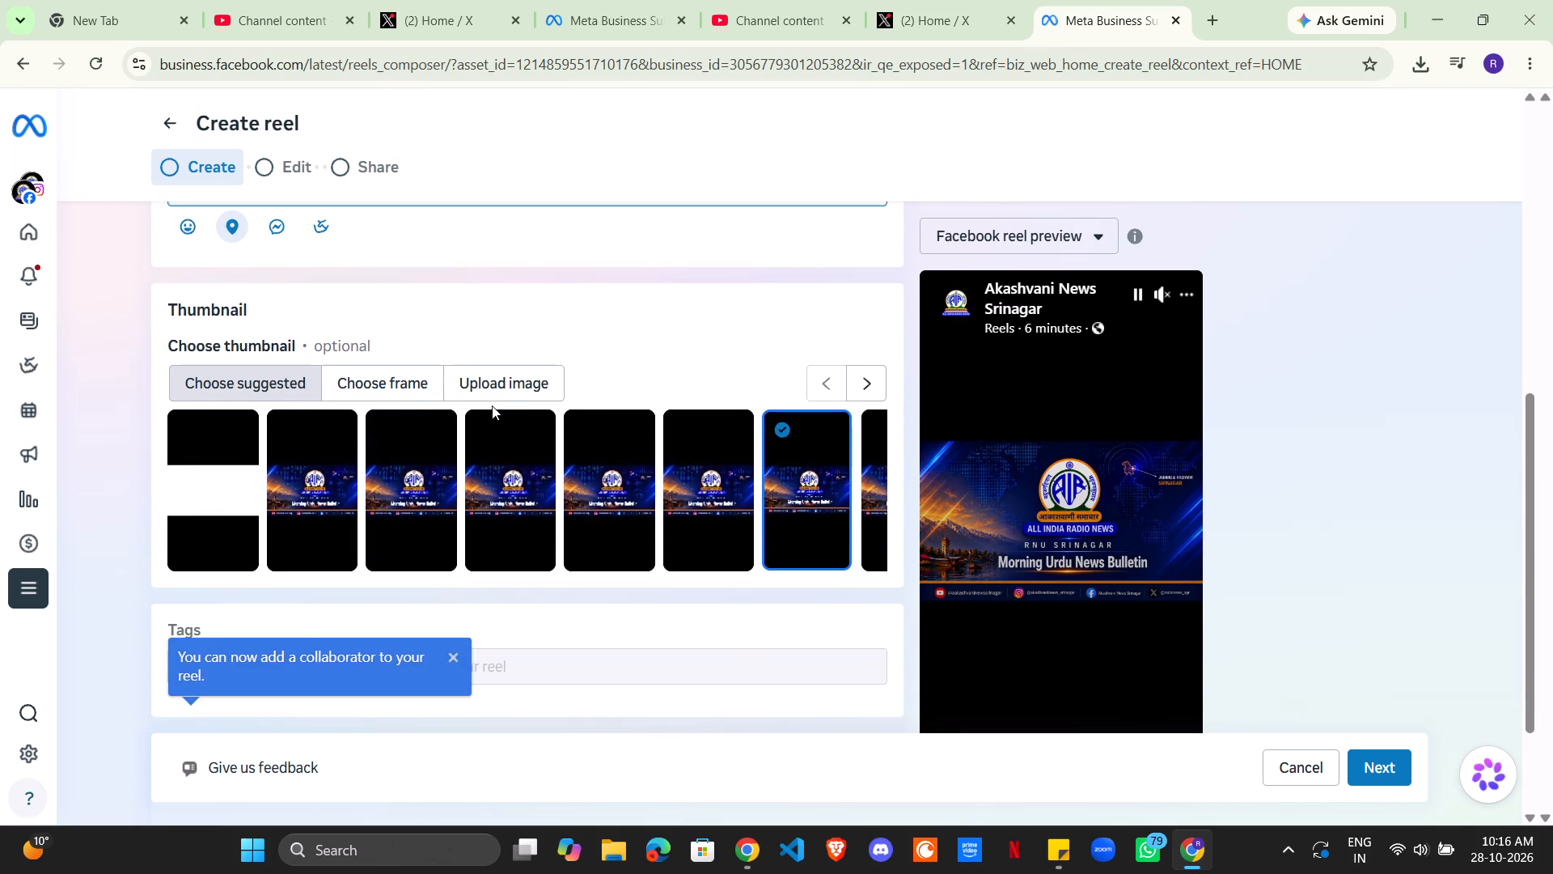
{"action": "left_click", "coordinate": [492, 405]}
{"action": "left_click", "coordinate": [511, 391]}
{"action": "left_click", "coordinate": [848, 441]}
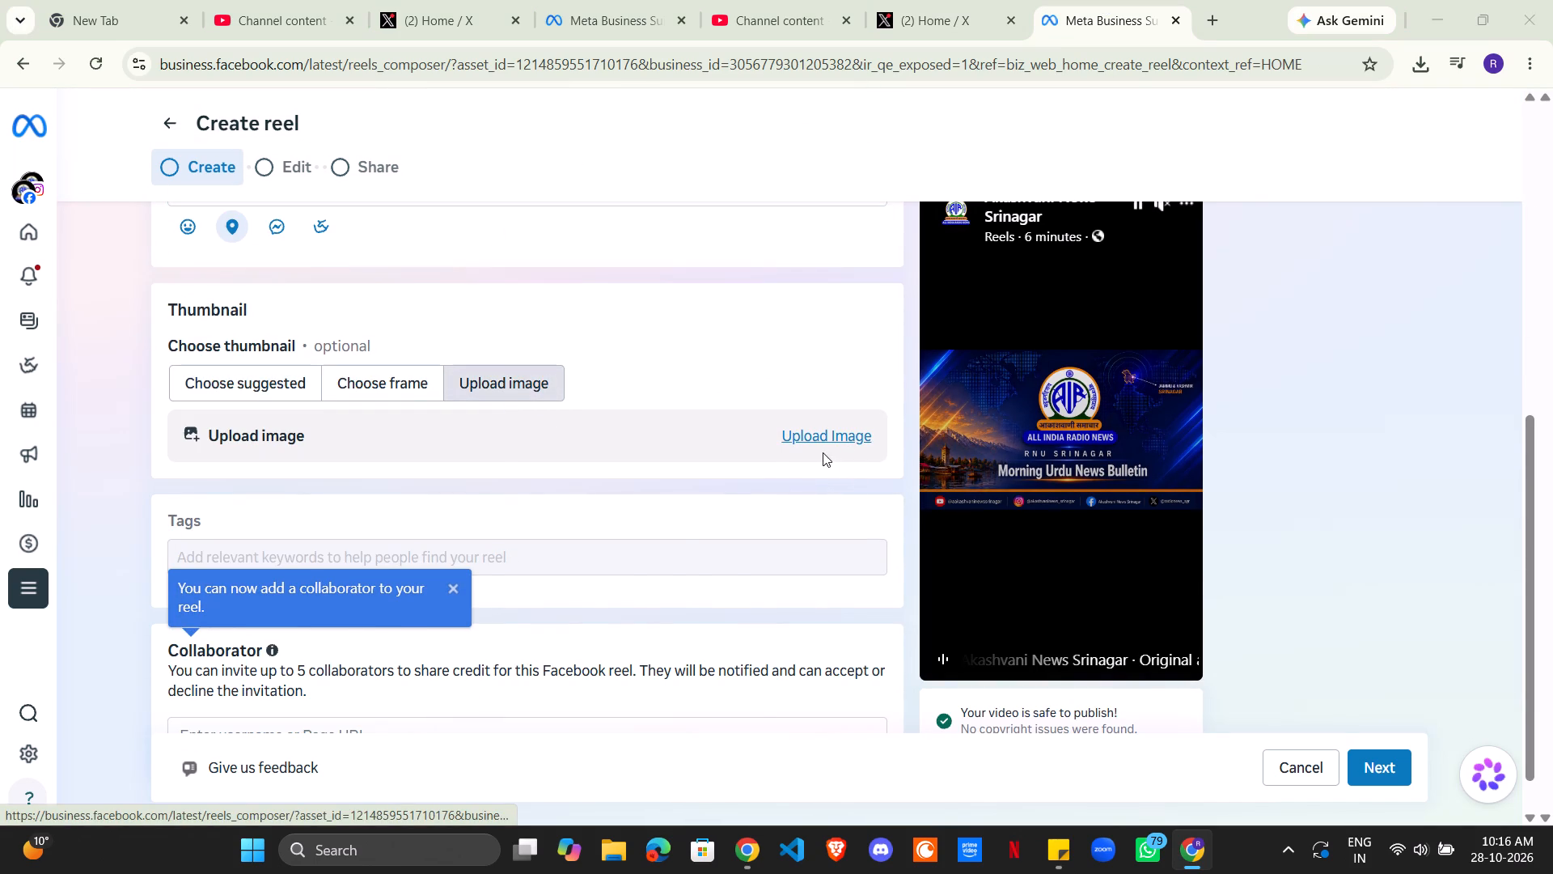
{"action": "left_click", "coordinate": [659, 345]}
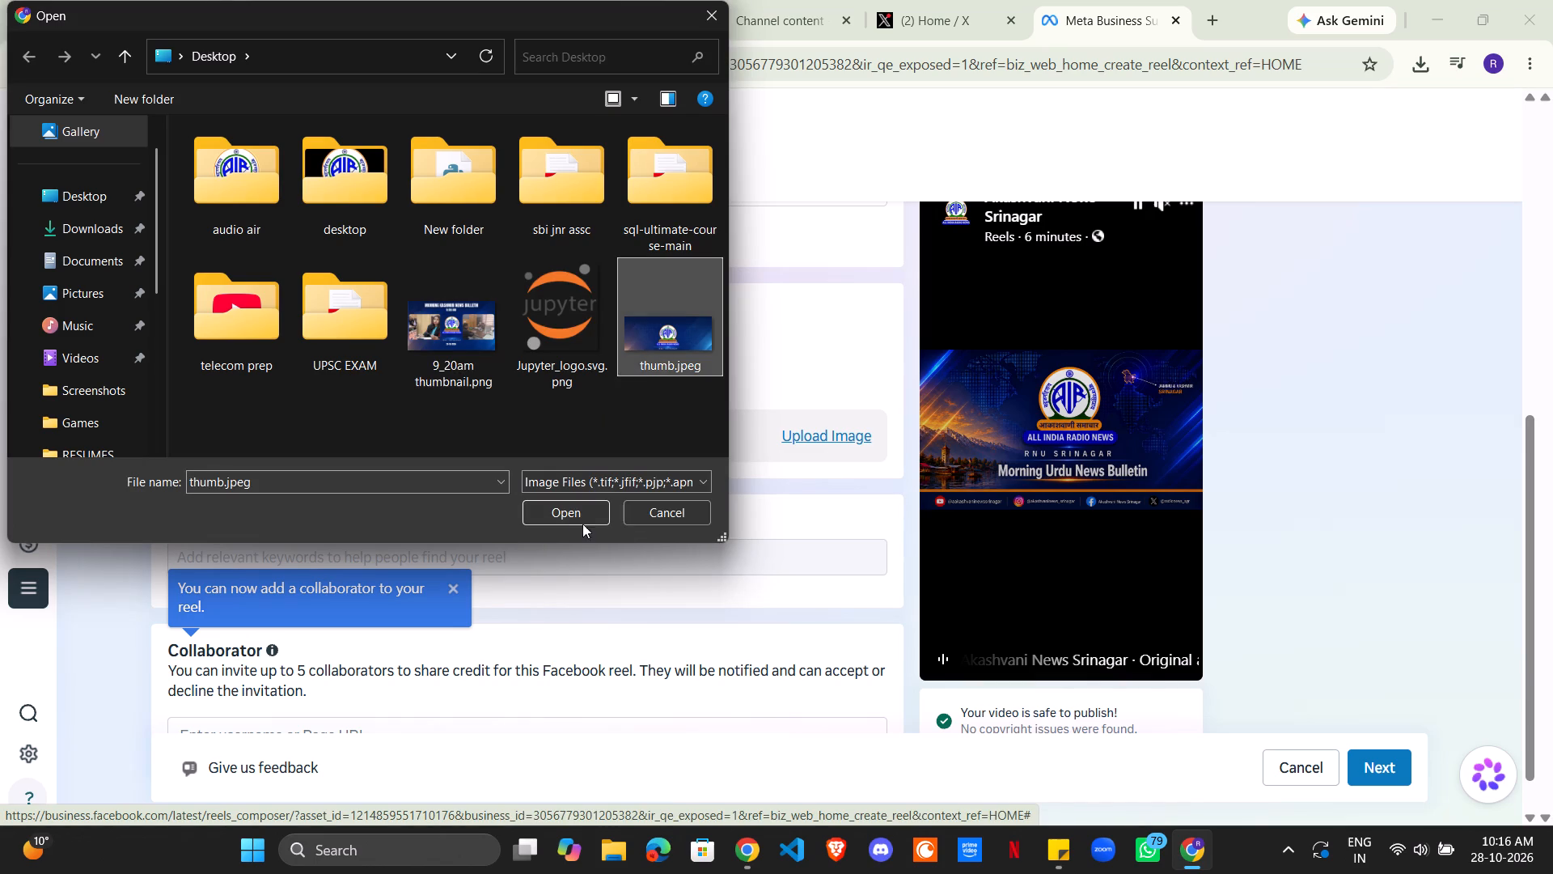
{"action": "left_click", "coordinate": [574, 514]}
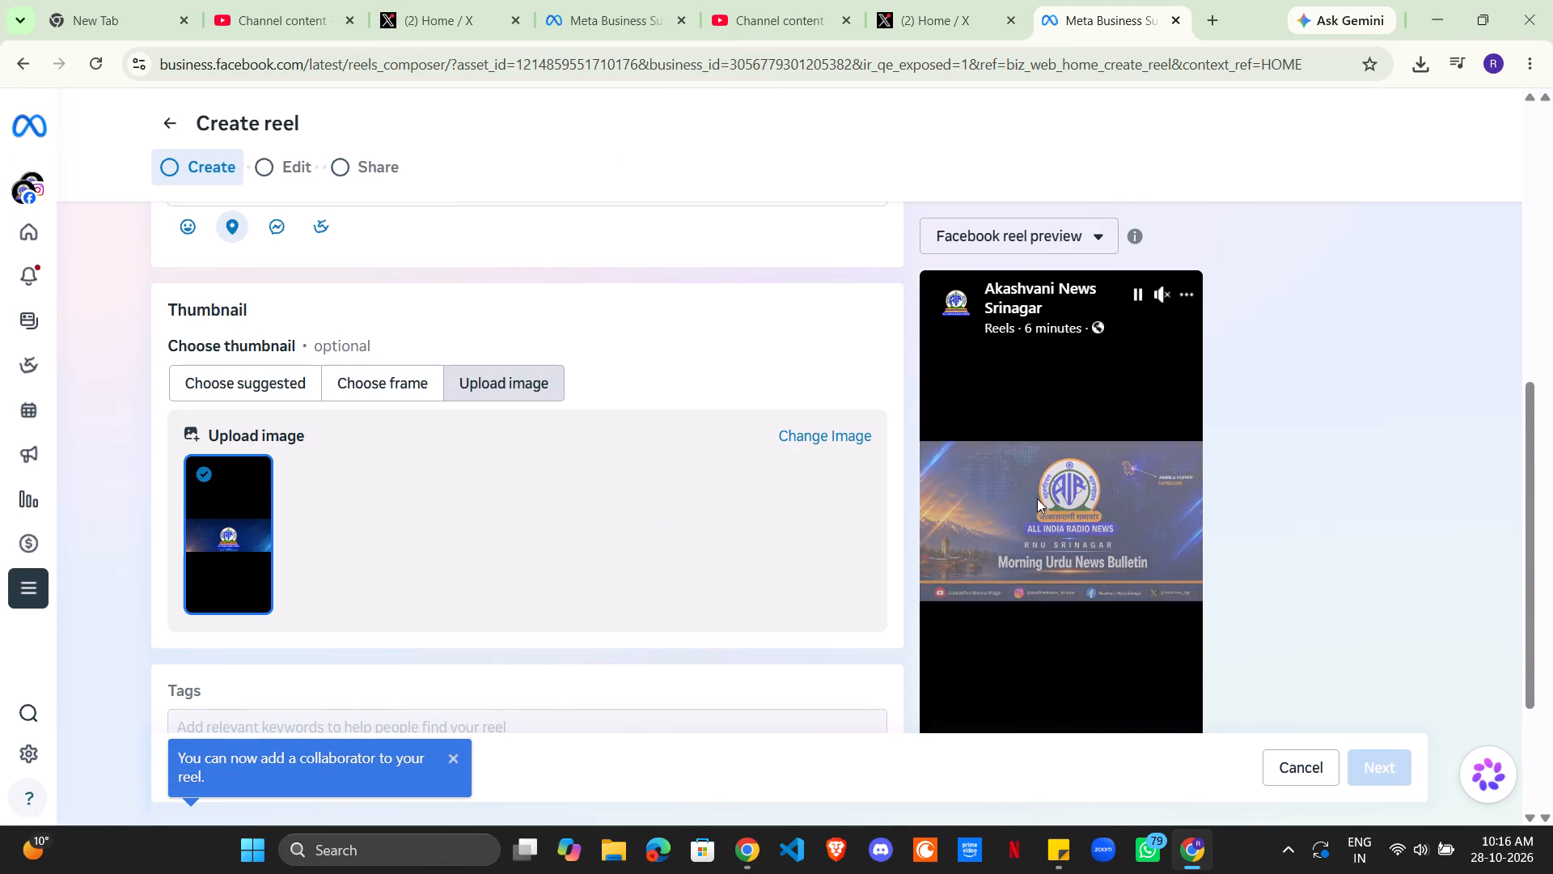
Share the Morning Urdu reel to Facebook and Instagram with the default edit and sharing options, and dismiss the follow-up dialogs.
{"action": "left_click", "coordinate": [1390, 778]}
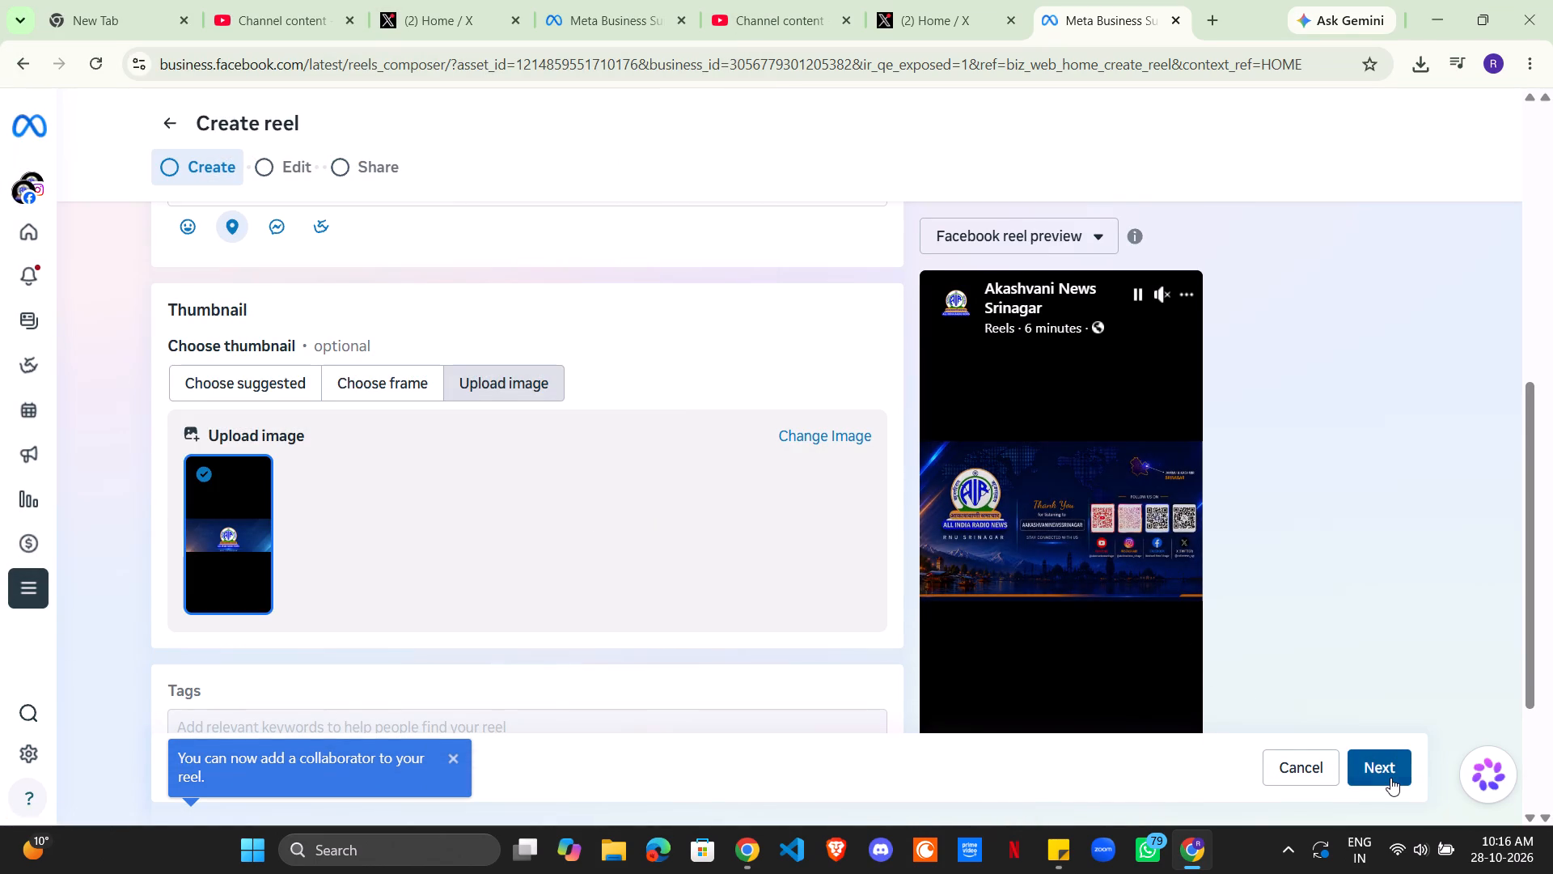
{"action": "left_click", "coordinate": [1390, 777]}
{"action": "left_click", "coordinate": [1385, 765]}
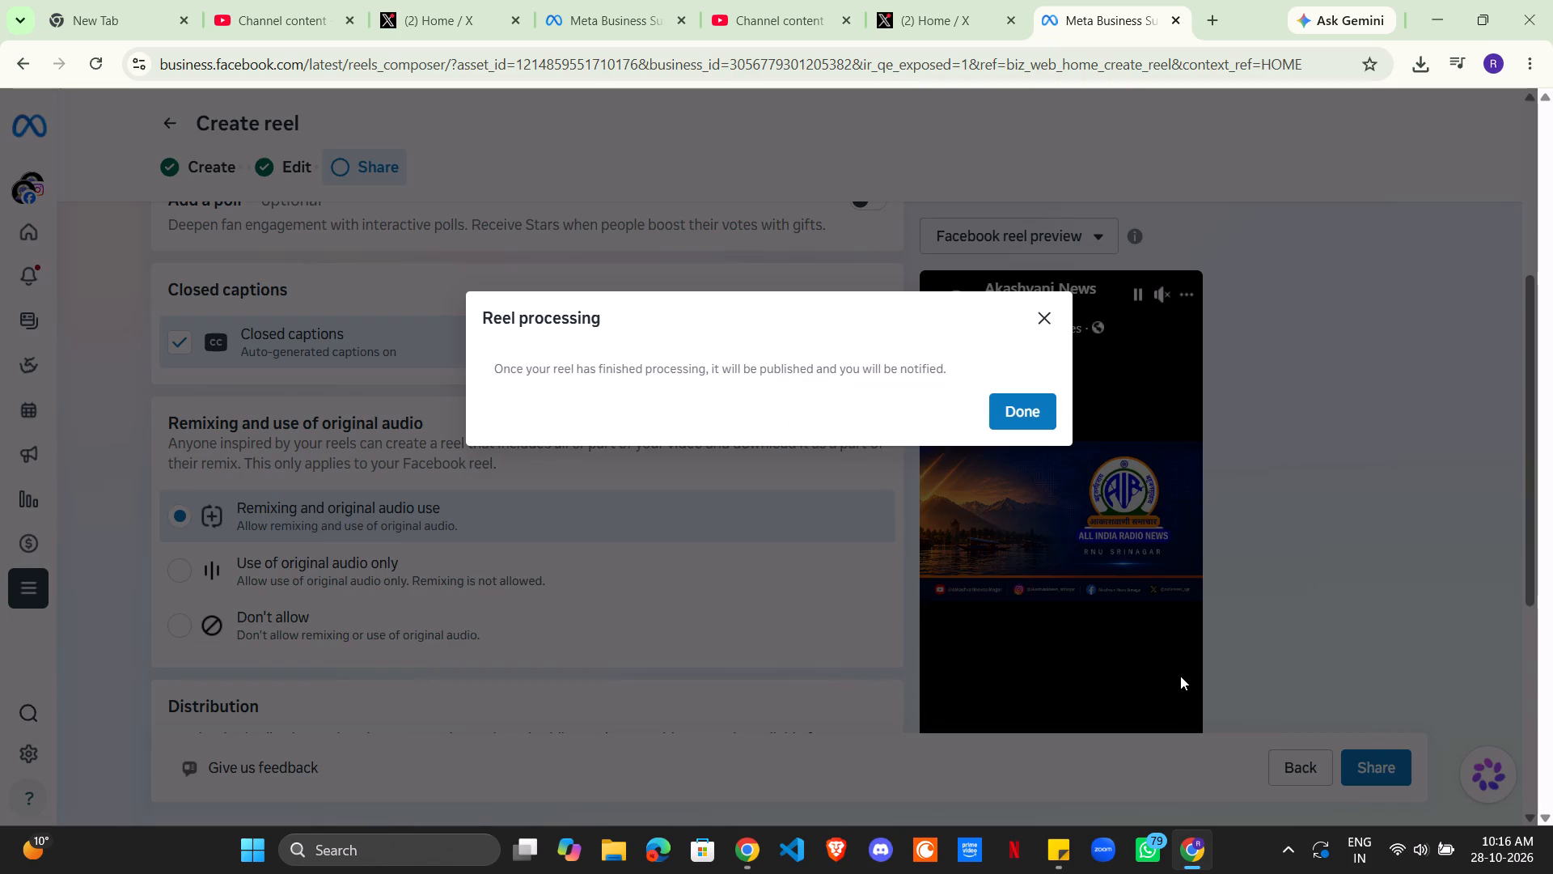
{"action": "left_click", "coordinate": [1025, 405]}
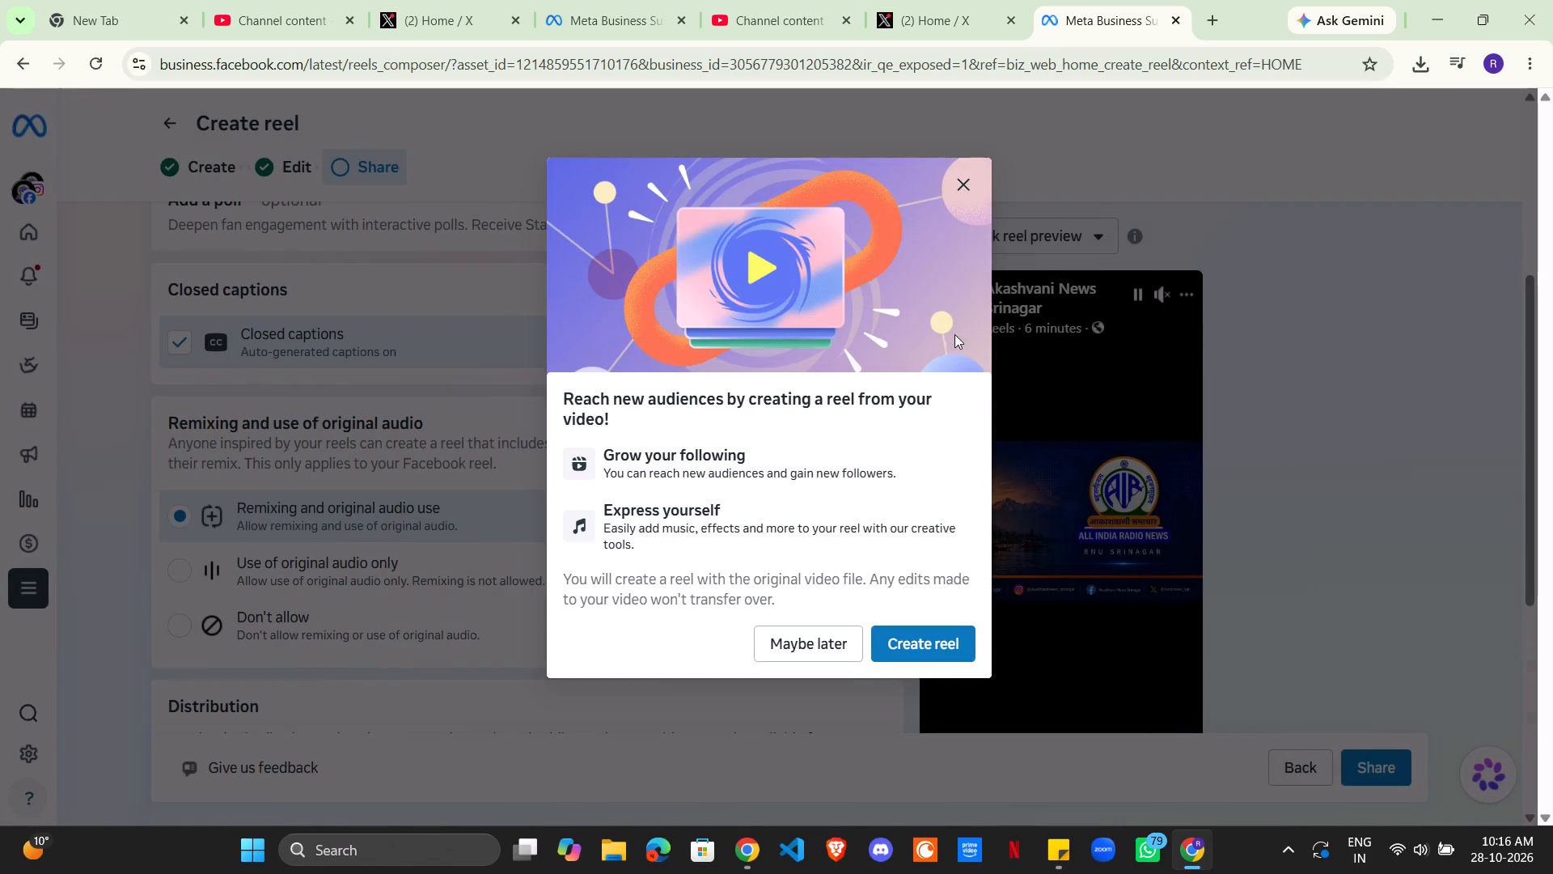
{"action": "left_click", "coordinate": [968, 185]}
Check the Morning Urdu post and its link preview on X, and review the latest posts on the Akashvani News Srinagar profile.
{"action": "left_click", "coordinate": [975, 0]}
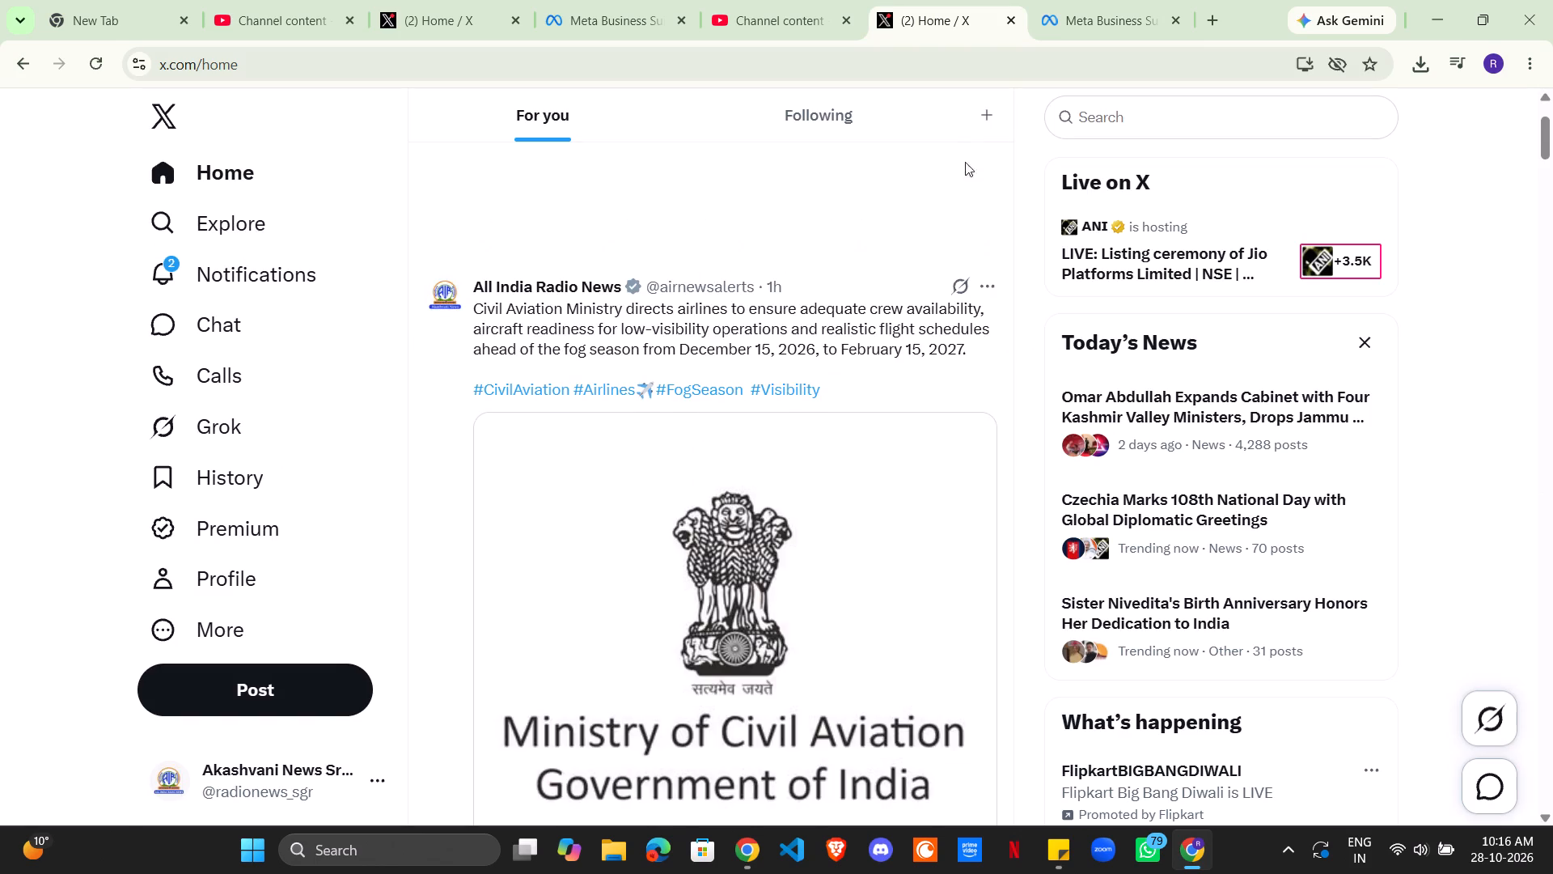
{"action": "scroll", "coordinate": [925, 388], "scroll_direction": "up", "scroll_amount": 3}
{"action": "left_click", "coordinate": [698, 364]}
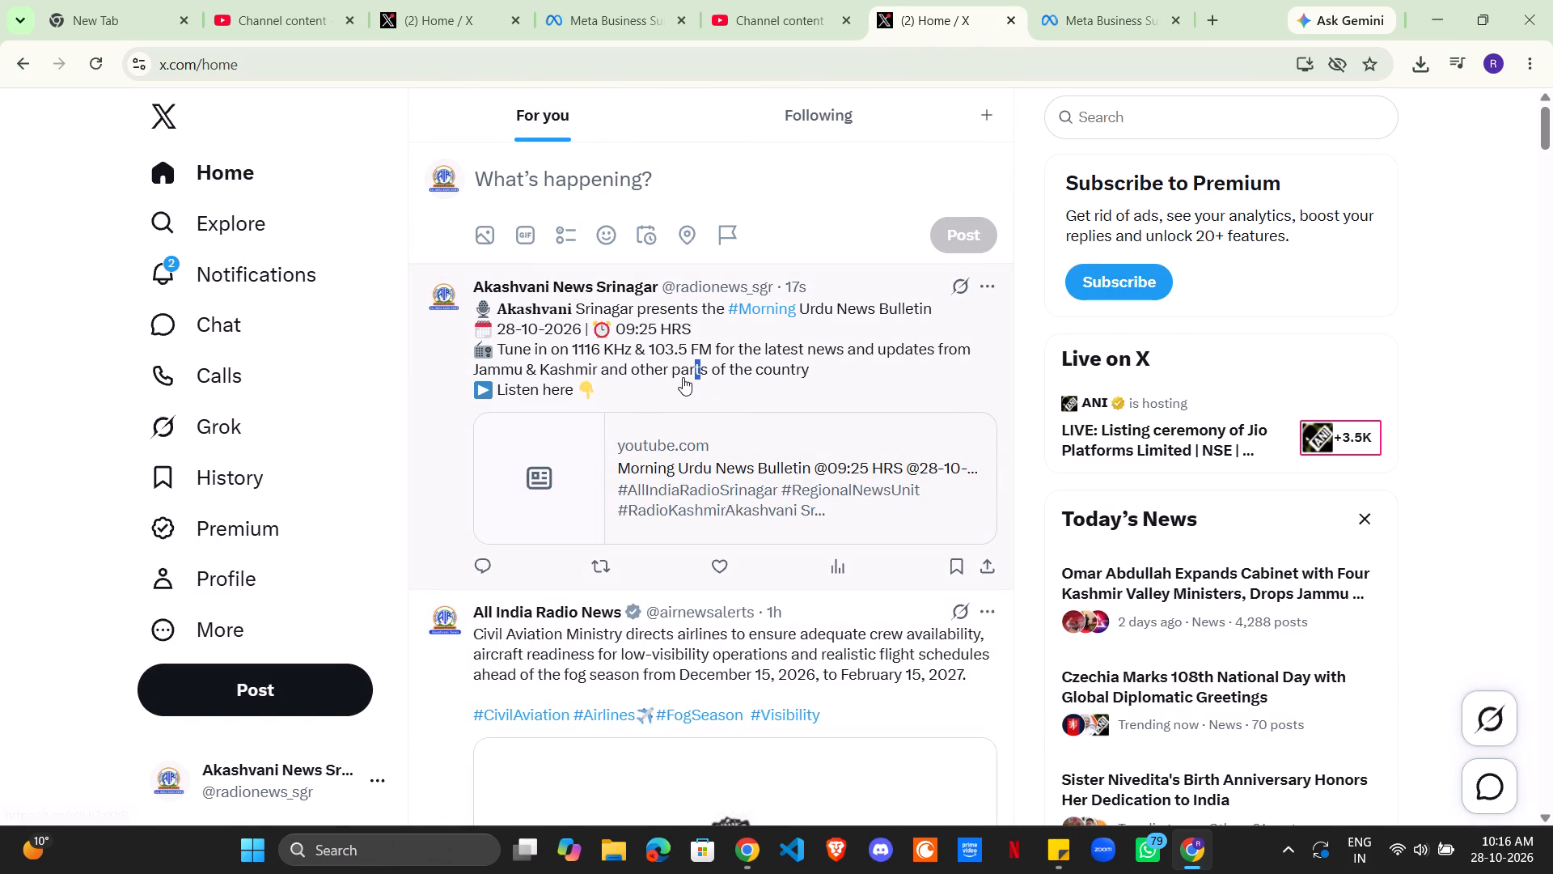
{"action": "left_click", "coordinate": [639, 372]}
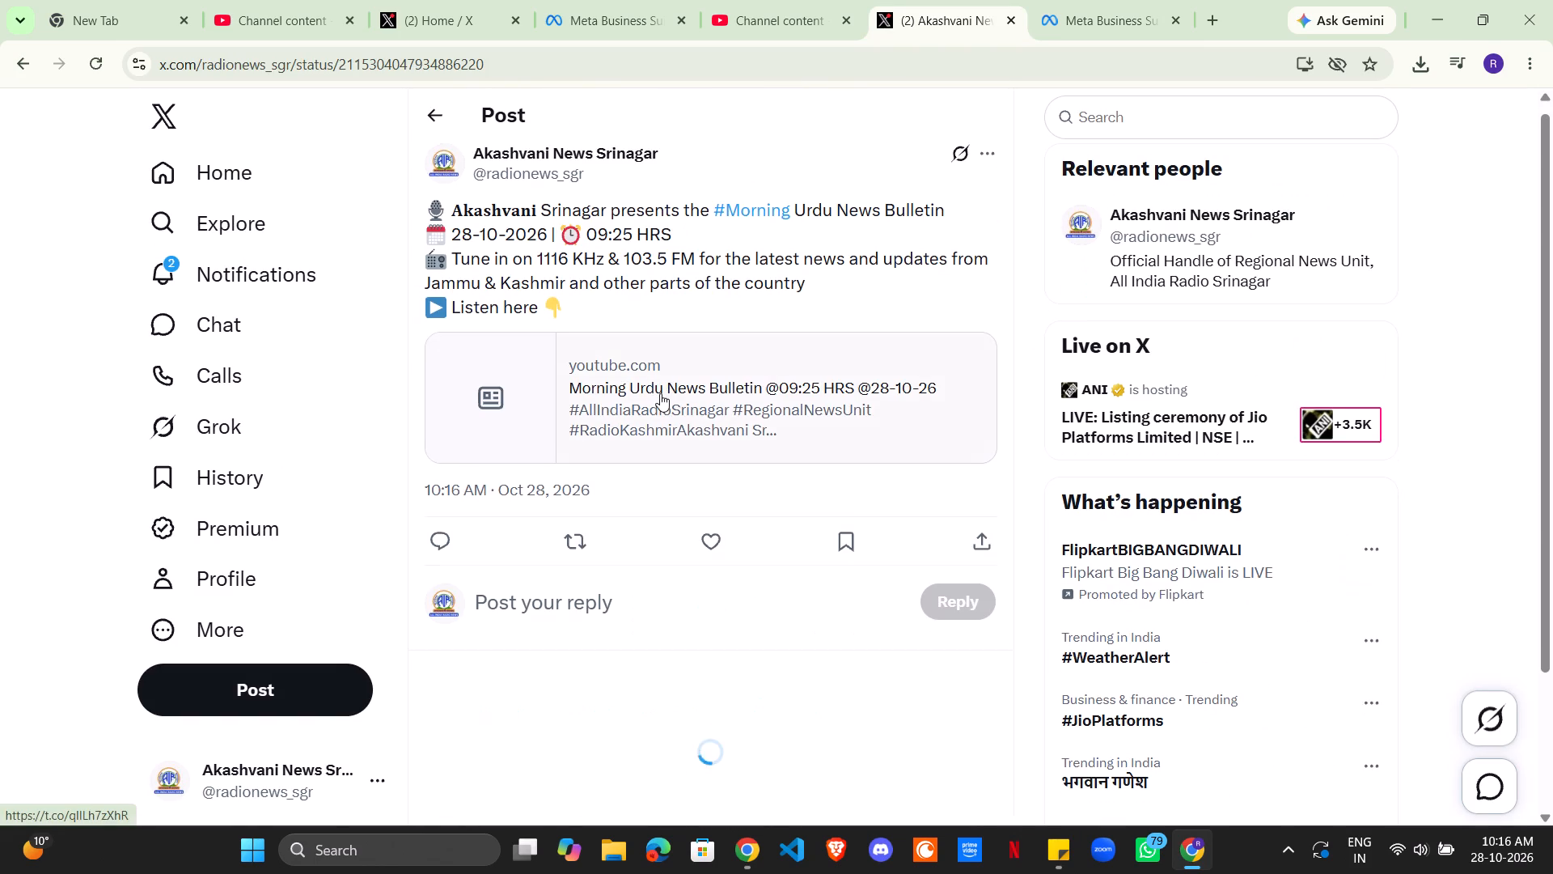
{"action": "left_click", "coordinate": [435, 109]}
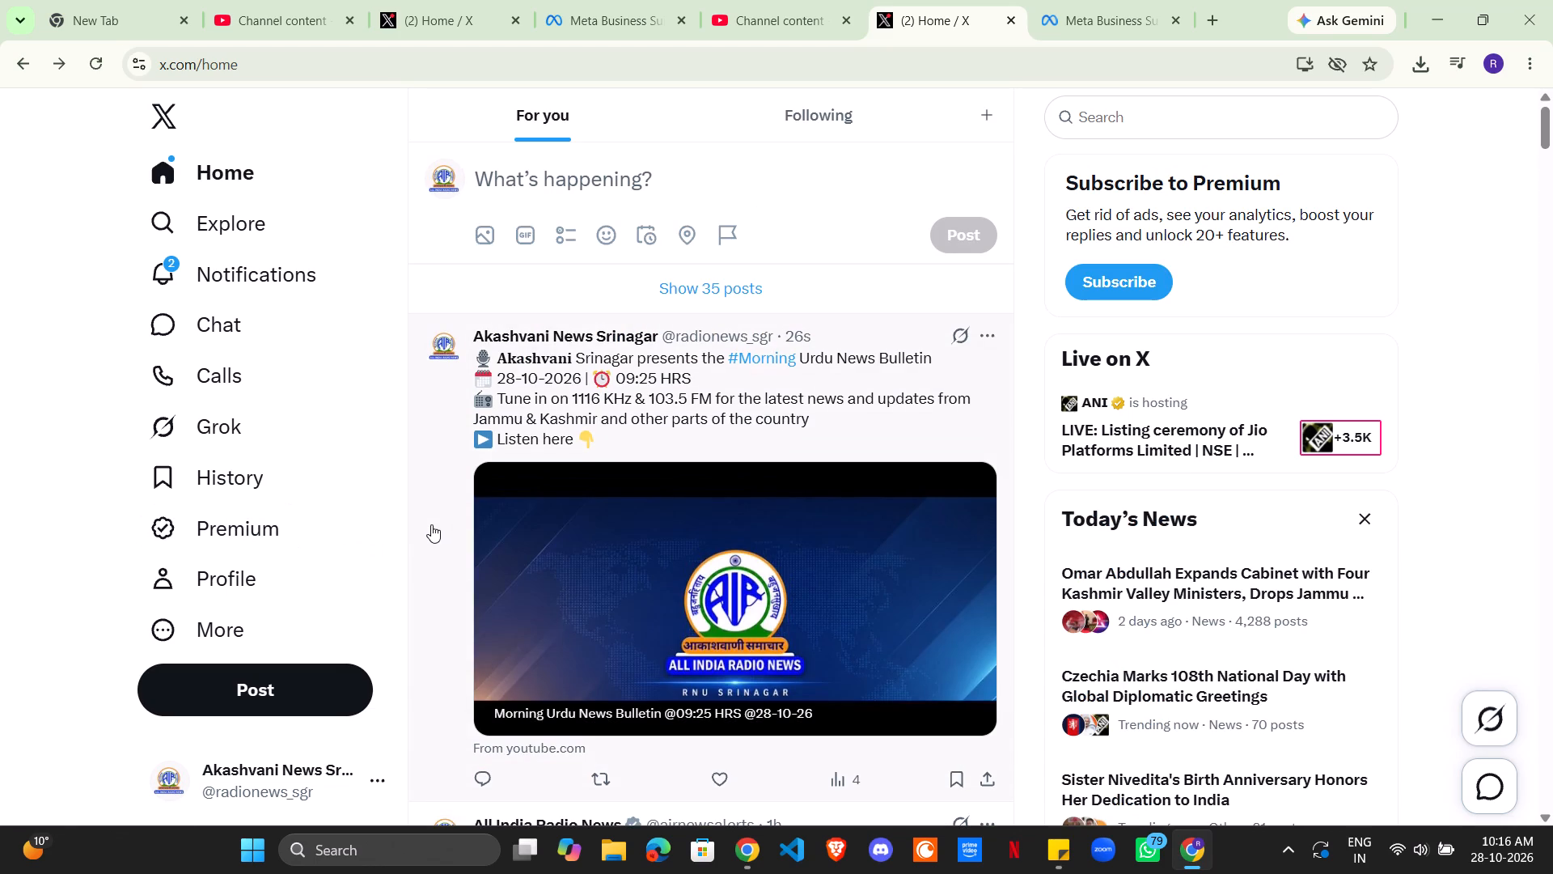
{"action": "left_click", "coordinate": [205, 574]}
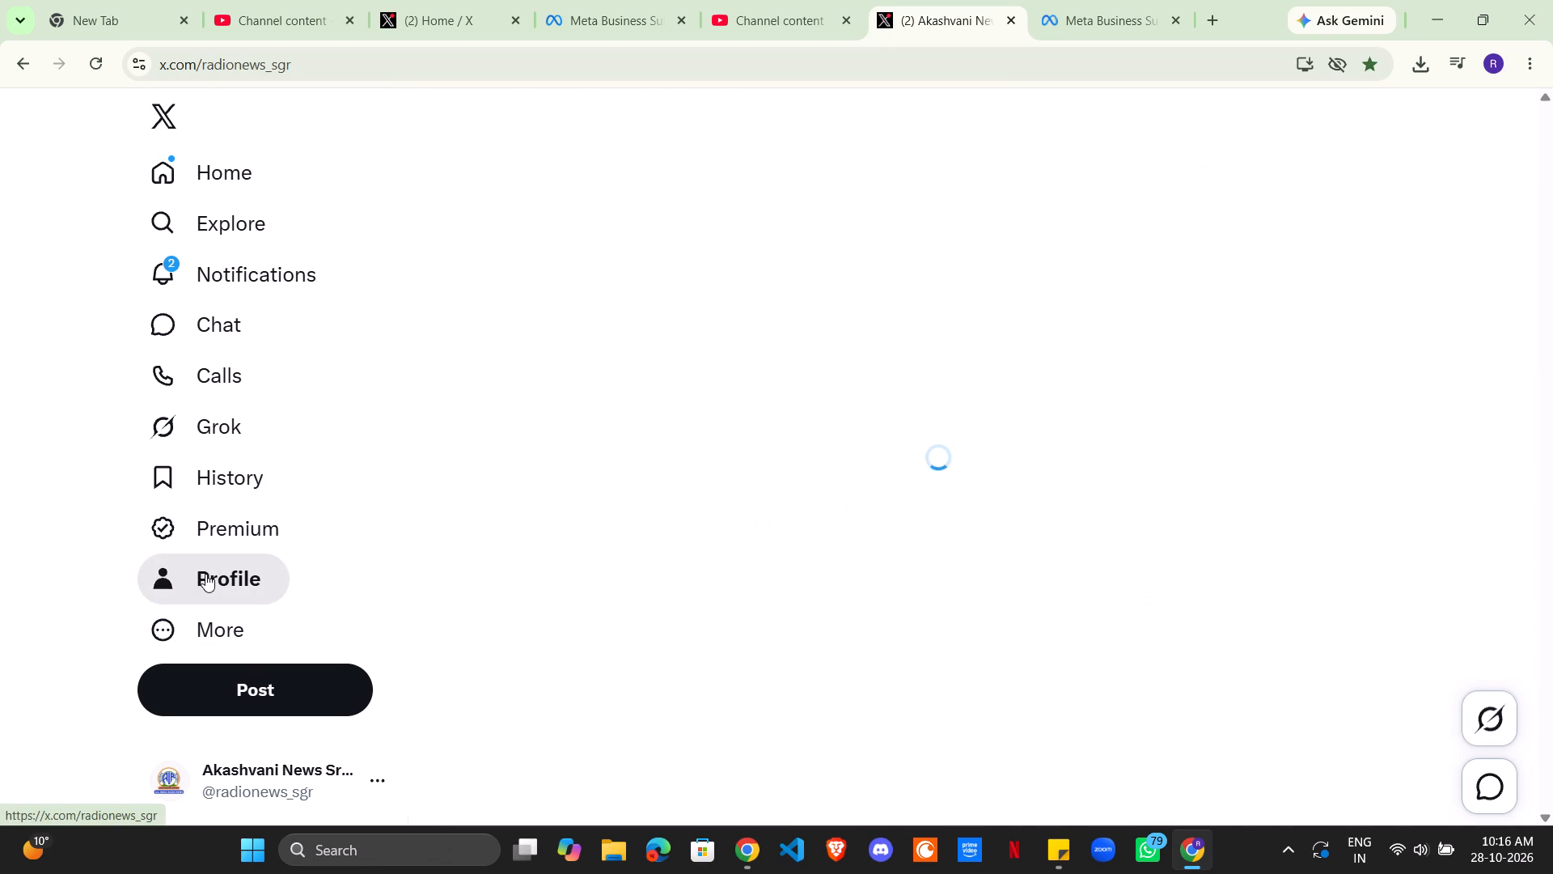
{"action": "scroll", "coordinate": [640, 470], "scroll_direction": "down", "scroll_amount": 4}
{"action": "scroll", "coordinate": [702, 490], "scroll_direction": "down", "scroll_amount": 5}
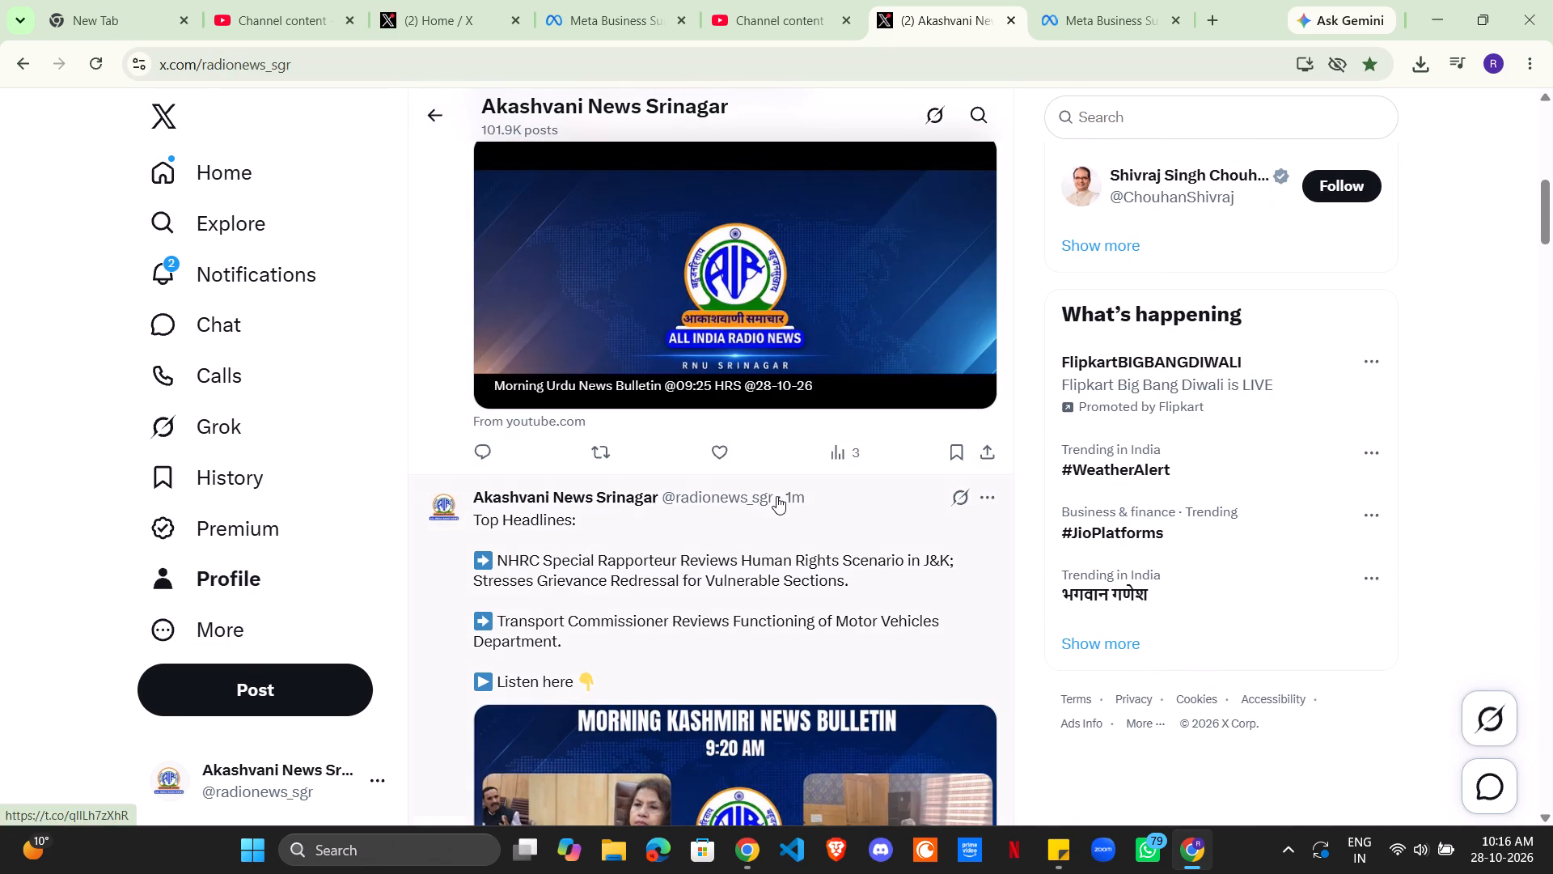
{"action": "scroll", "coordinate": [766, 494], "scroll_direction": "down", "scroll_amount": 4}
{"action": "scroll", "coordinate": [956, 656], "scroll_direction": "down", "scroll_amount": 6}
{"action": "scroll", "coordinate": [909, 647], "scroll_direction": "up", "scroll_amount": 10}
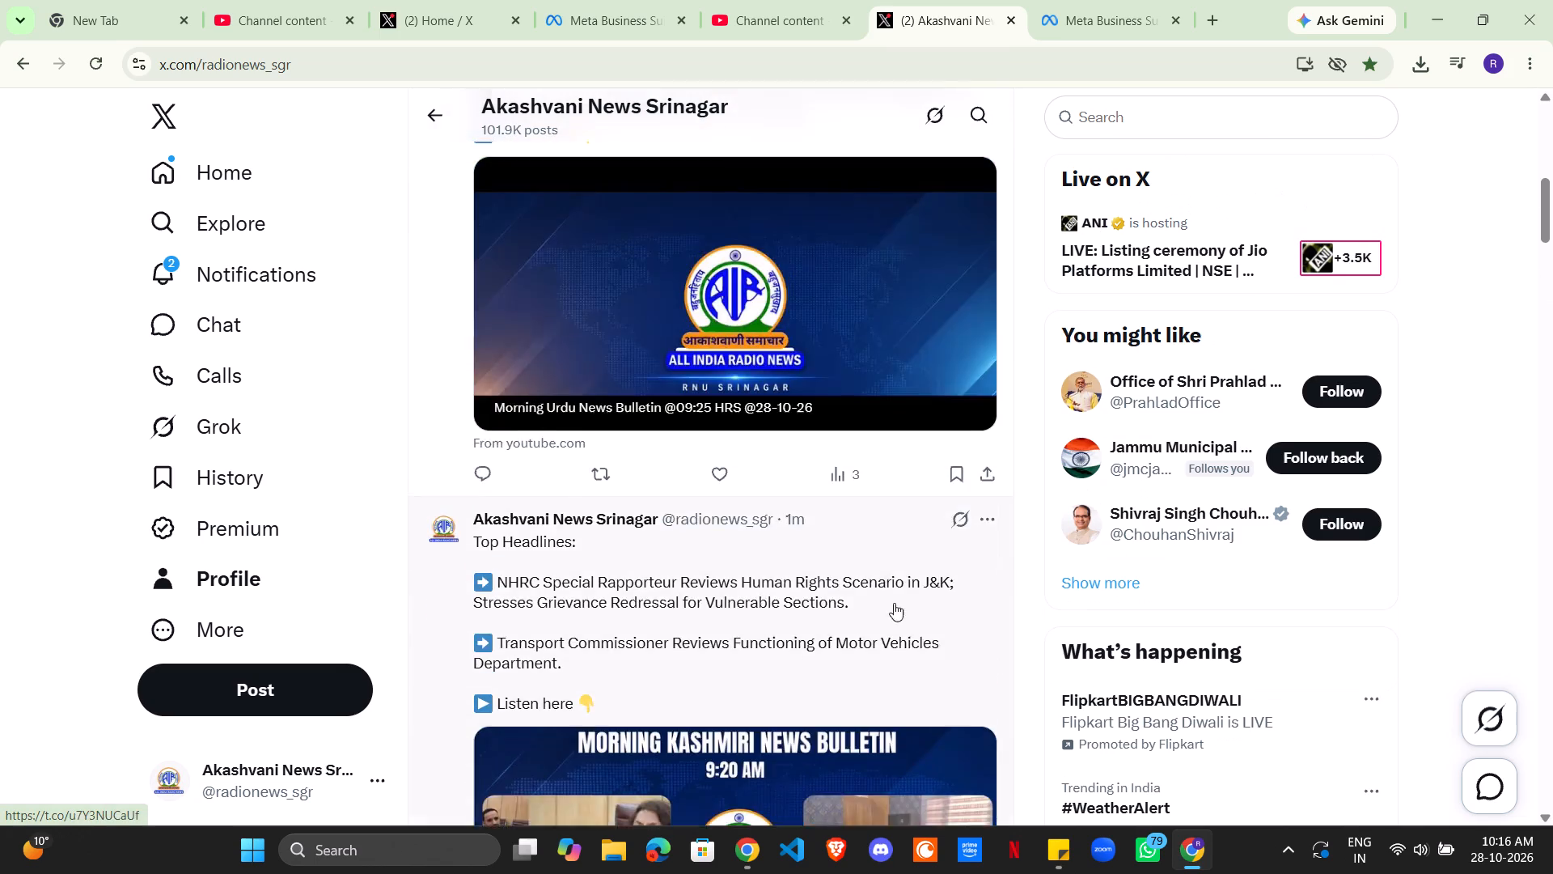
{"action": "scroll", "coordinate": [894, 603], "scroll_direction": "up", "scroll_amount": 13}
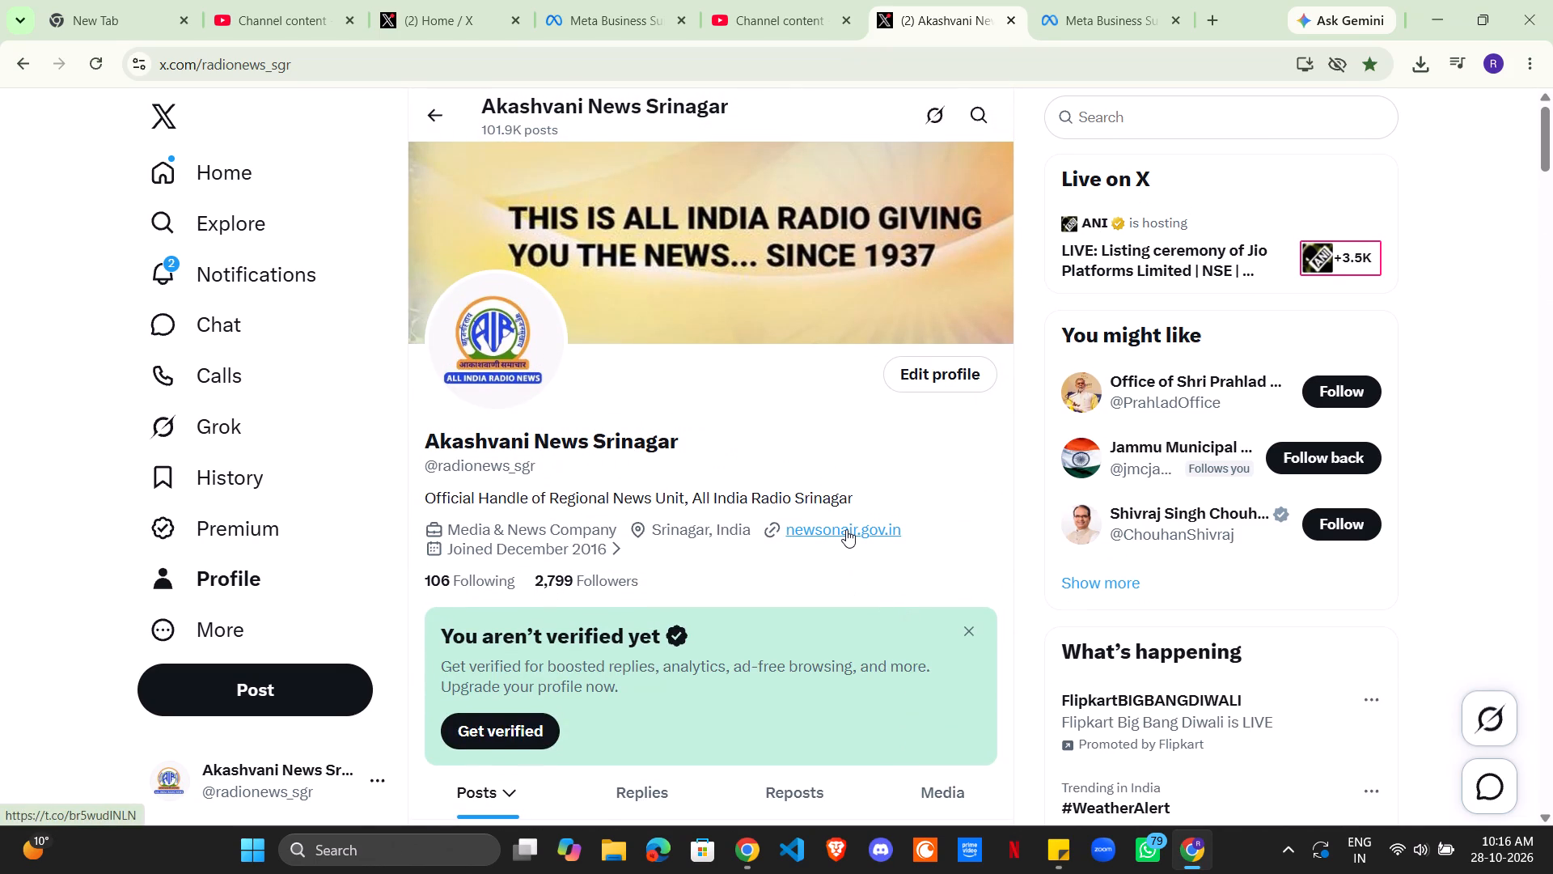